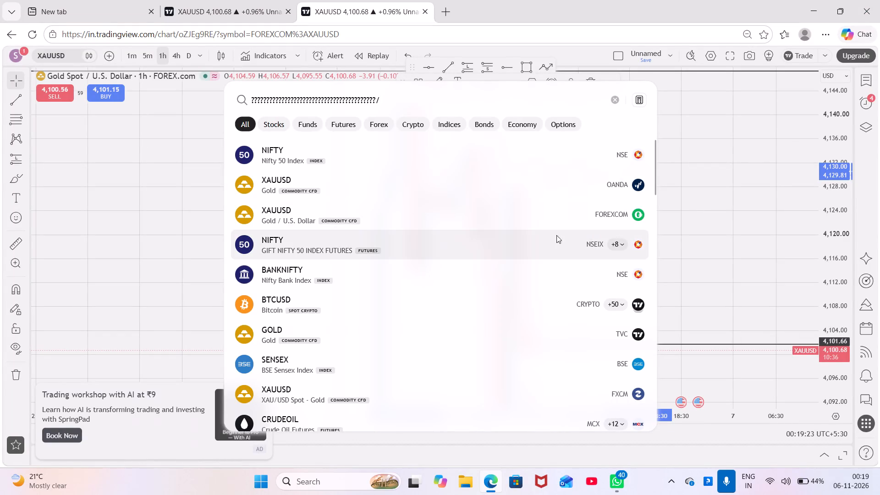
Clear and close the symbol search, and examine the recent candles on the XAUUSD 1h chart.
left_click(614, 103)
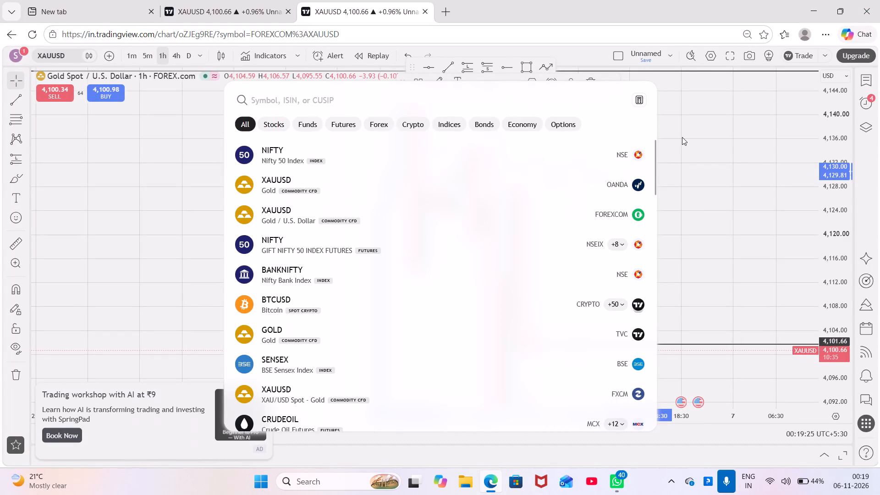
left_click(682, 137)
left_click_drag(844, 160, 841, 311)
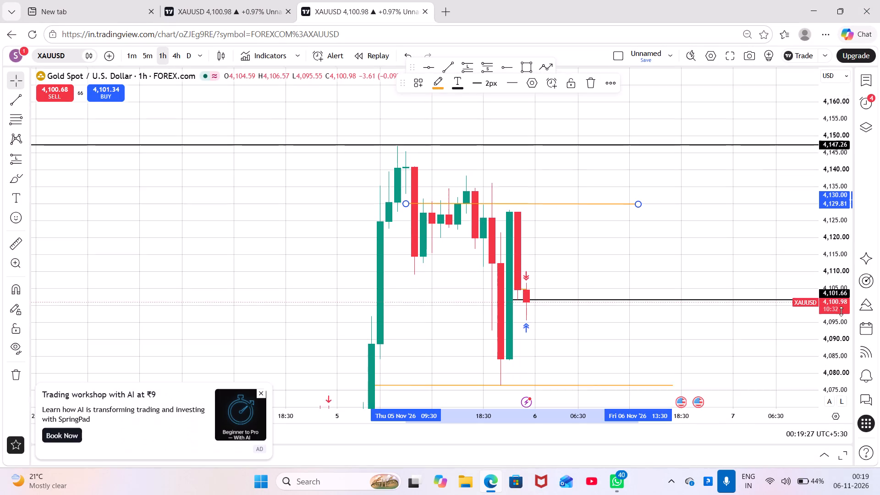
left_click_drag(841, 311, 841, 324)
scroll(723, 312, "down", 1)
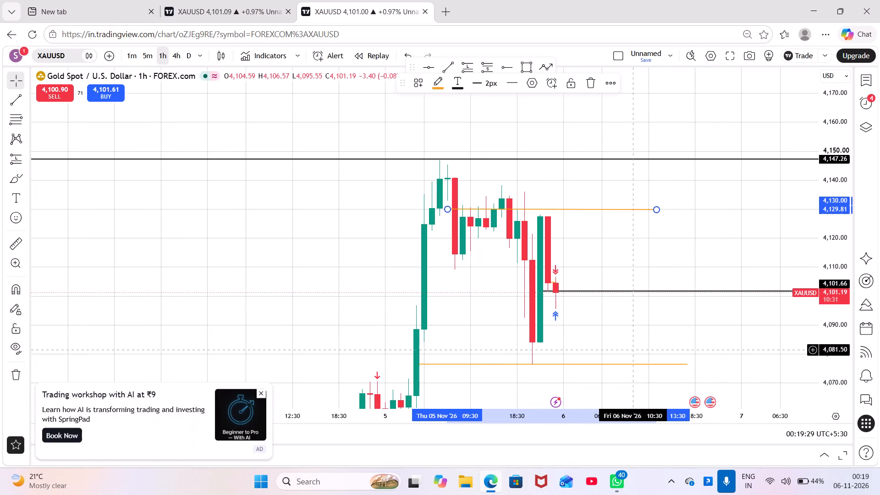
left_click_drag(635, 350, 740, 323)
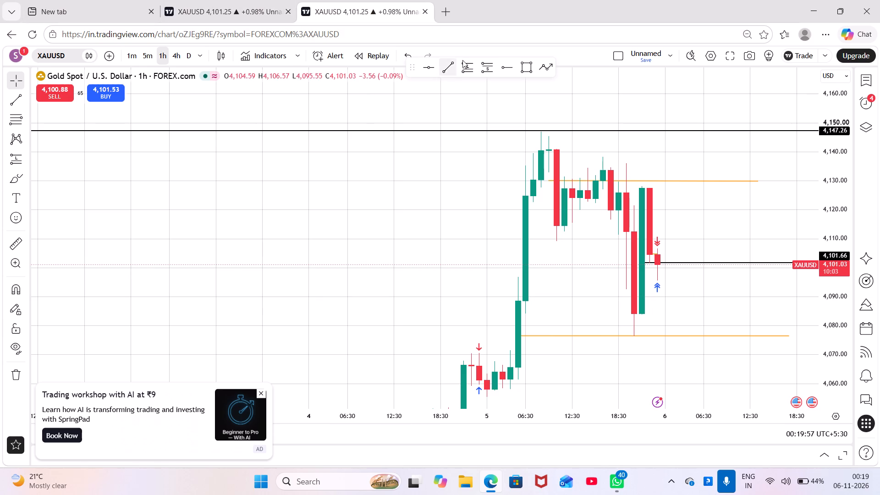
Open the StrategyTune website in a new browser tab and close the two blank New tab pages.
left_click(440, 17)
left_click(350, 178)
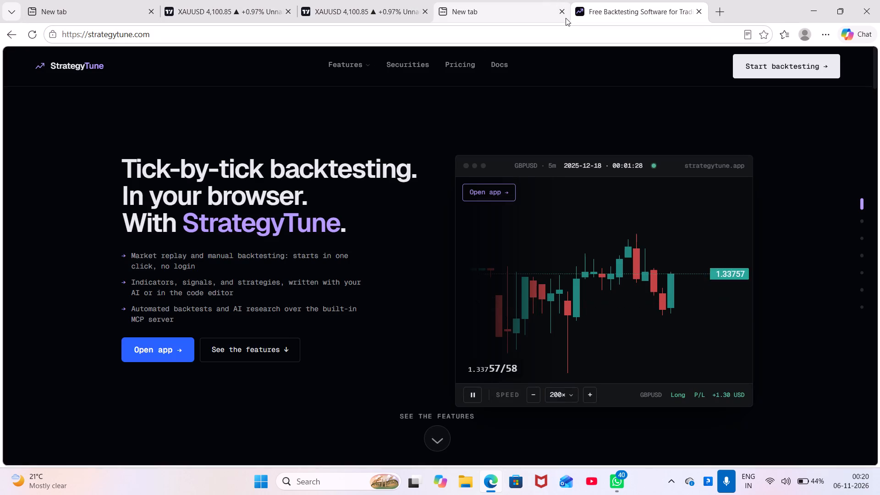
left_click(565, 12)
left_click(147, 11)
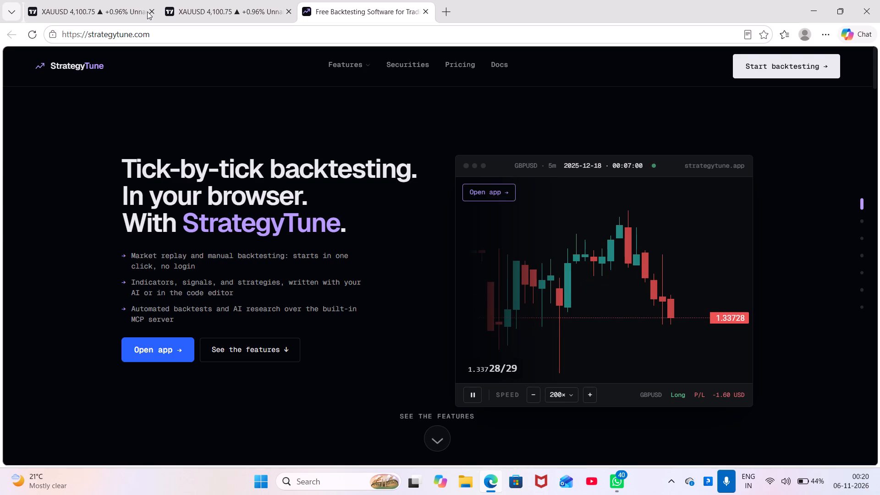
Launch the StrategyTune backtesting app and dismiss the "Backtest by voice" announcement.
left_click(152, 350)
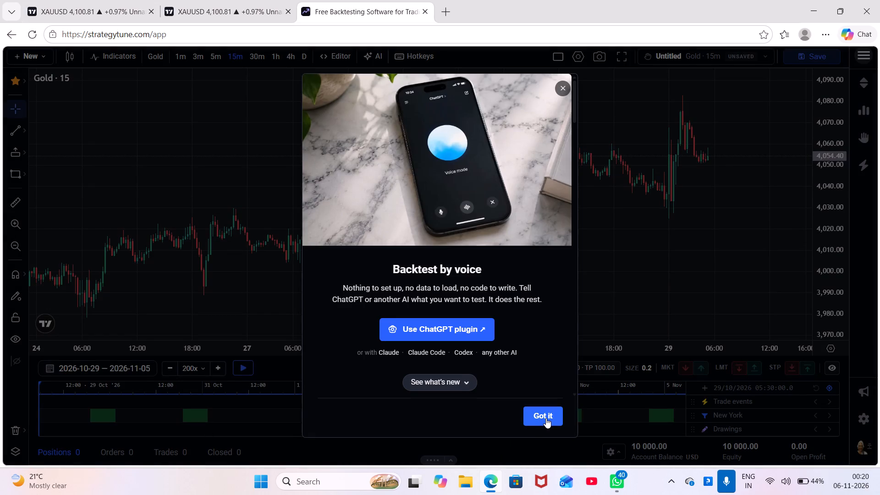
left_click(546, 417)
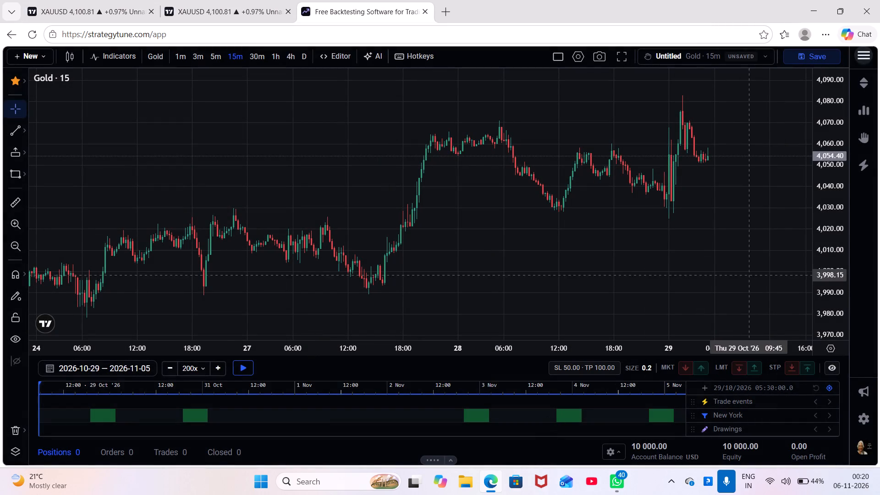
Switch the Gold chart to the 1h timeframe.
left_click(280, 55)
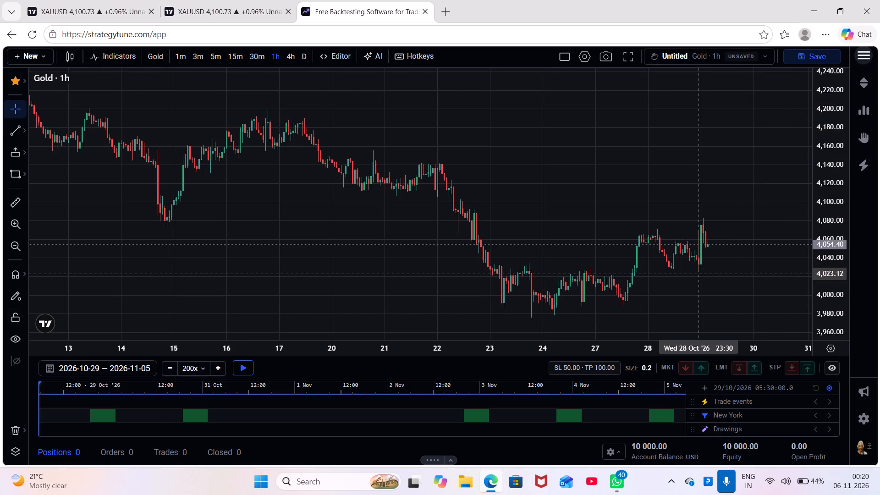
scroll(698, 274, "up", 11)
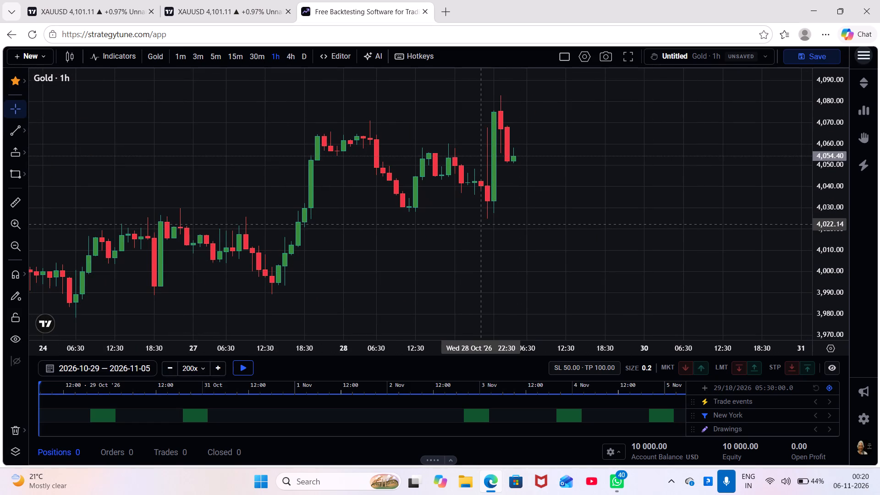
scroll(478, 225, "up", 1)
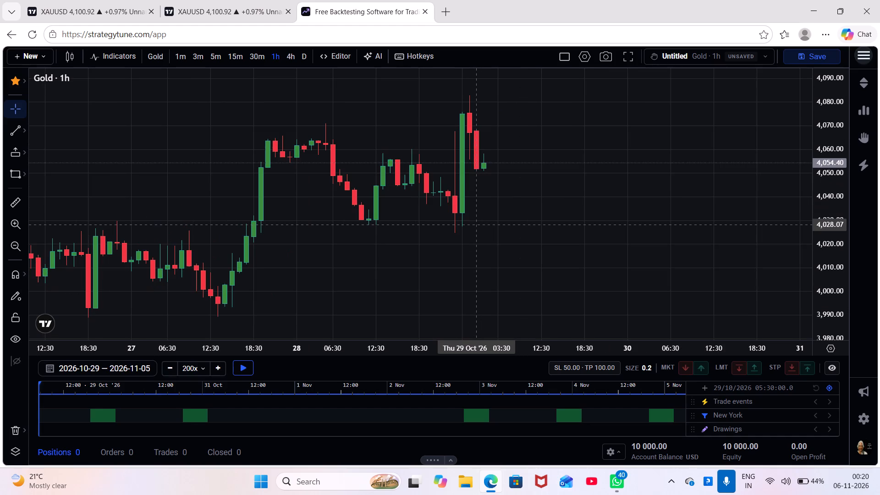
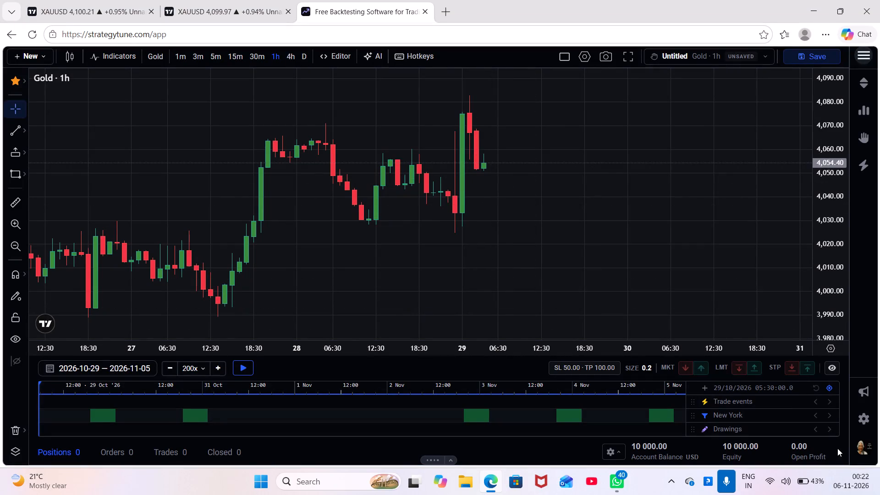
Examine the Gold 1h chart's price history in full screen and return to the normal view.
scroll(745, 331, "up", 6)
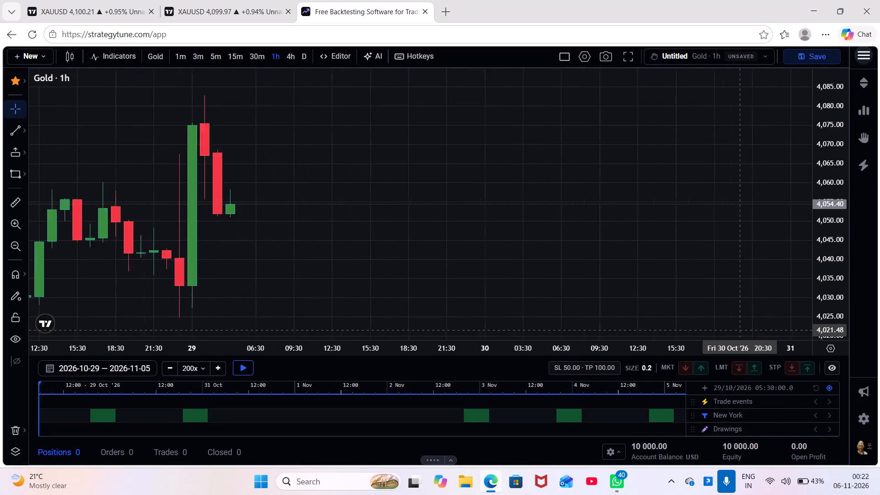
scroll(744, 330, "up", 1)
left_click_drag(626, 347, 802, 374)
left_click(629, 52)
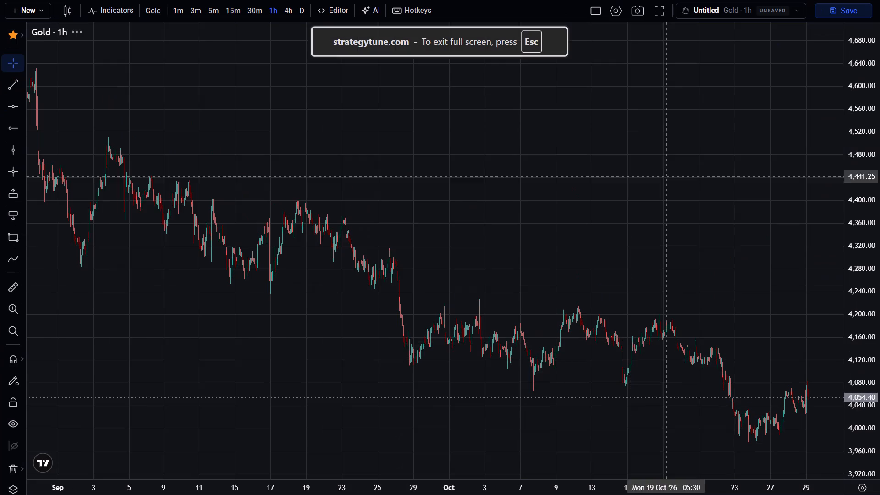
scroll(696, 257, "down", 1)
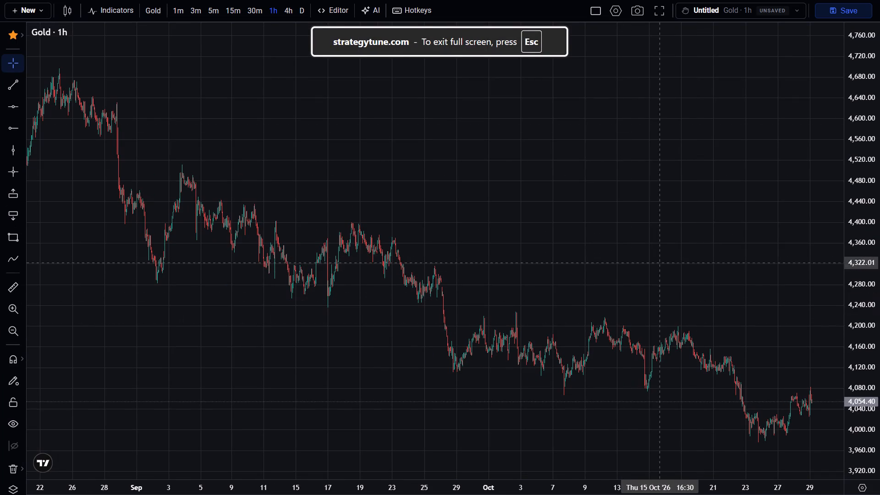
left_click(659, 7)
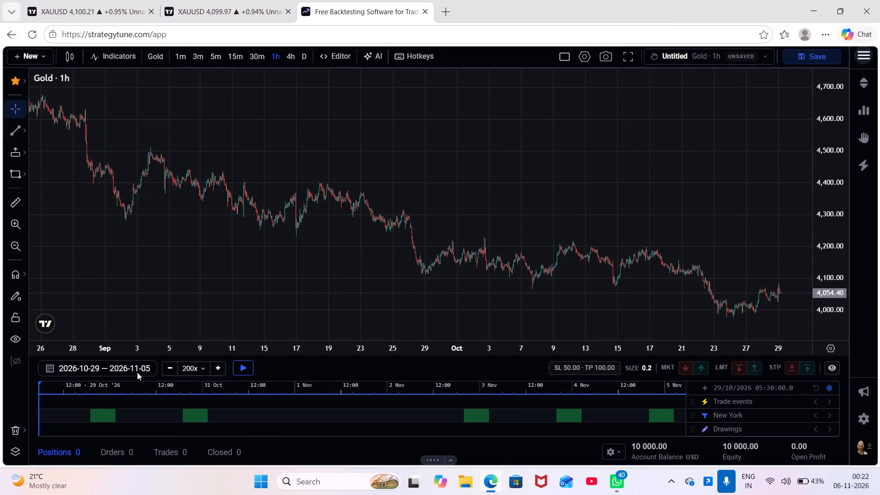
Apply the backtest date range 2026/10/29 to 2026/11/05.
left_click(129, 370)
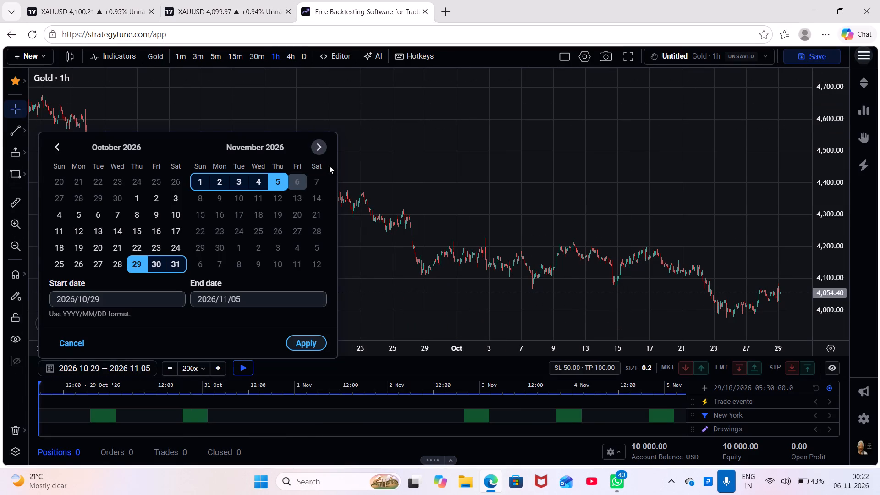
left_click(308, 346)
Reset the chart view and switch the Gold chart to the daily (D) timeframe.
scroll(486, 304, "down", 3)
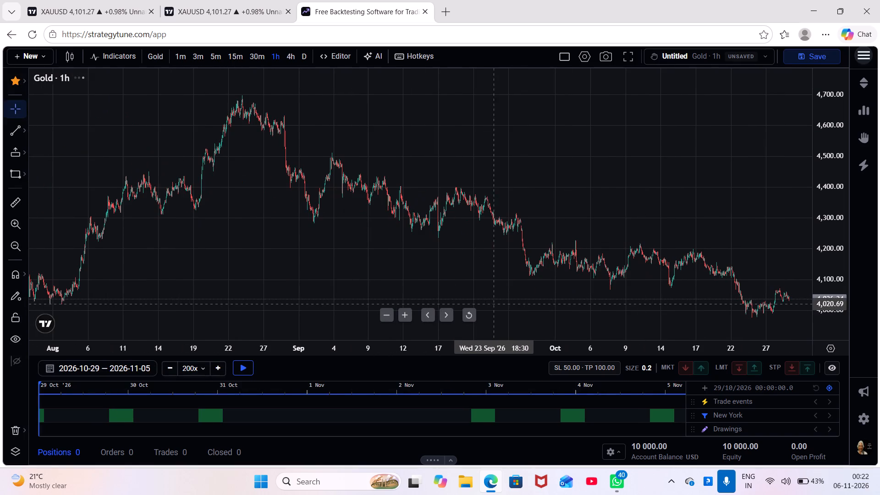
left_click(473, 318)
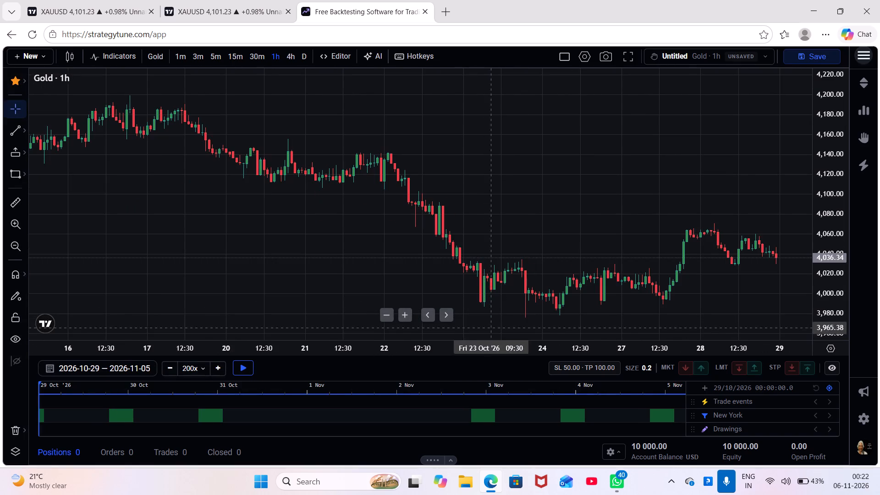
left_click_drag(646, 318, 517, 303)
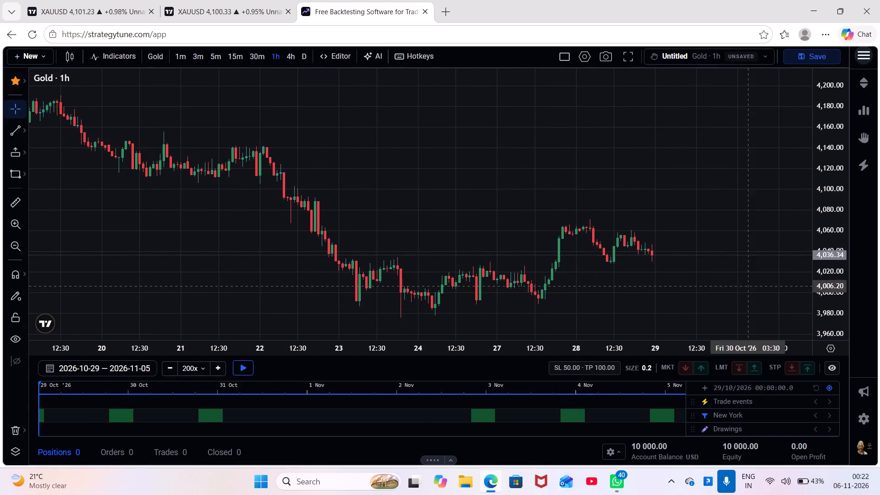
scroll(825, 287, "up", 12)
left_click_drag(729, 306, 669, 183)
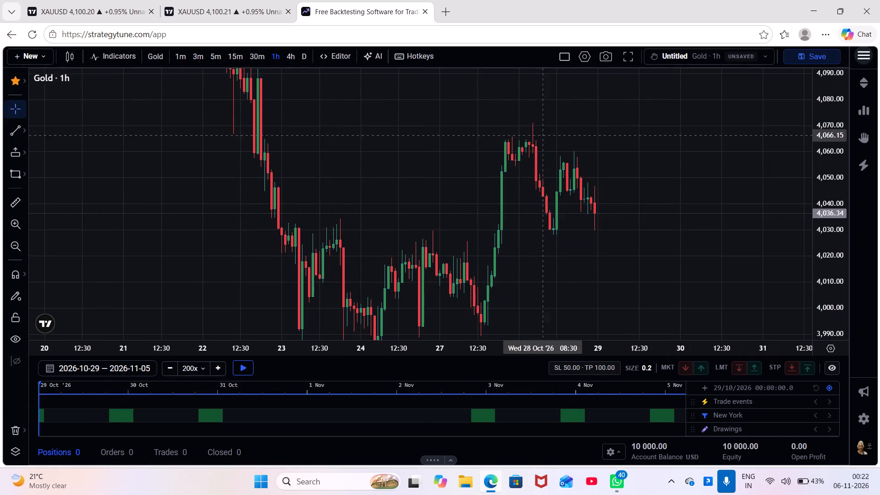
left_click(303, 56)
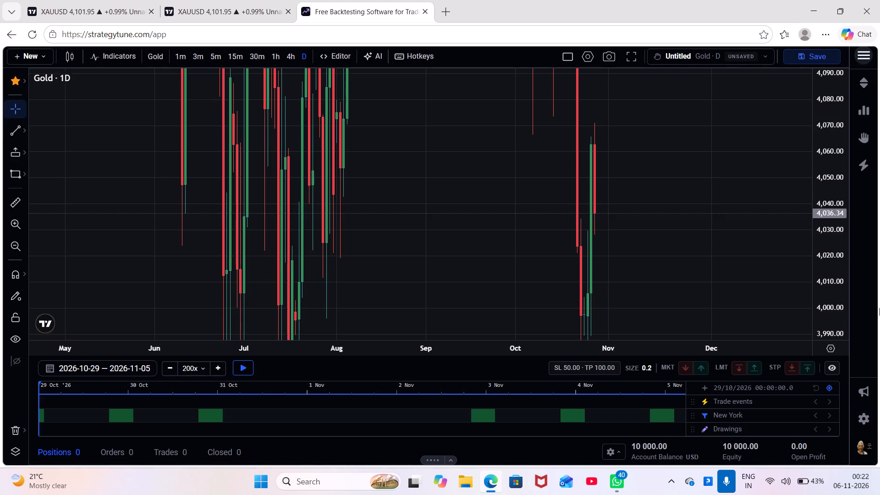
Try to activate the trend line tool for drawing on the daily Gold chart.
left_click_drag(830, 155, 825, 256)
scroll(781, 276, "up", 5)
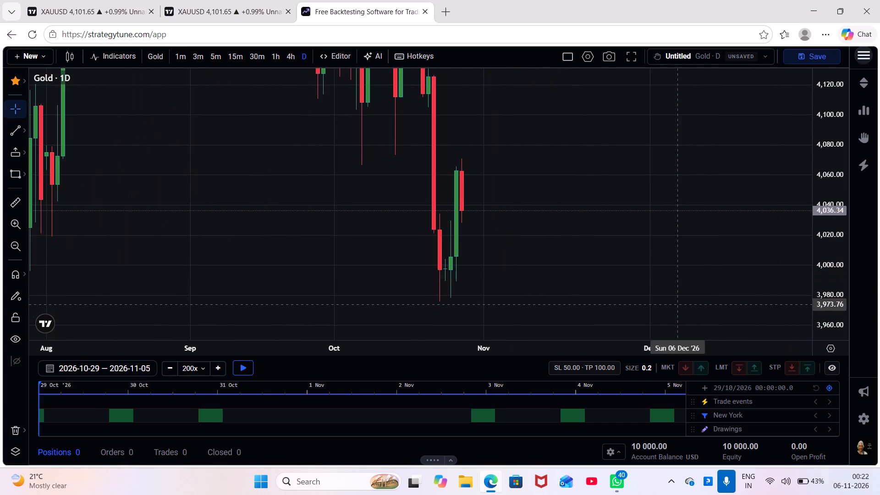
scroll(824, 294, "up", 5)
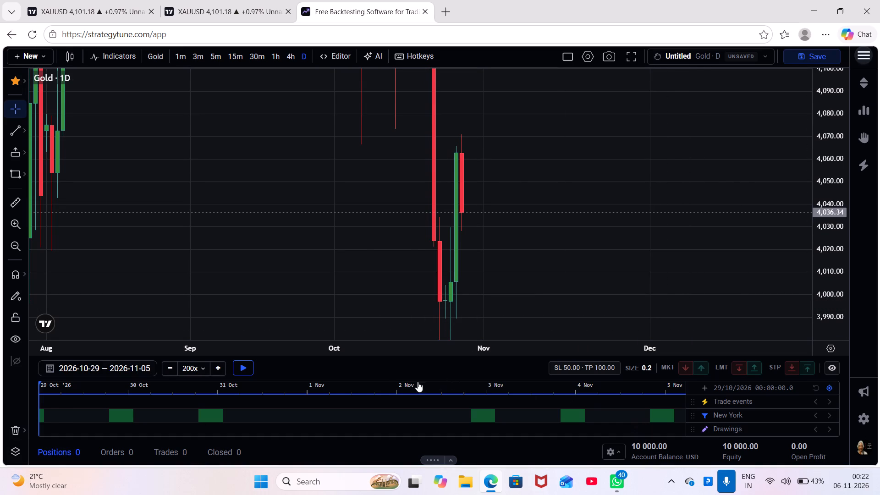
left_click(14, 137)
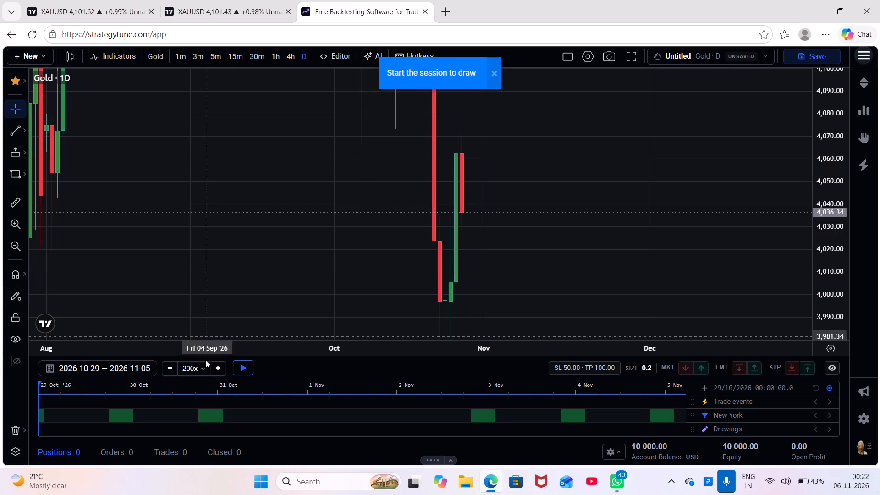
Set the backtest playback speed to 1x.
left_click(206, 366)
left_click(194, 132)
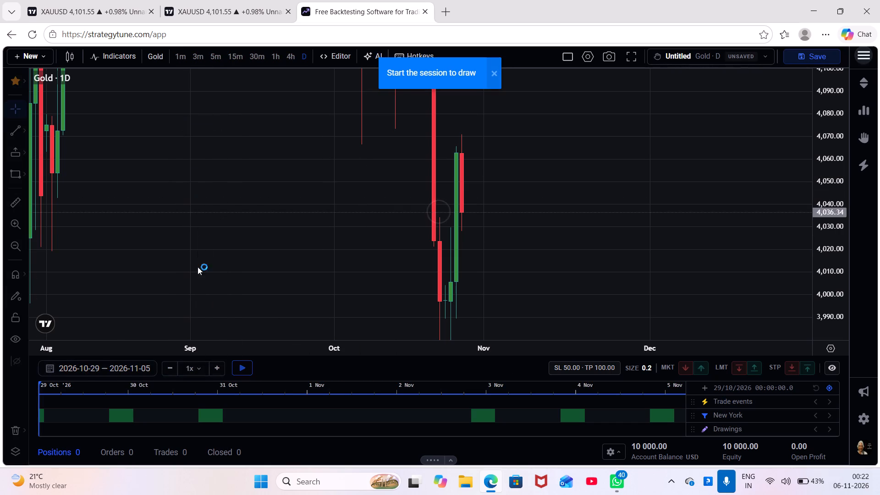
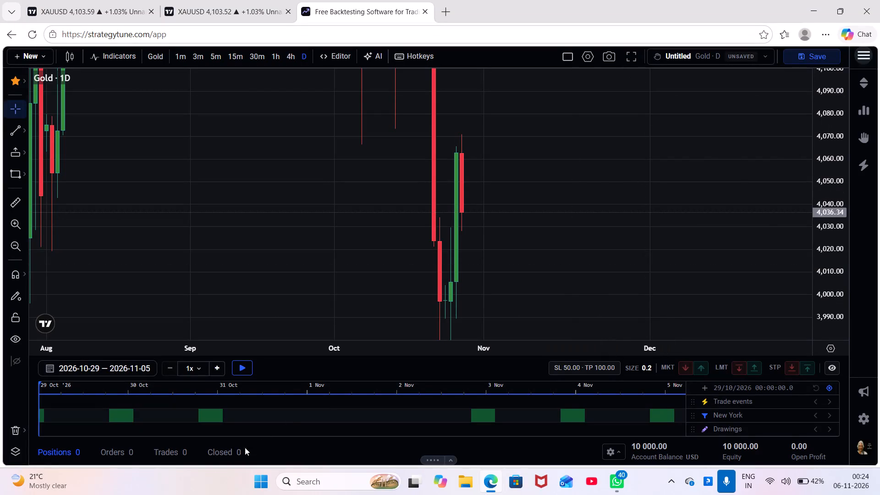
Start the backtest playback for the Gold session.
left_click(241, 359)
left_click(240, 369)
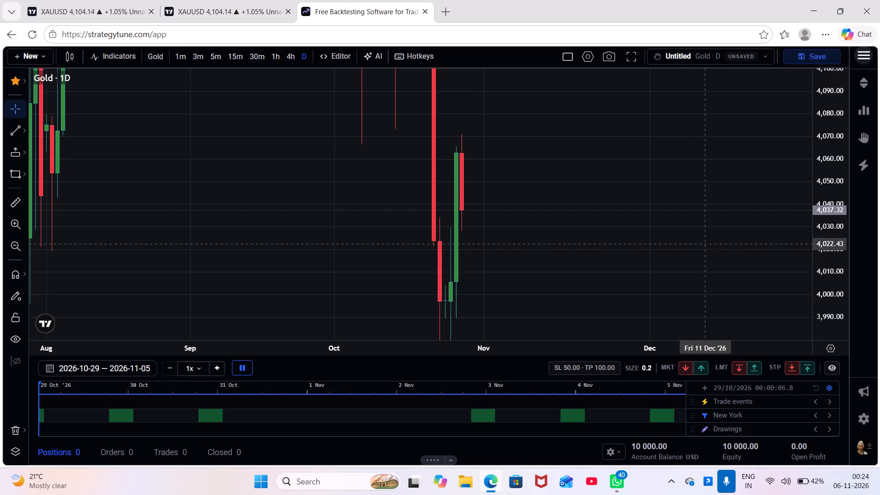
Show the daily Gold chart in full screen, with a compressed price scale framing the late-October candles.
left_click(637, 54)
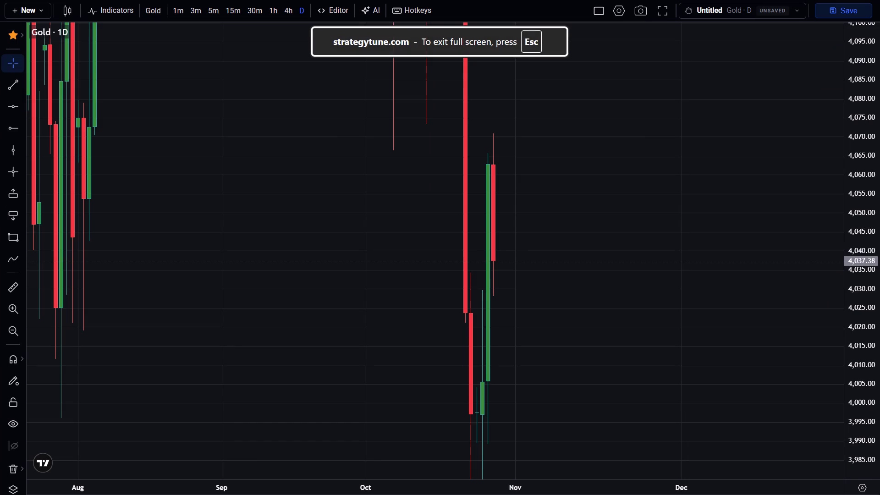
left_click_drag(872, 81, 879, 296)
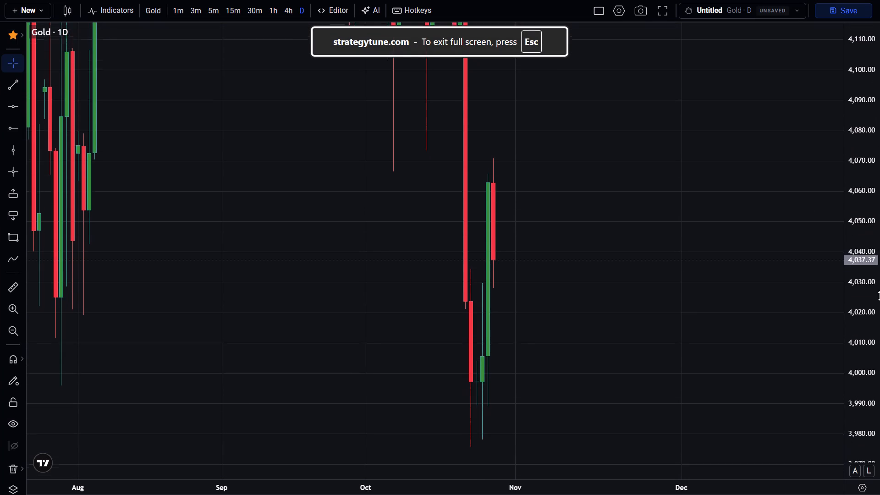
left_click_drag(879, 296, 874, 357)
left_click_drag(871, 161, 879, 225)
scroll(753, 354, "up", 3)
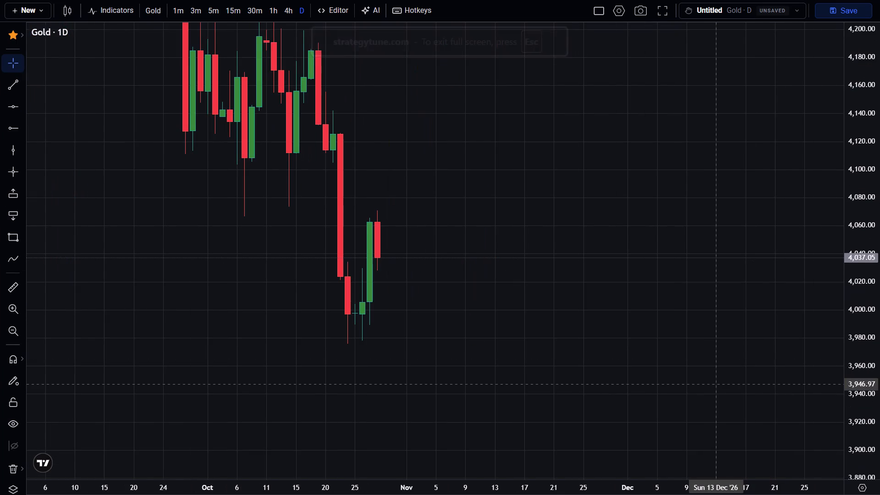
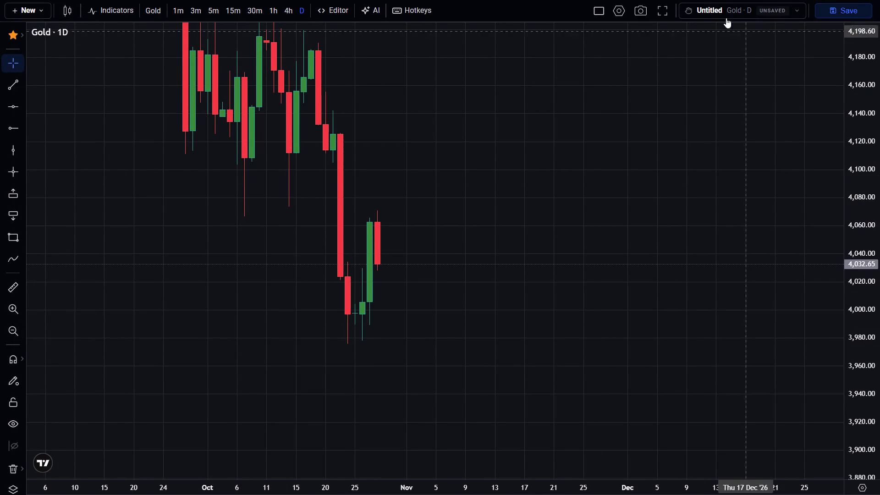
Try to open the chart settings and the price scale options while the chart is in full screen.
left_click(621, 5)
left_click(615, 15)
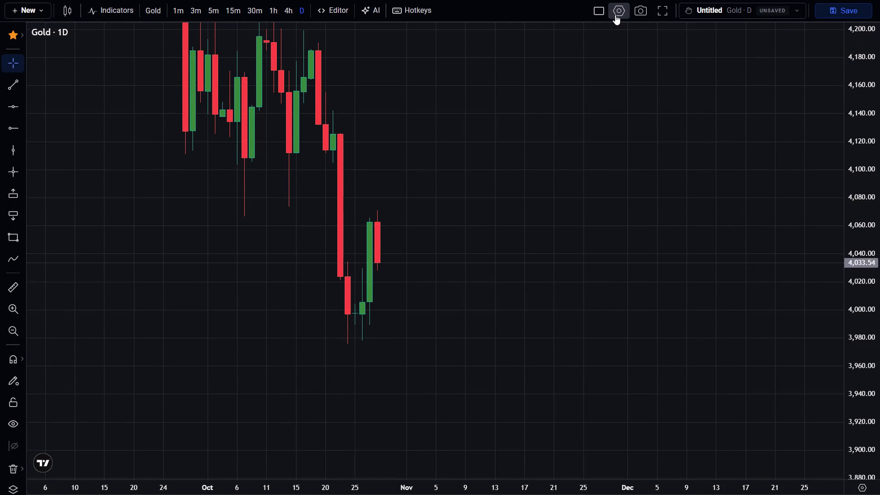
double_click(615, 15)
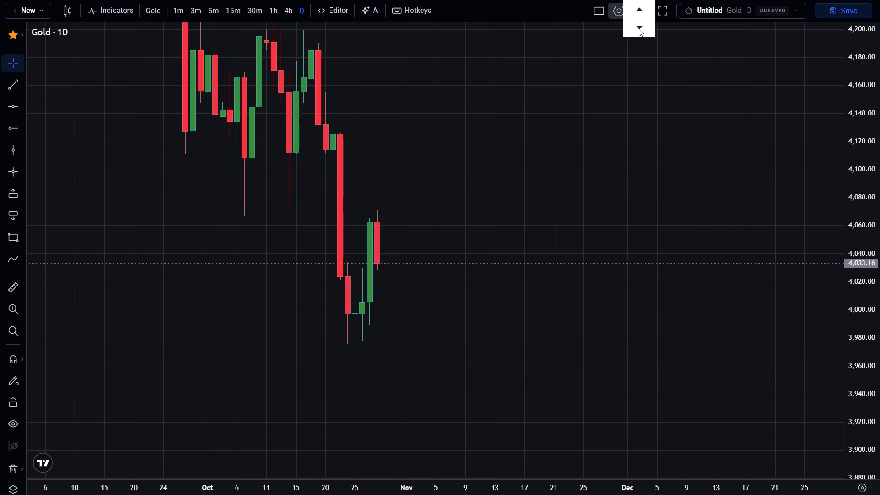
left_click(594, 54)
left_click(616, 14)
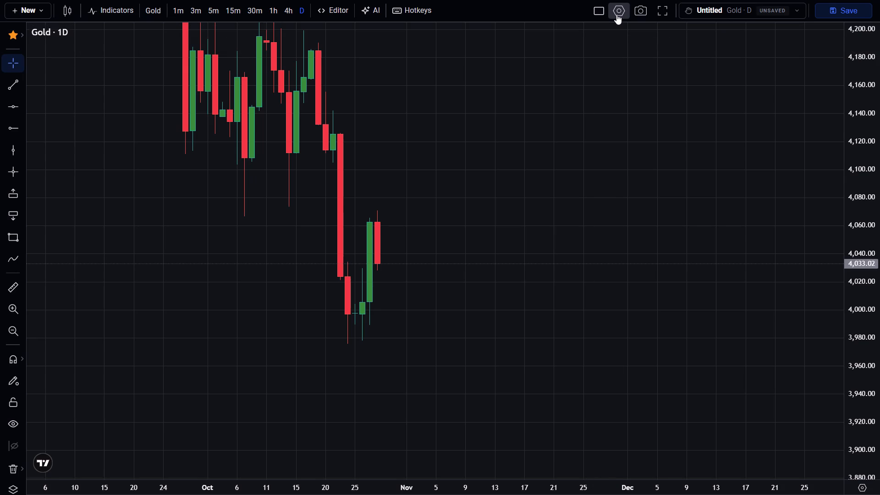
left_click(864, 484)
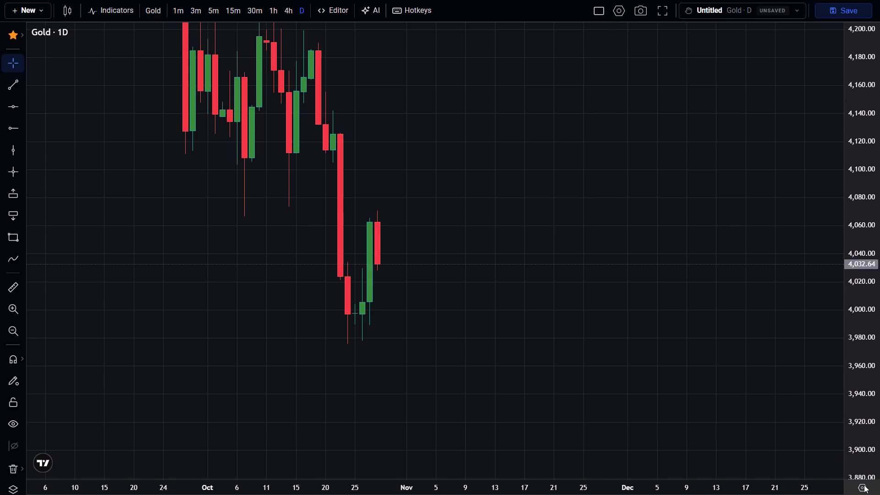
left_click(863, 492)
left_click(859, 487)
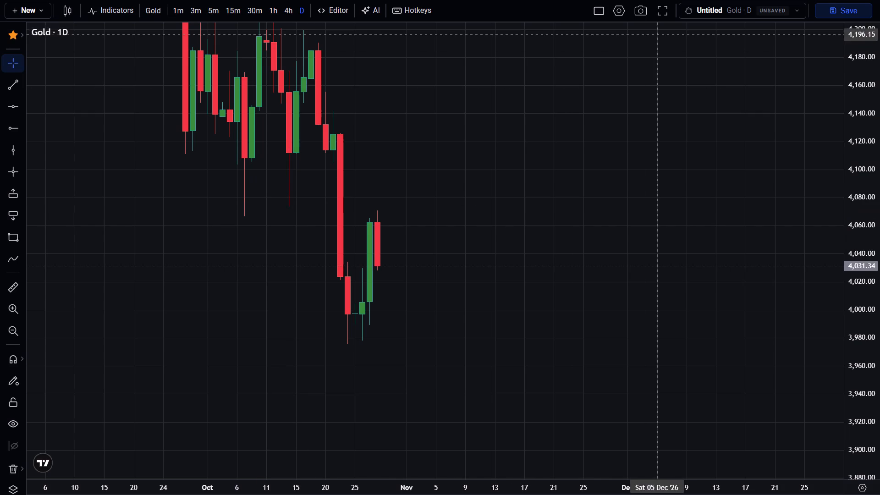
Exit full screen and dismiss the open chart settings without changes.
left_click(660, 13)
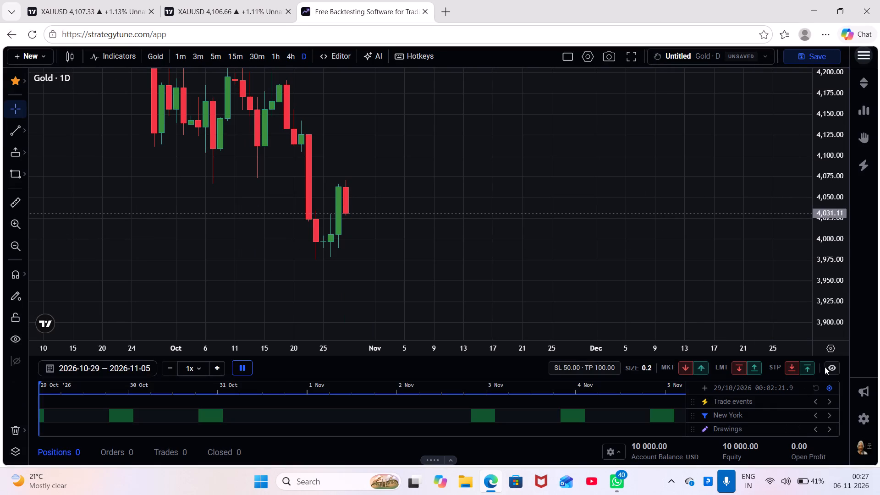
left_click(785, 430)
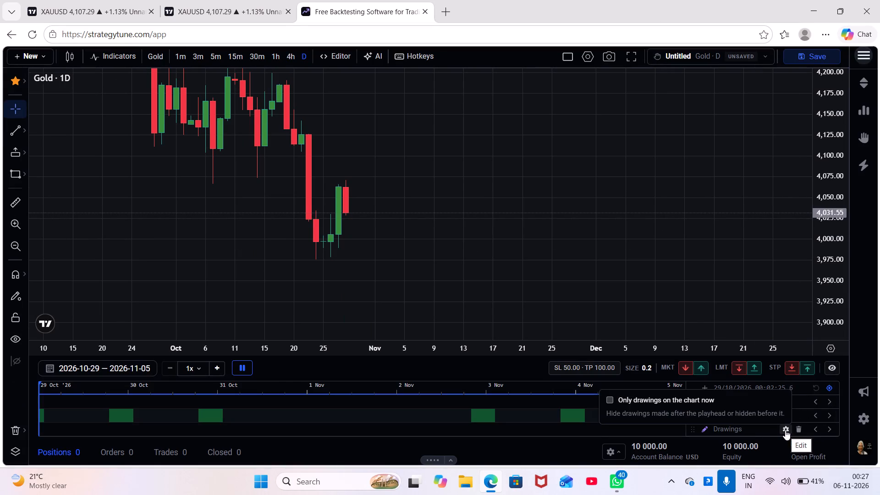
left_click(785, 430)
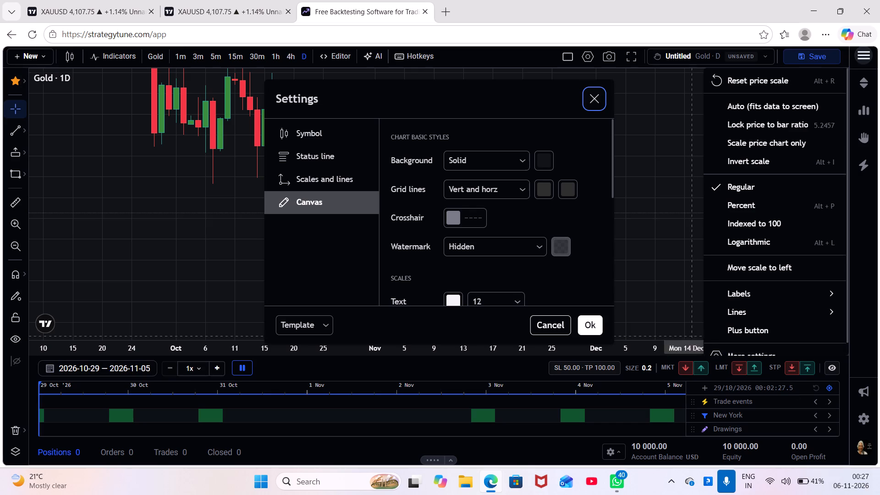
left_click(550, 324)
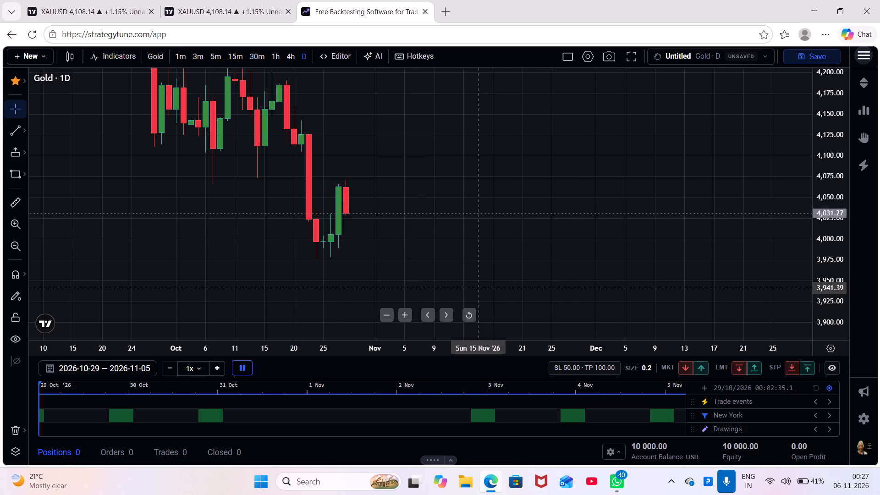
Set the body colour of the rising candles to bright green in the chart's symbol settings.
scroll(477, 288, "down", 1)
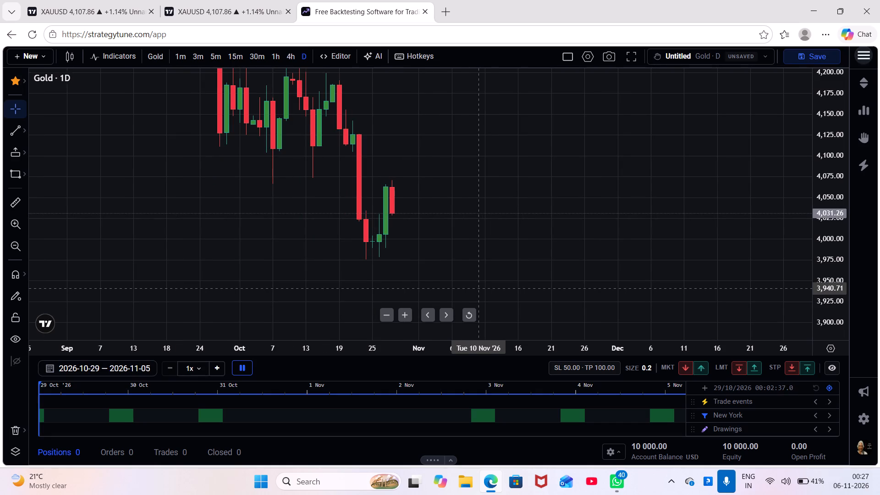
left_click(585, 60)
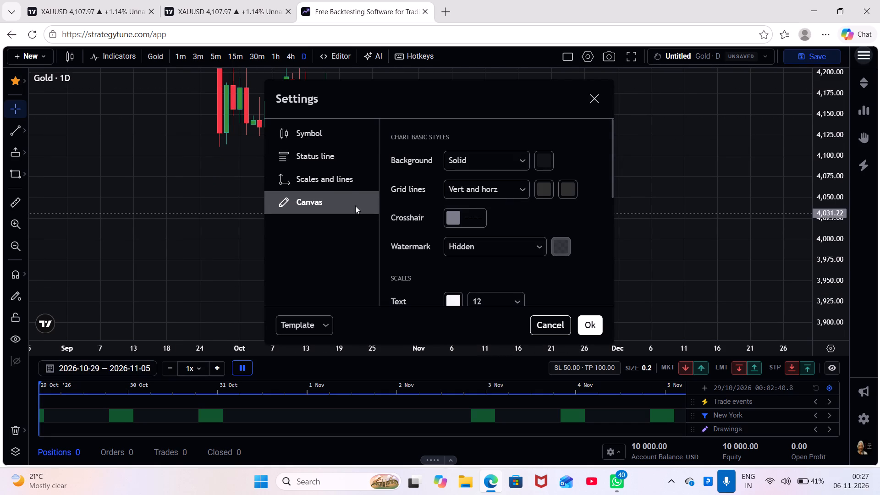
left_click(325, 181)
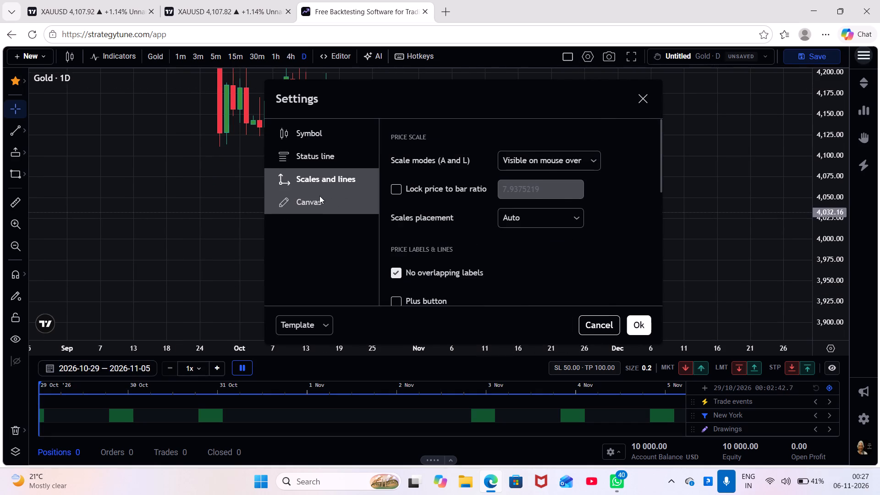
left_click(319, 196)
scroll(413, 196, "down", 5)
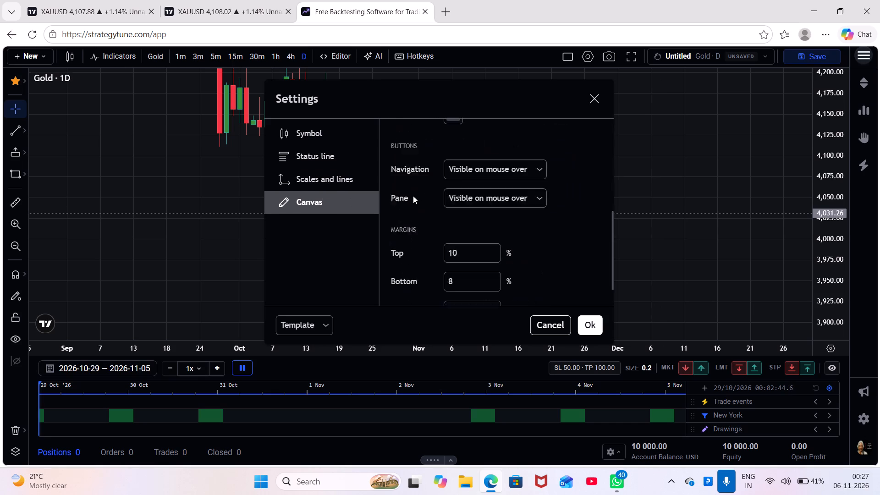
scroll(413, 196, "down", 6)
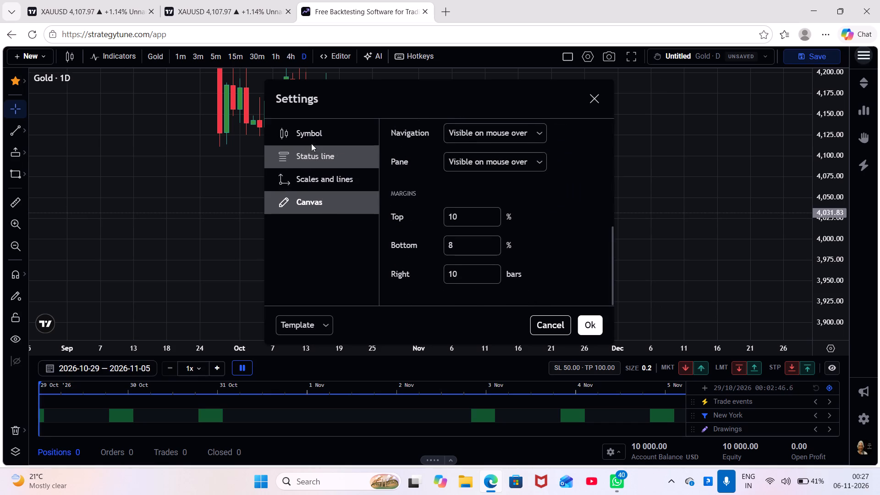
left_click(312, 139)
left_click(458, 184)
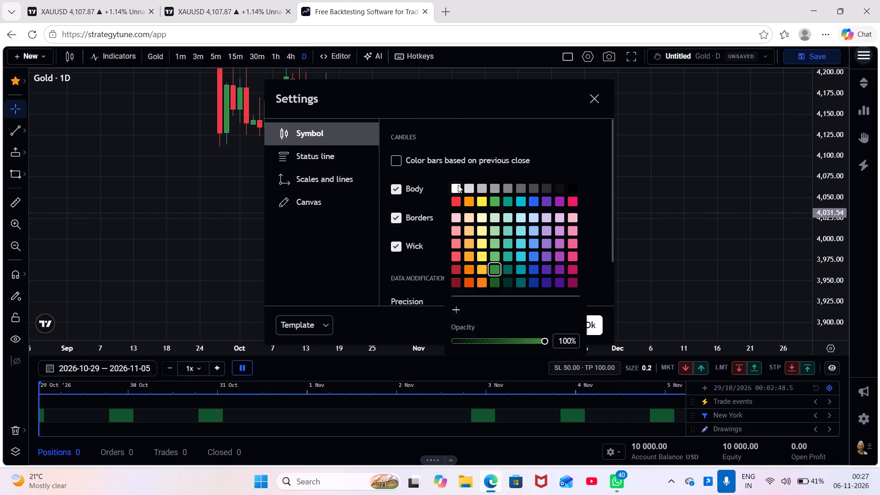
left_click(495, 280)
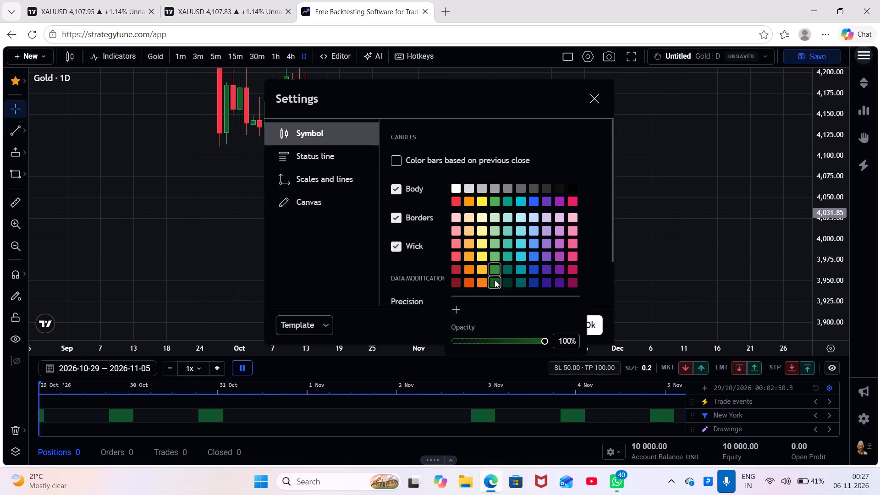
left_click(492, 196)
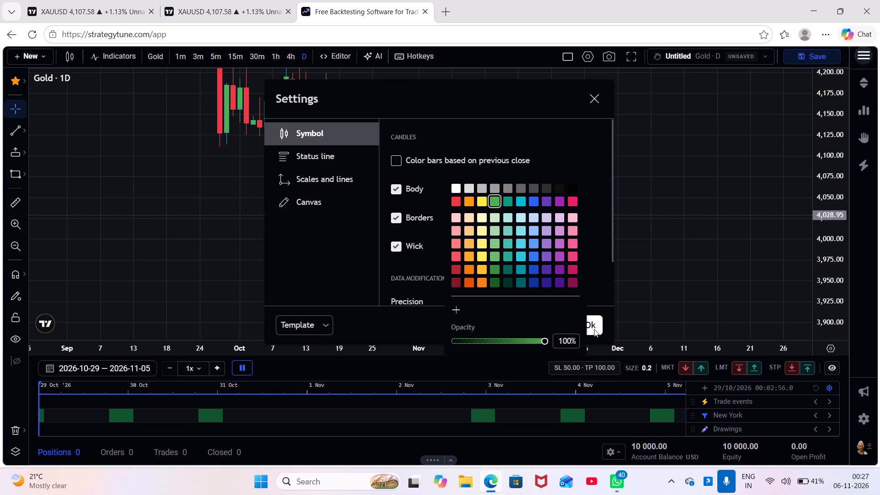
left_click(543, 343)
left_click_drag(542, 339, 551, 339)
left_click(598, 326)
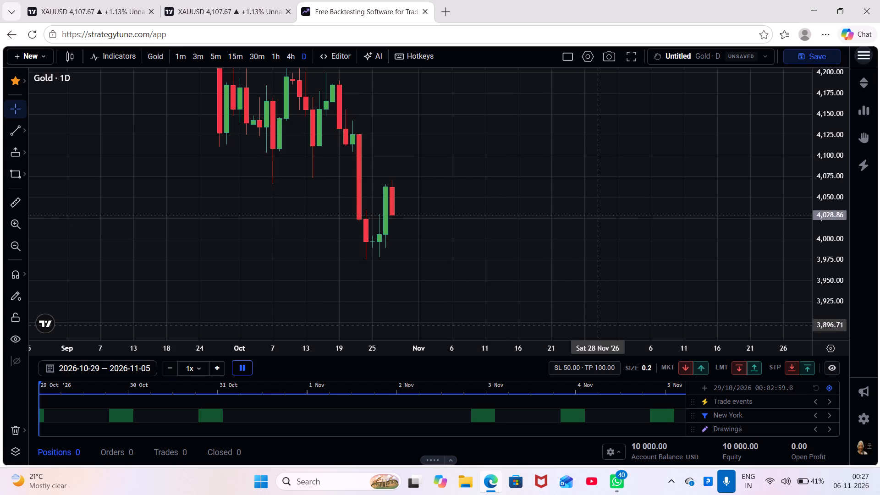
Examine the recoloured daily Gold candles back to June.
scroll(581, 298, "down", 2)
left_click_drag(617, 222, 631, 274)
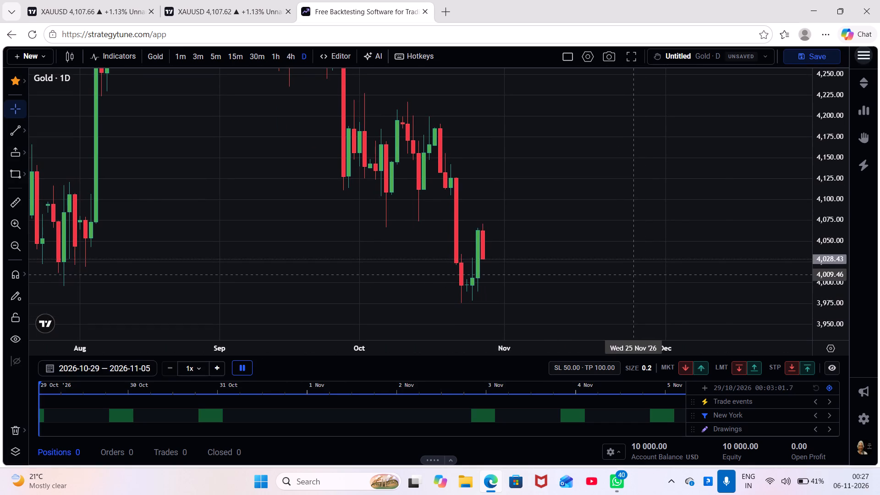
left_click_drag(835, 156, 856, 246)
scroll(658, 236, "down", 3)
left_click_drag(684, 181, 691, 206)
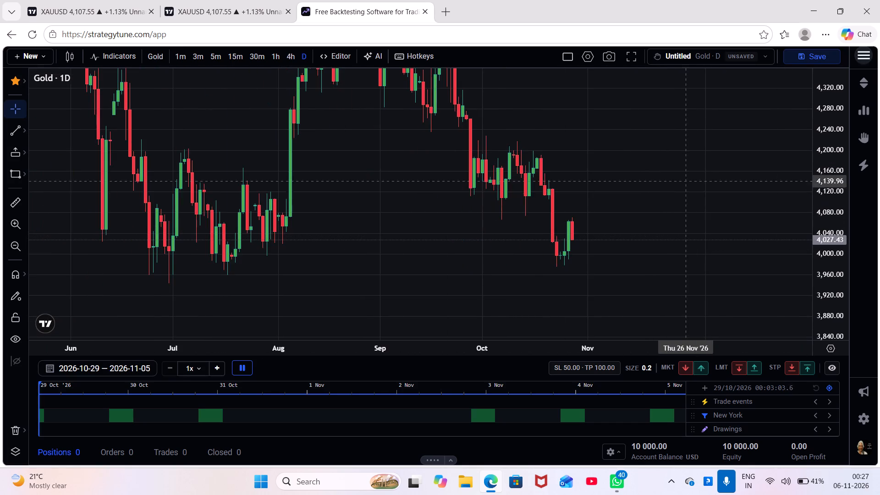
left_click_drag(691, 206, 742, 280)
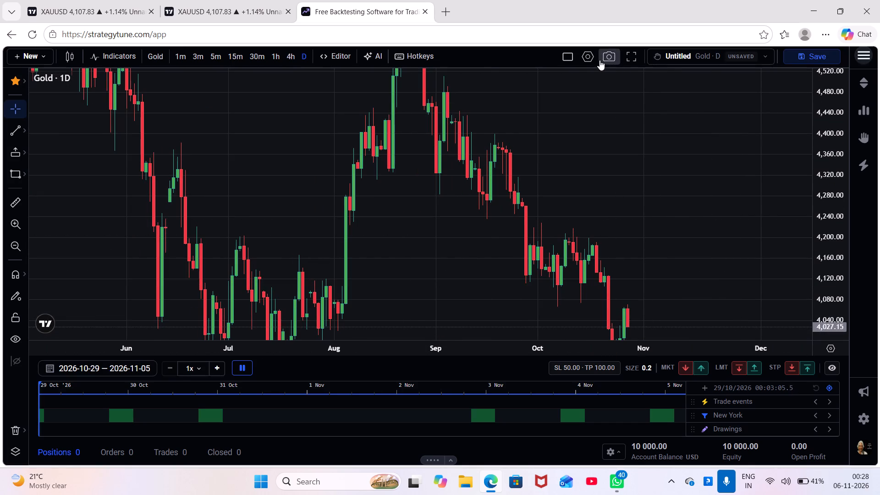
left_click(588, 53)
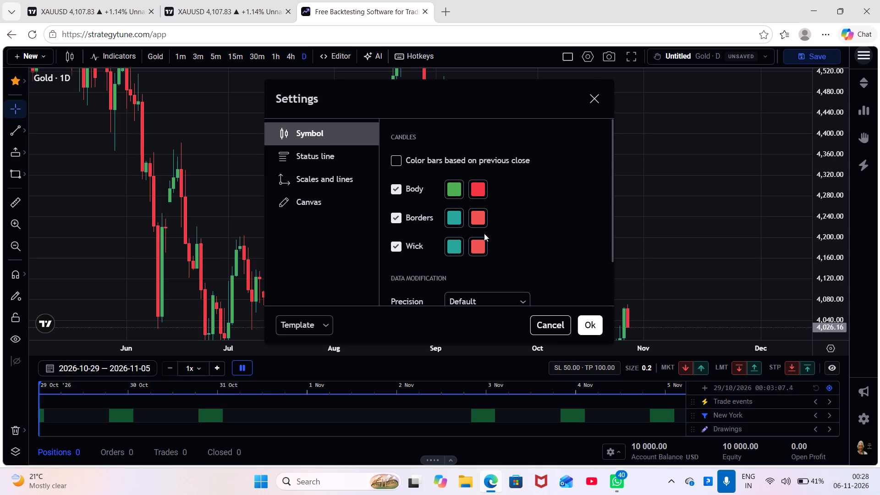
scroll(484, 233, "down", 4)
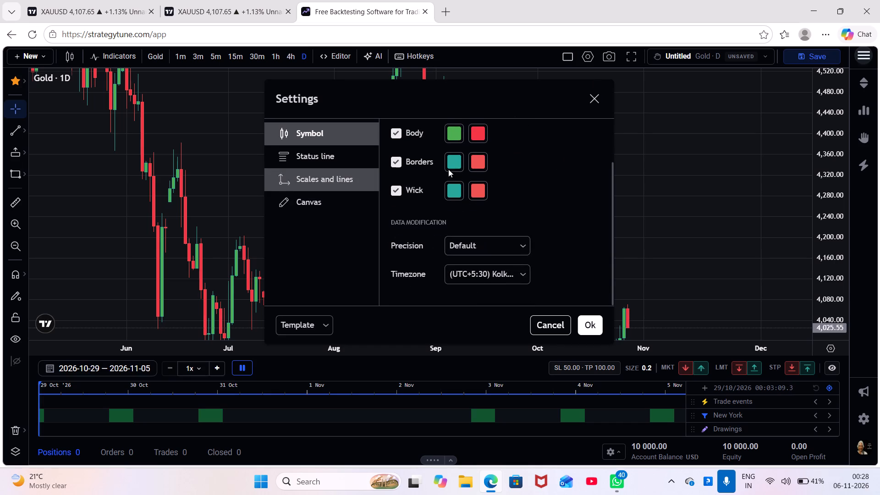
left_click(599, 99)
Frame the July to October Gold candles and show the daily chart in full screen.
left_click_drag(694, 220, 670, 154)
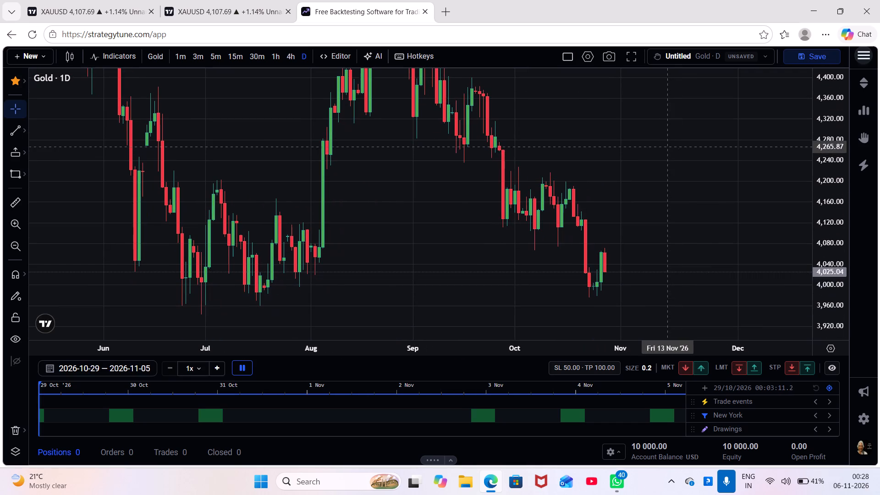
left_click_drag(823, 137, 833, 191)
scroll(682, 262, "up", 1)
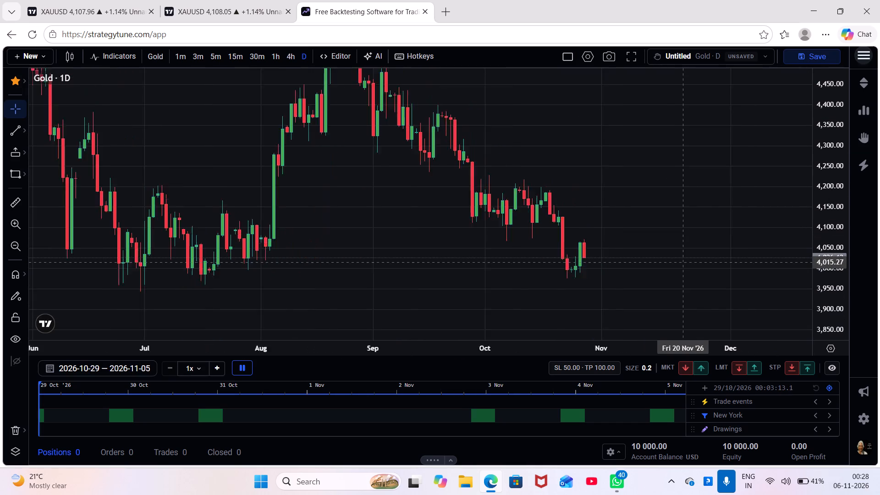
scroll(682, 262, "up", 2)
scroll(679, 265, "down", 2)
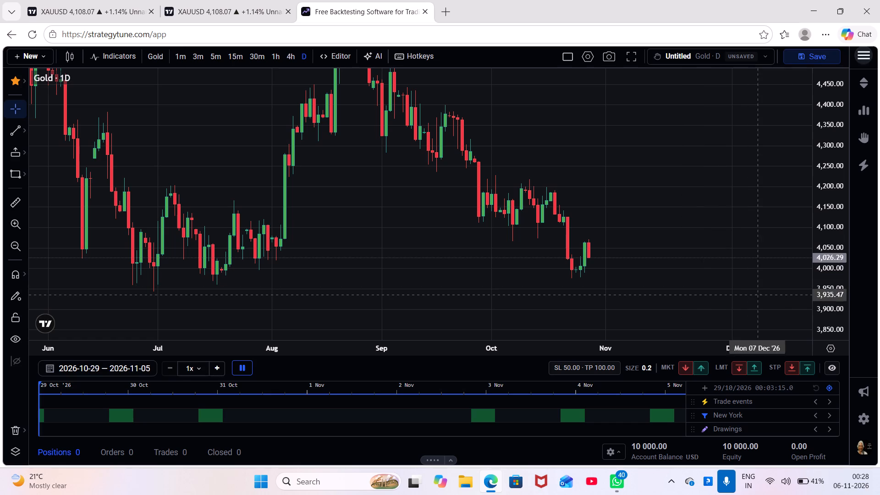
scroll(826, 294, "up", 8)
scroll(778, 305, "up", 2)
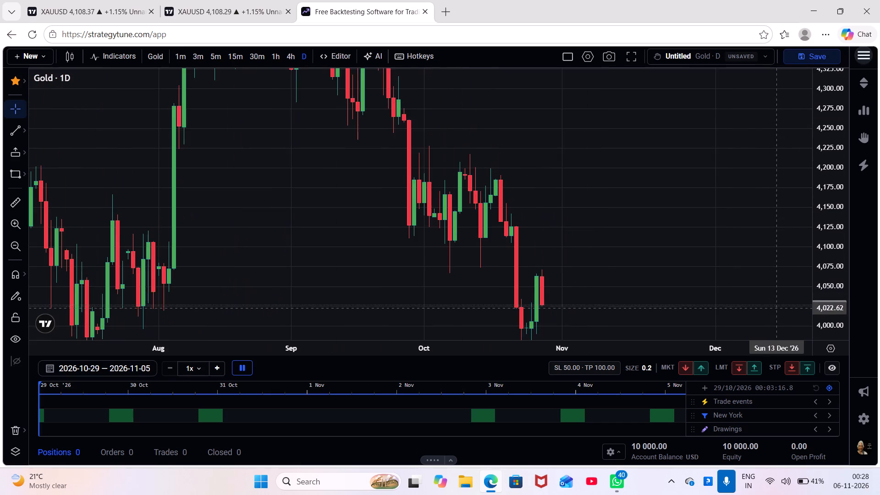
left_click_drag(772, 308, 786, 245)
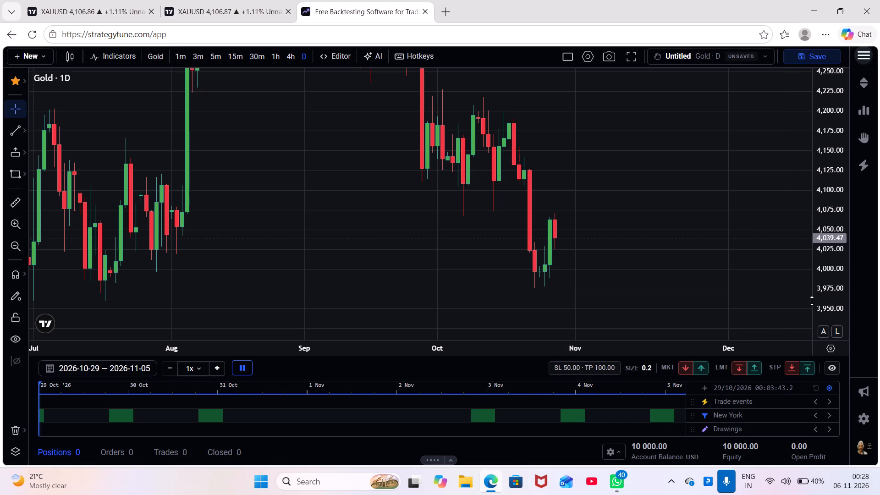
left_click(629, 49)
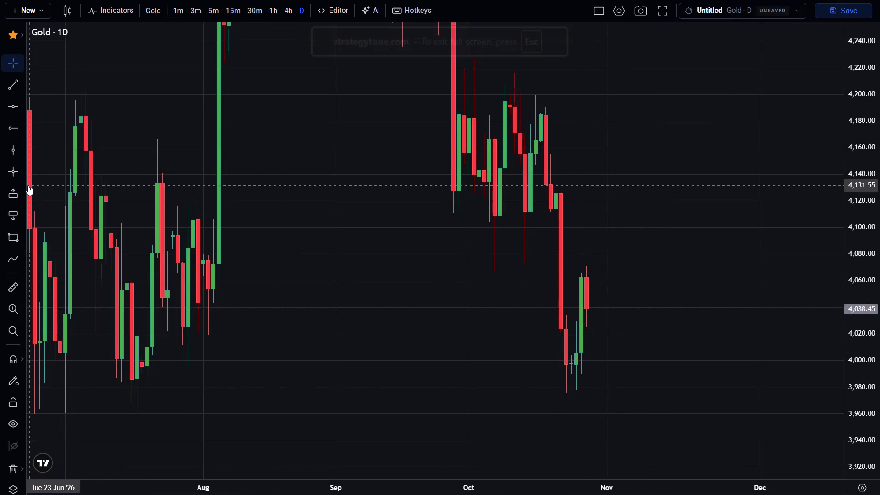
Apply the default template to the chart settings, using teal and red candles.
left_click(620, 8)
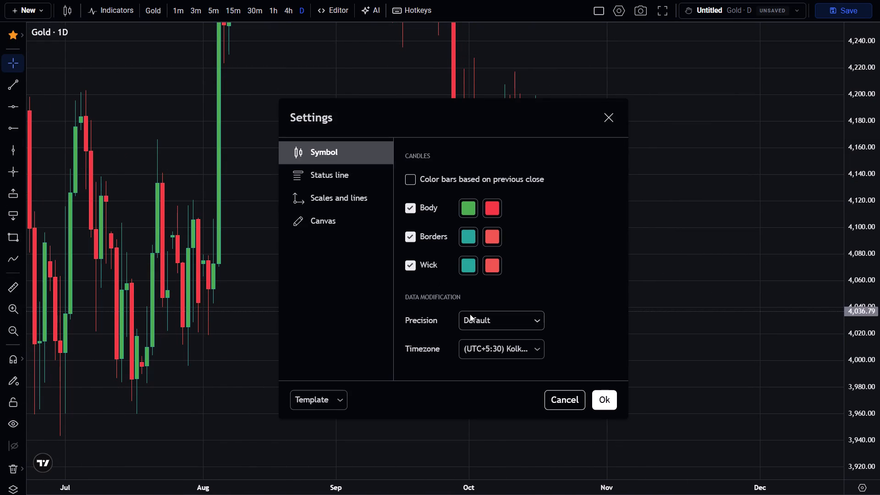
left_click(470, 315)
left_click(749, 307)
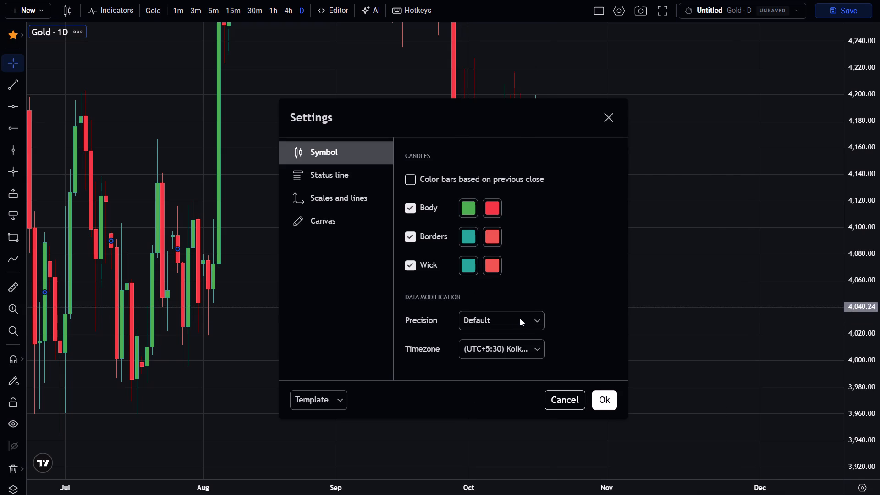
scroll(514, 318, "down", 2)
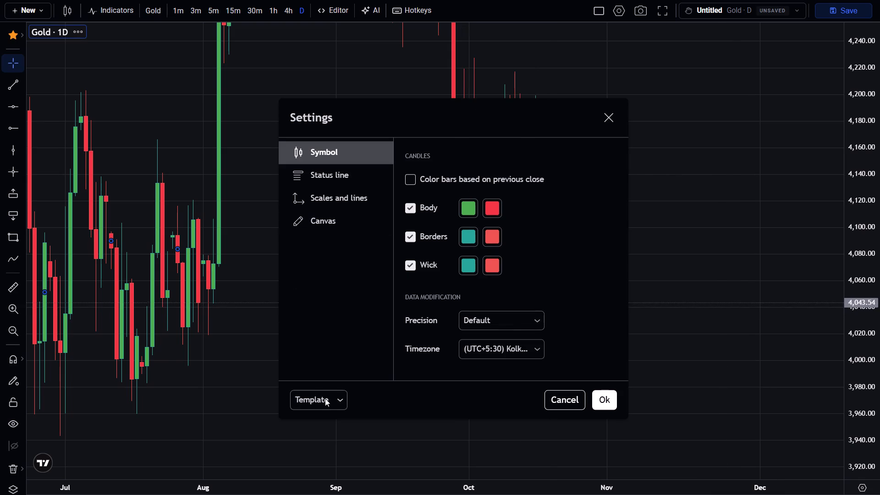
left_click(323, 399)
left_click(322, 422)
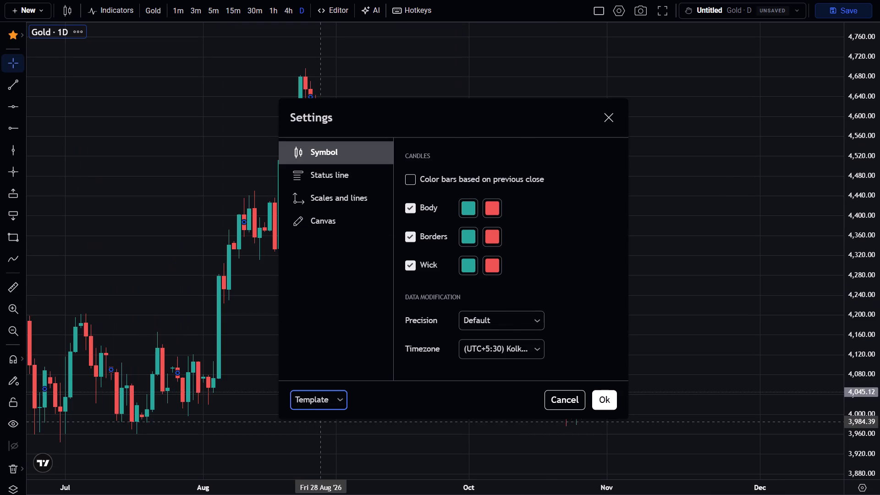
left_click(607, 402)
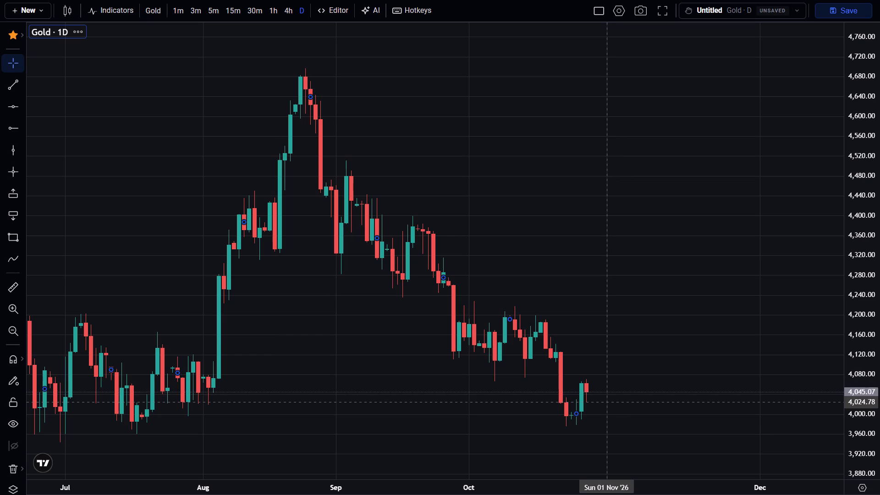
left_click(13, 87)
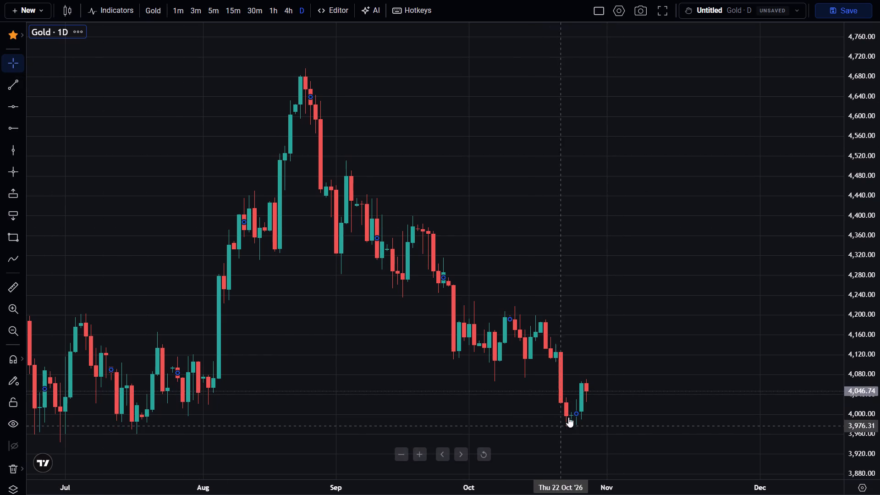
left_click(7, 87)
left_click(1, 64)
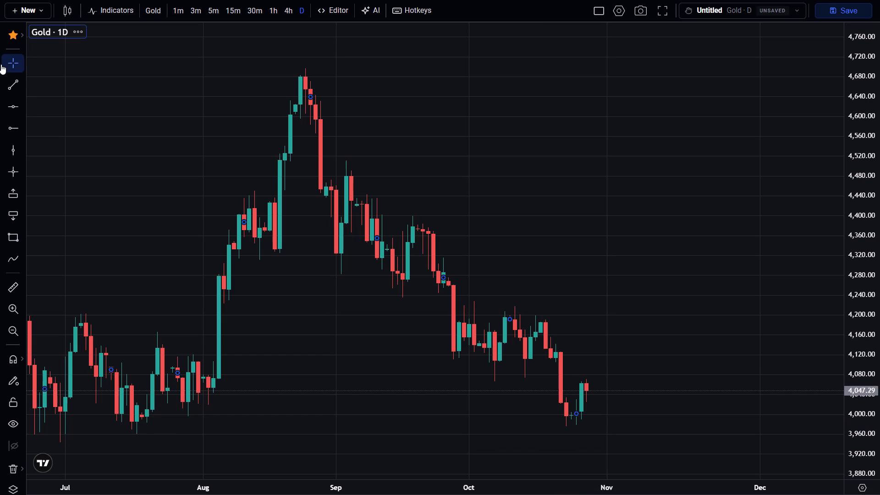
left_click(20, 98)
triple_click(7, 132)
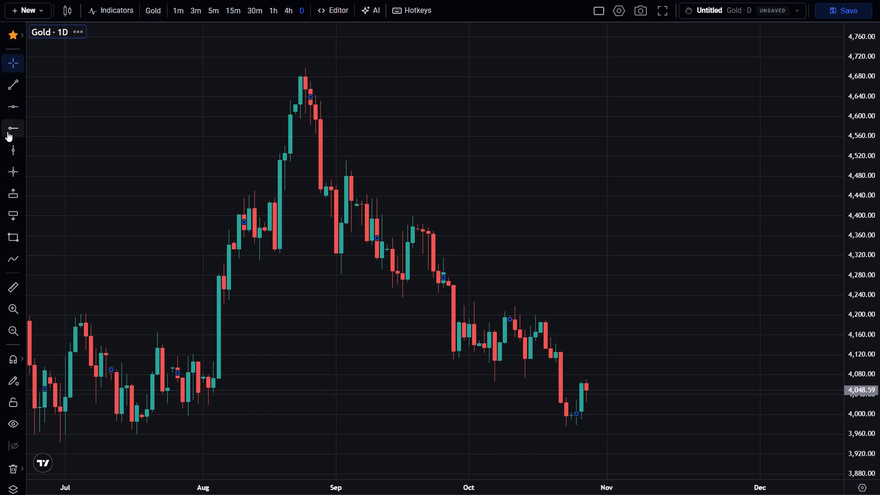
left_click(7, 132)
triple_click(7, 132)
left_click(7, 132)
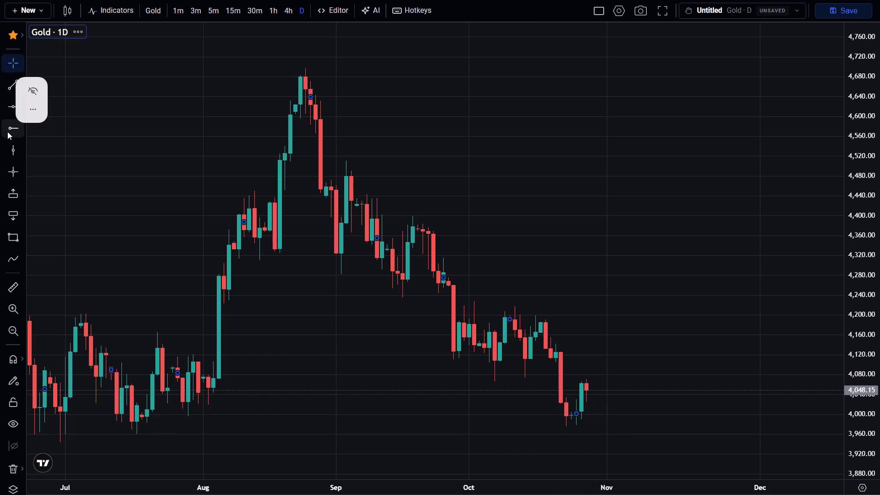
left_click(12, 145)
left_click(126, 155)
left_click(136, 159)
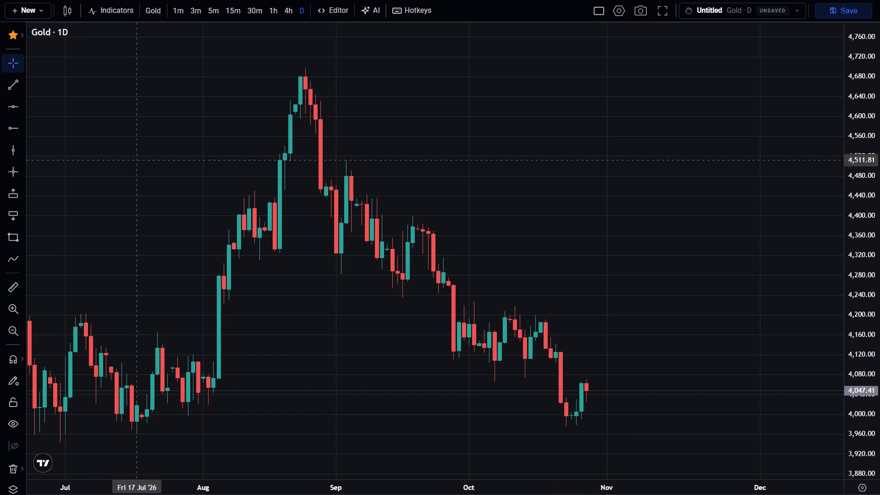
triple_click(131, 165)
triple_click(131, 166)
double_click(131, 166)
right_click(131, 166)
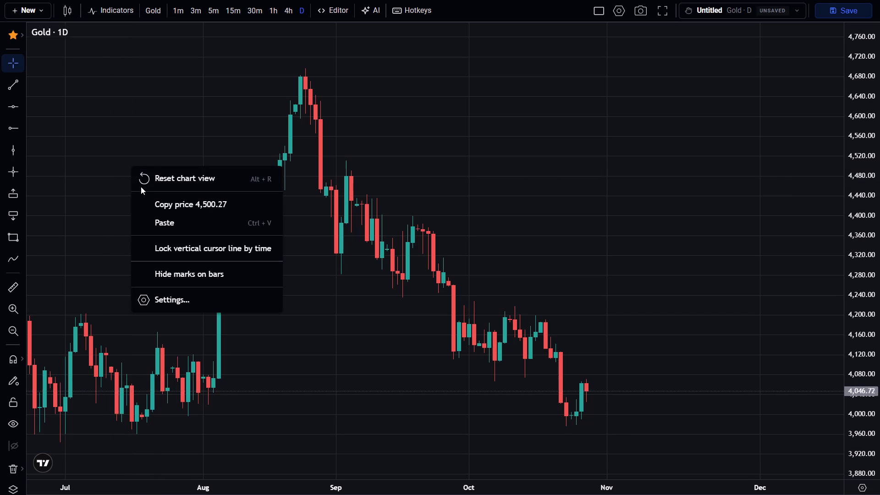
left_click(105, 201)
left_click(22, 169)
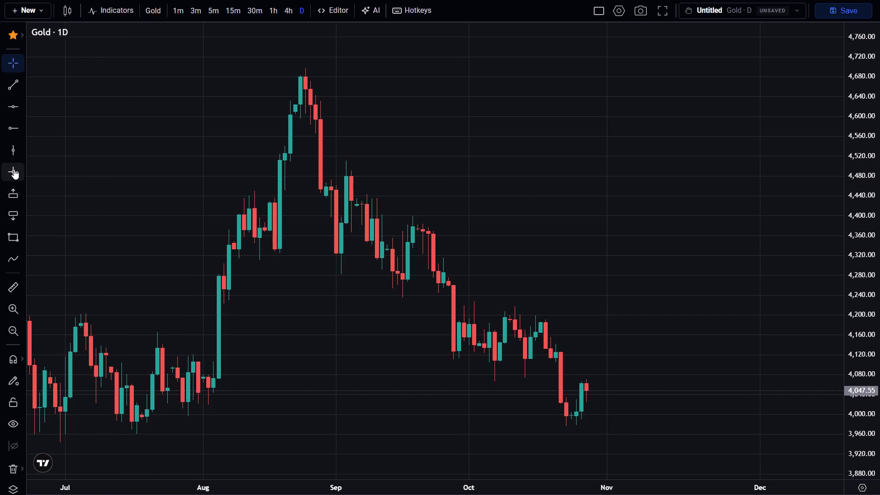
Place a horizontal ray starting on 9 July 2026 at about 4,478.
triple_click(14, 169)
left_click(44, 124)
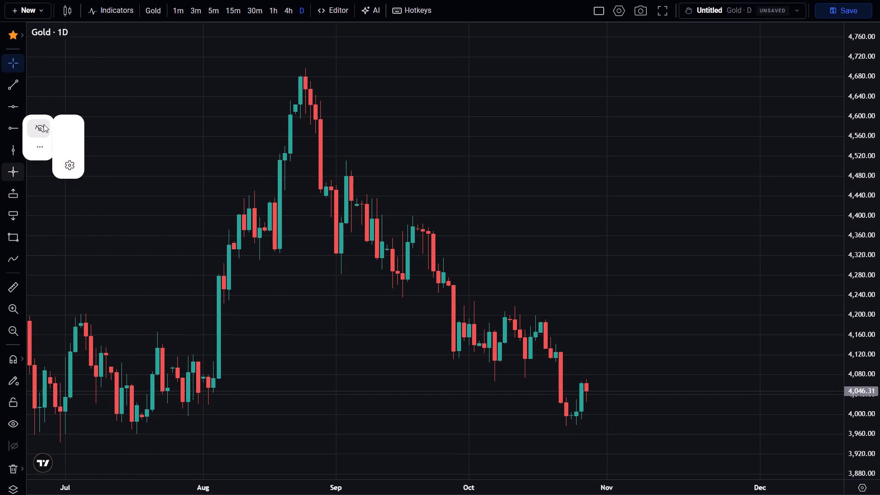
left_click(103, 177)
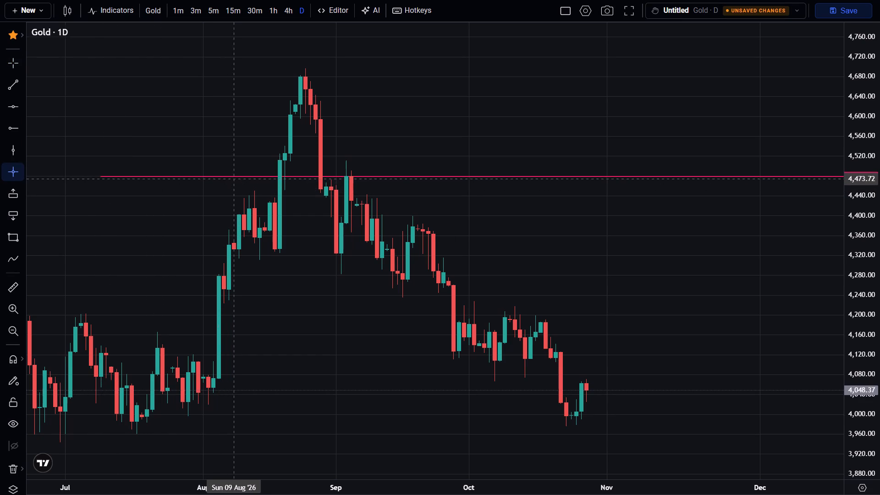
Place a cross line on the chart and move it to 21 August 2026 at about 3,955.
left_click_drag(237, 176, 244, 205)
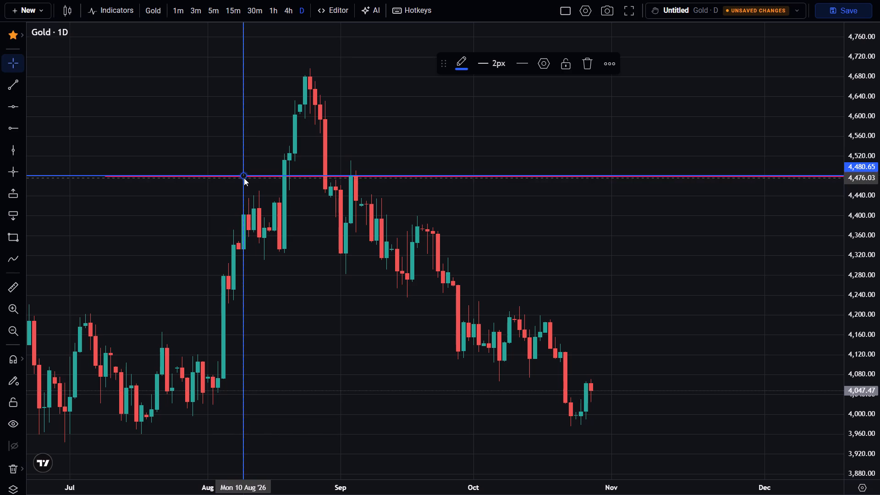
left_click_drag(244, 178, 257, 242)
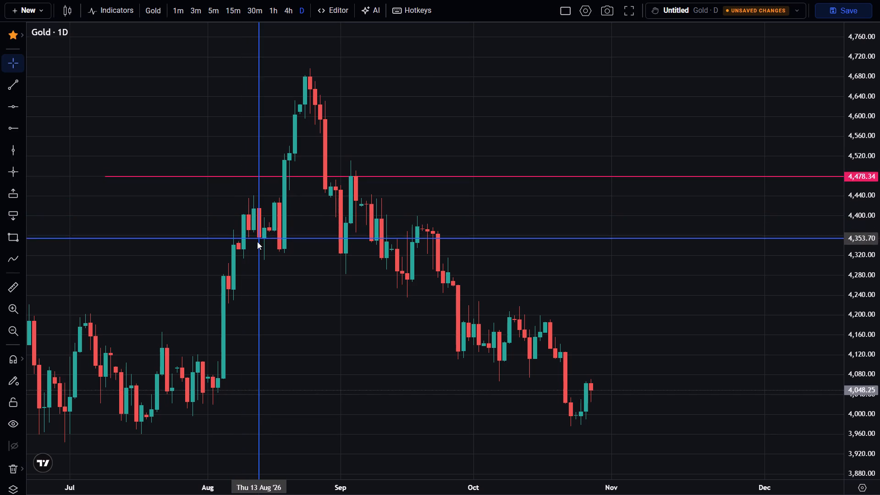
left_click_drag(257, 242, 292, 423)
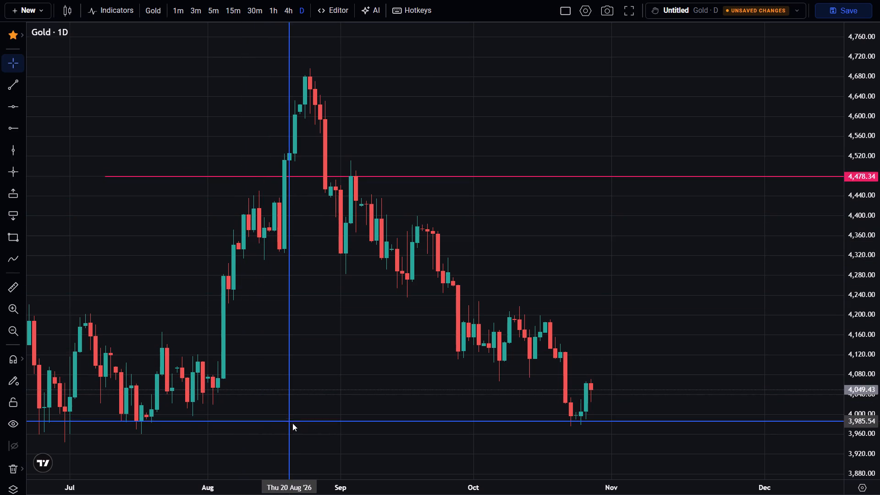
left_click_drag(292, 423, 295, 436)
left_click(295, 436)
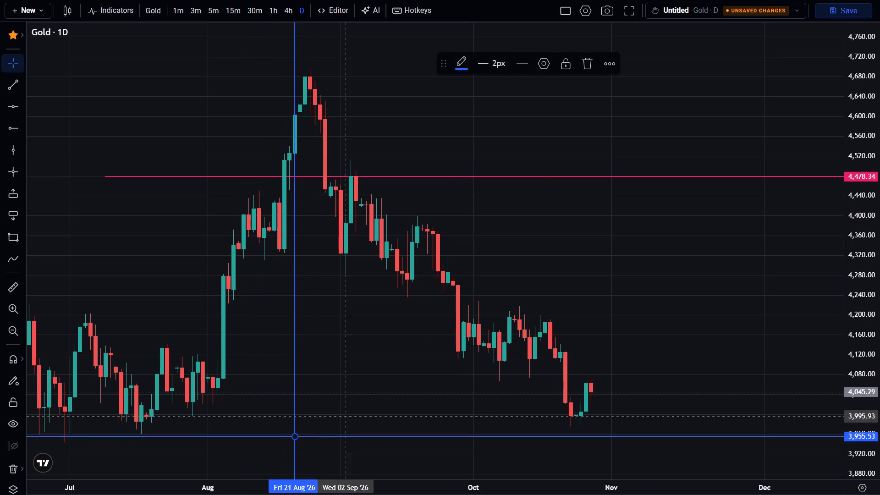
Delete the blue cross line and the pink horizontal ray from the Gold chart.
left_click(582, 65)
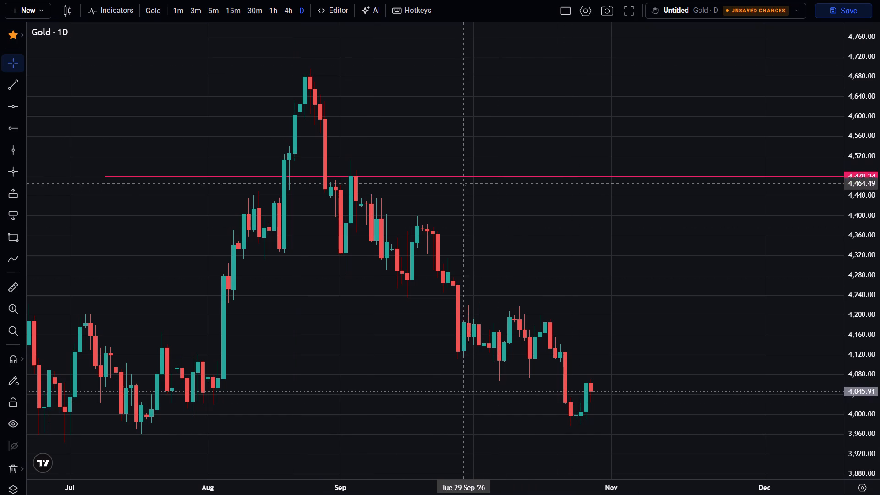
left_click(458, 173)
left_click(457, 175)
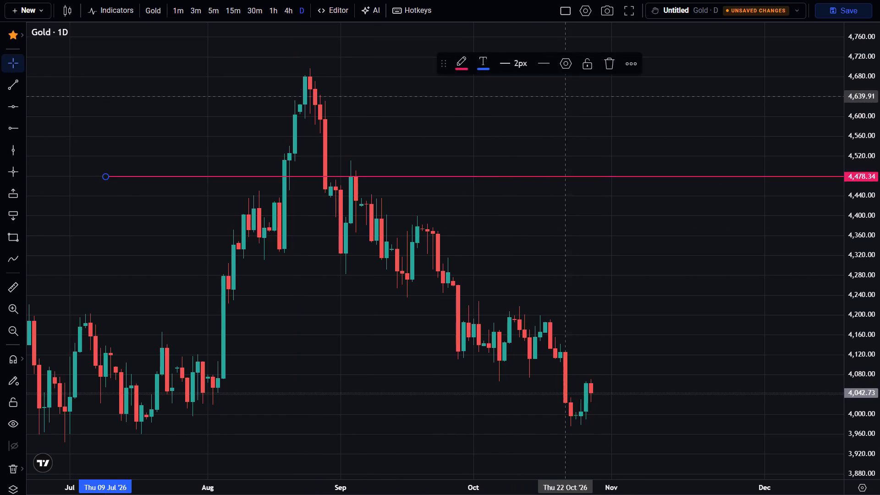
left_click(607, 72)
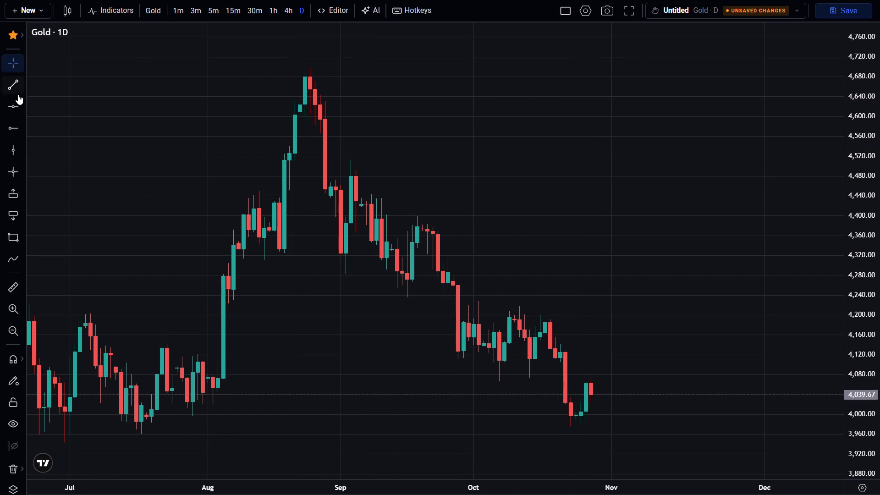
Draw a horizontal yellow trend line at about 4,075 from 26 October to 8 November 2026.
left_click(15, 89)
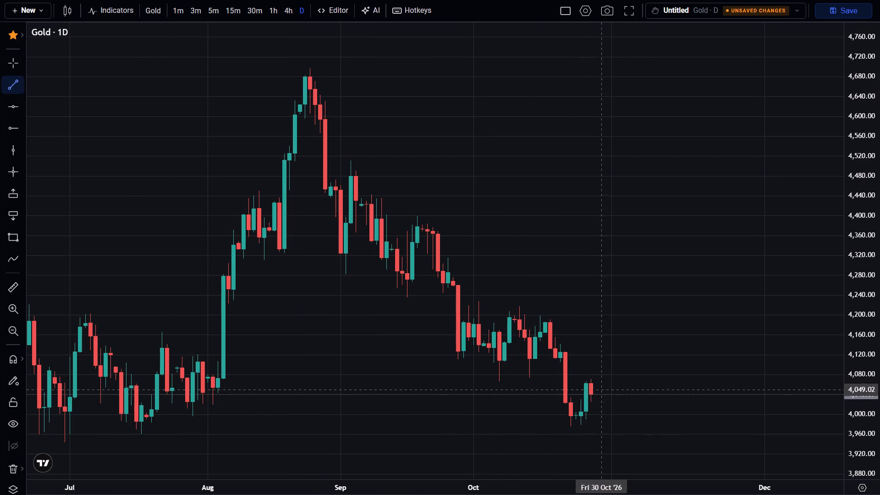
scroll(873, 363, "up", 6)
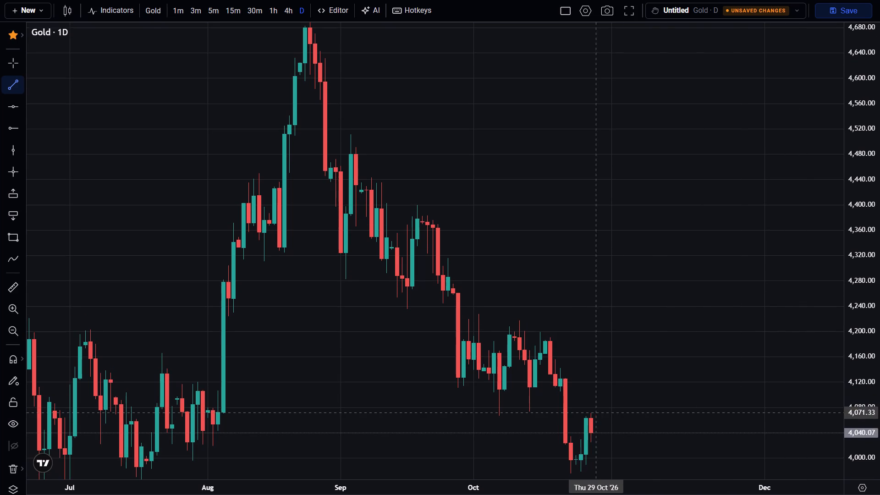
left_click(580, 411)
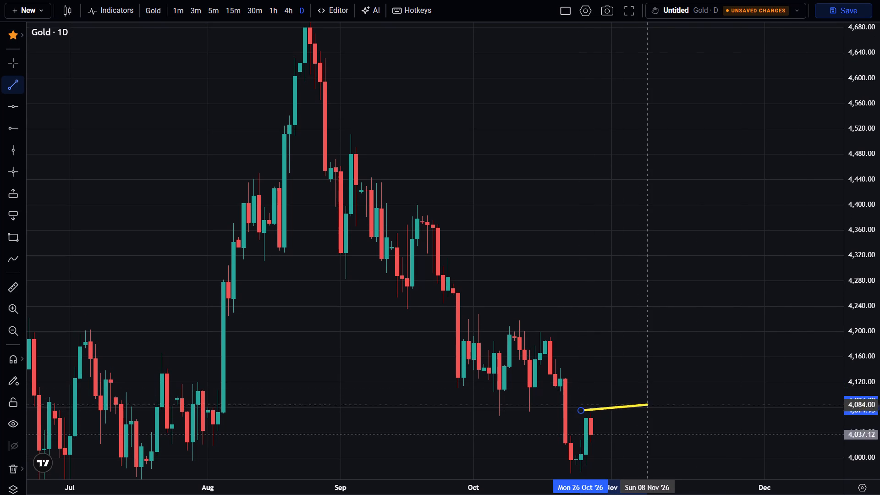
left_click(647, 411)
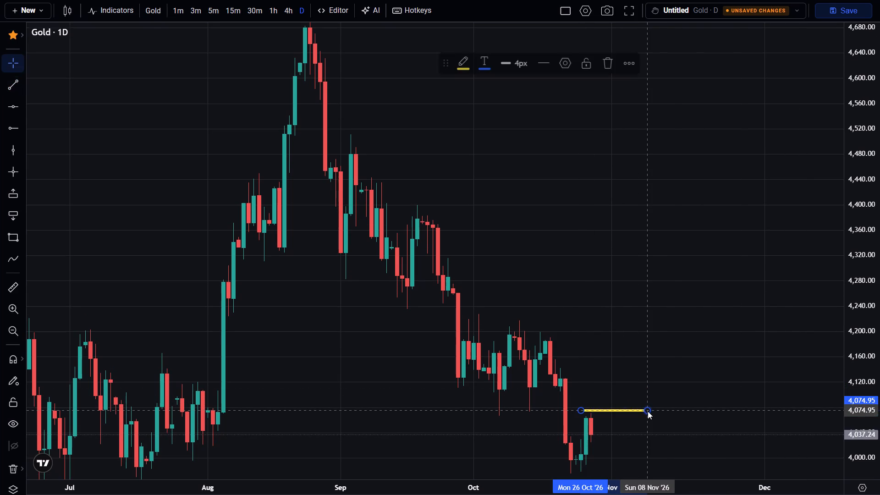
Move the yellow trend line down onto the latest daily candle's high, at about 4,071.
left_click_drag(667, 439, 715, 264)
scroll(715, 274, "up", 2)
scroll(873, 359, "up", 4)
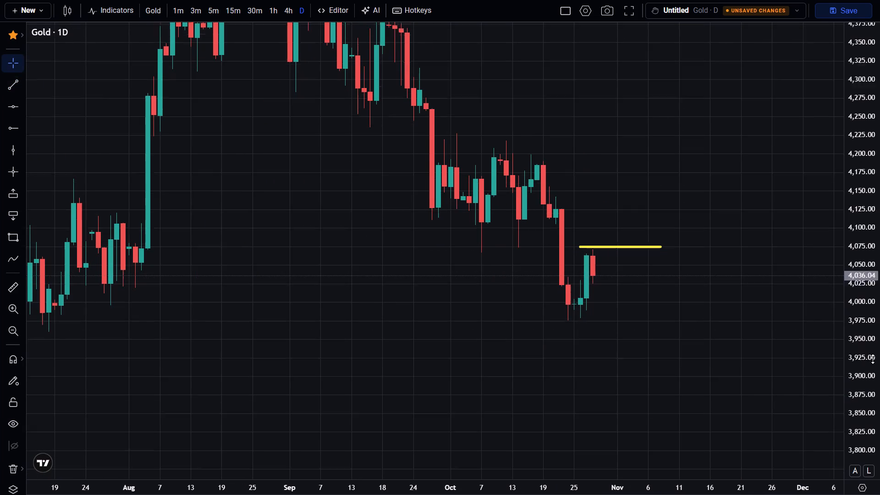
scroll(873, 359, "up", 20)
scroll(873, 359, "up", 15)
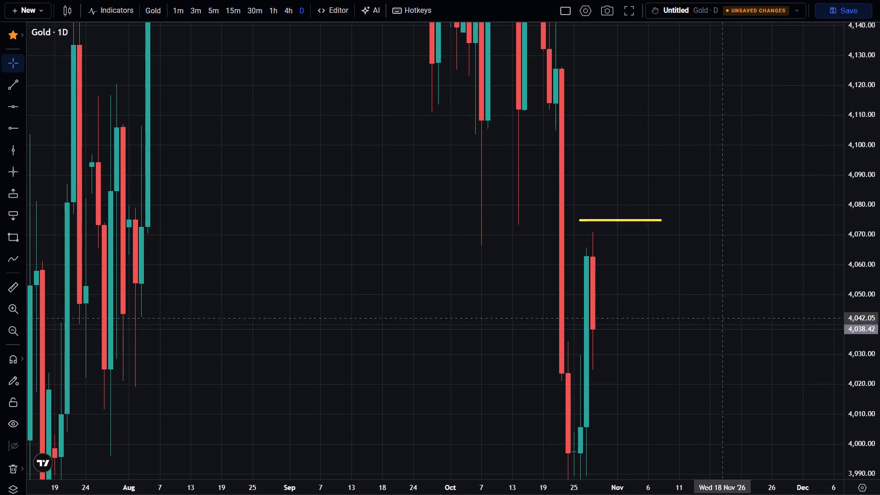
left_click_drag(625, 217, 624, 228)
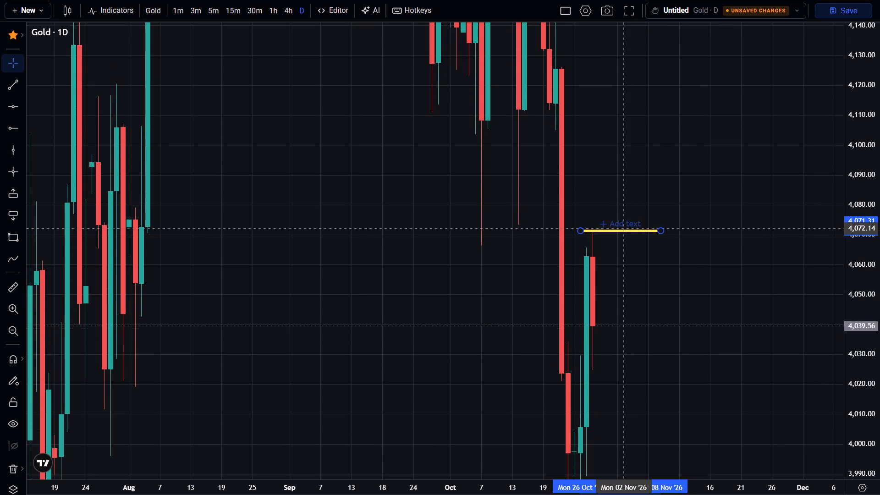
left_click(616, 290)
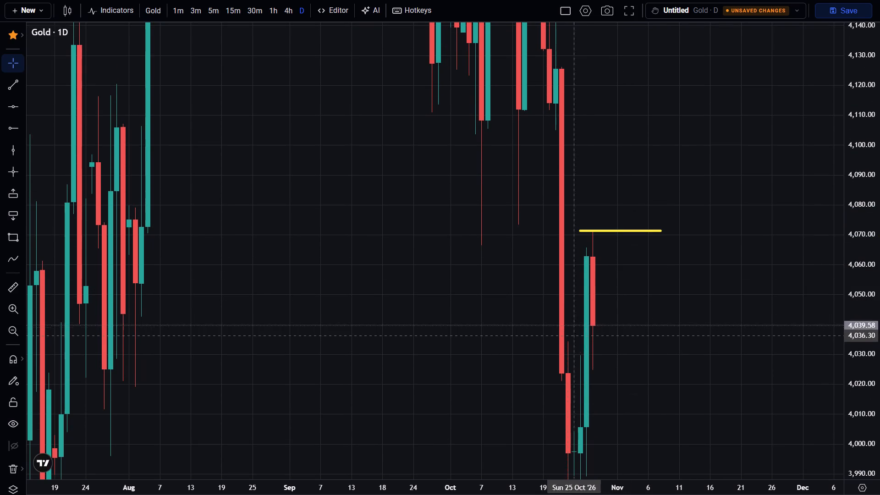
Draw a second horizontal trend line at the latest candle's low, about 4,025, from 25 October to 4 November 2026.
left_click(13, 86)
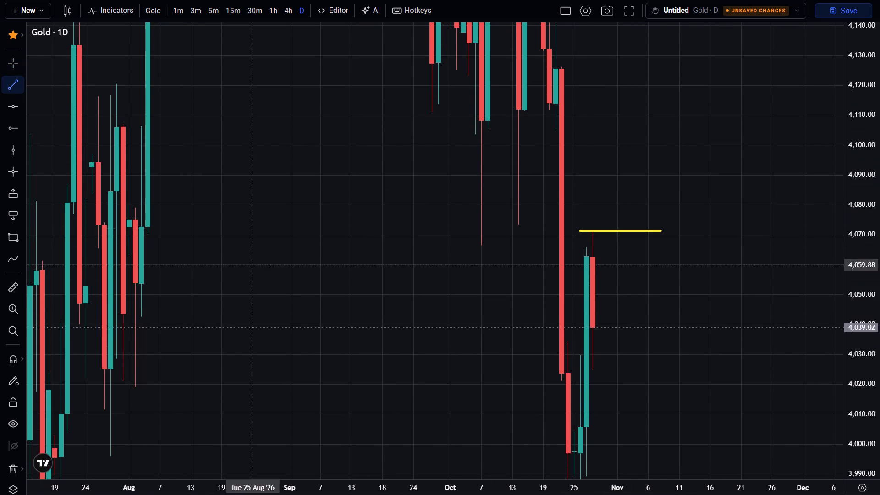
left_click(575, 369)
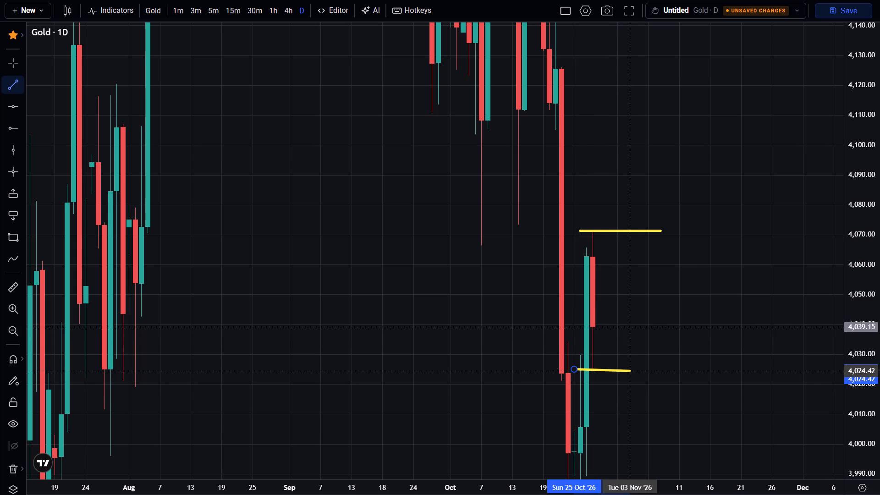
left_click(638, 369)
left_click(746, 382)
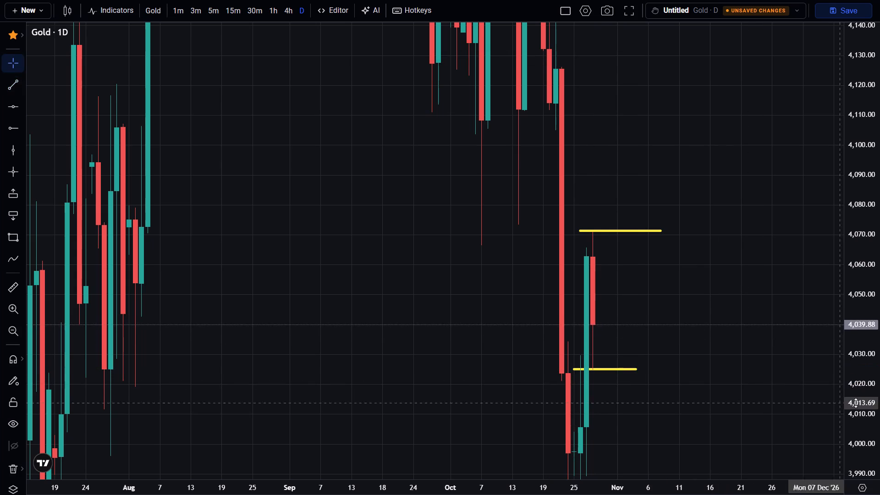
Set the lower trend line's thickness to 2px.
scroll(865, 402, "up", 9)
left_click_drag(799, 380, 788, 284)
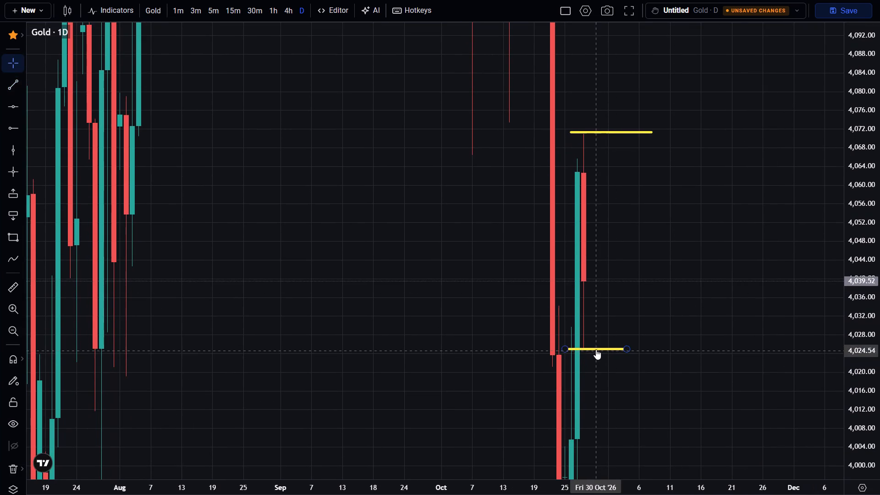
left_click(595, 347)
left_click(524, 63)
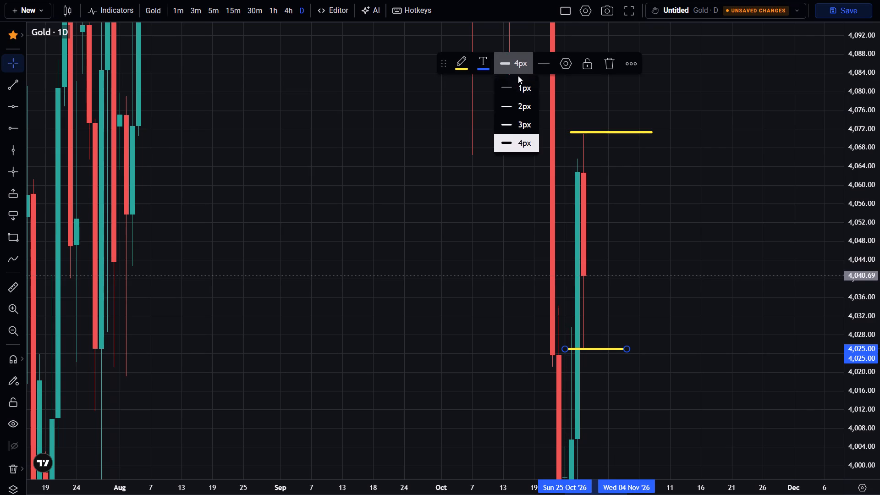
left_click(518, 111)
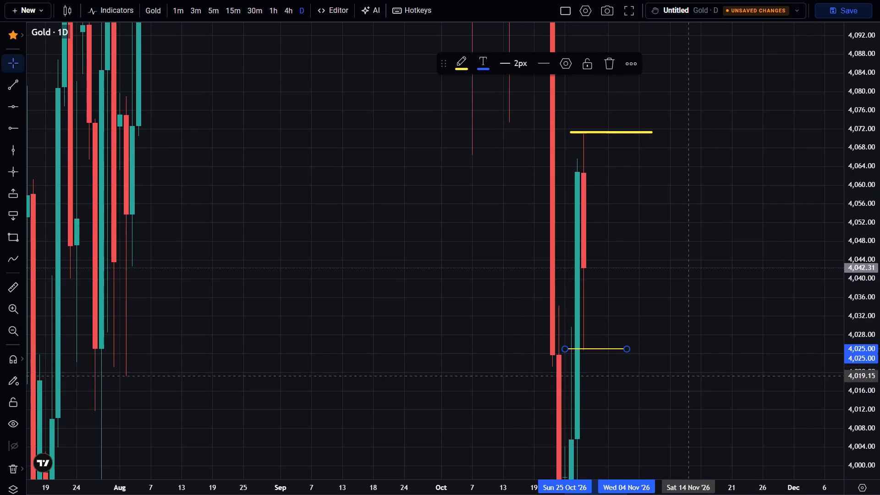
Shift the lower trend line to span 26 October to 5 November and align it with the latest candle's low at about 4,024.78.
left_click(599, 351)
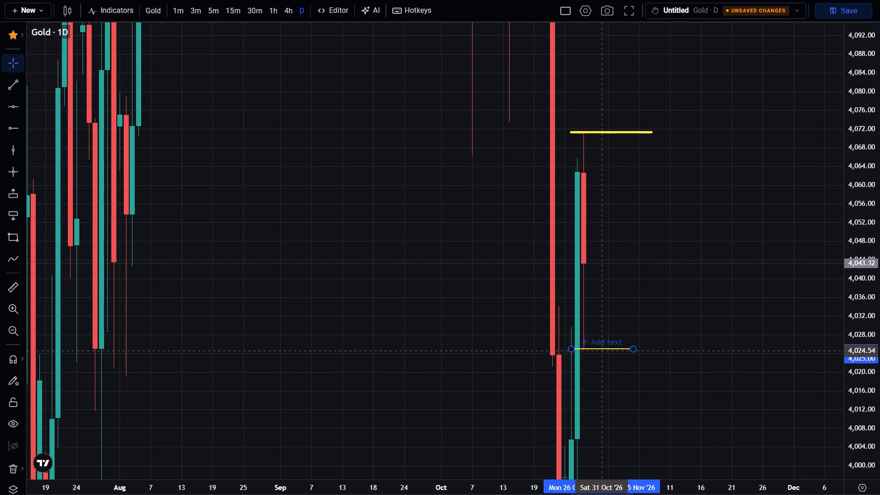
scroll(864, 395, "up", 10)
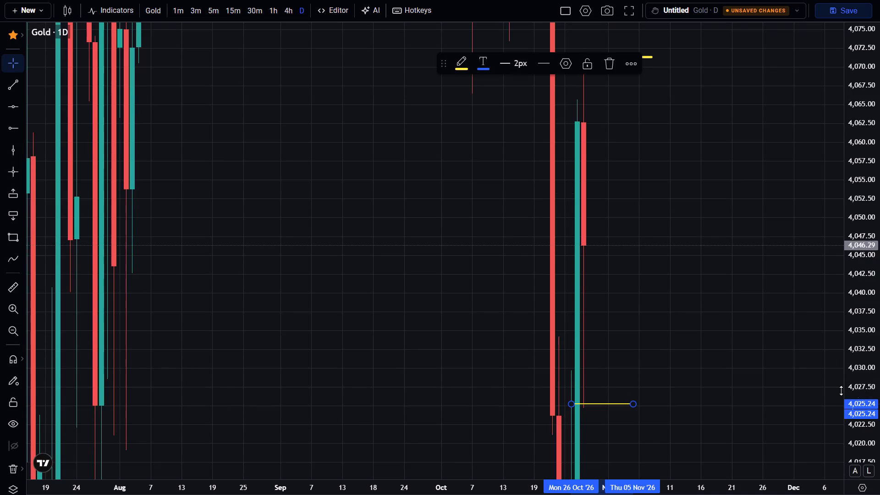
left_click(588, 404)
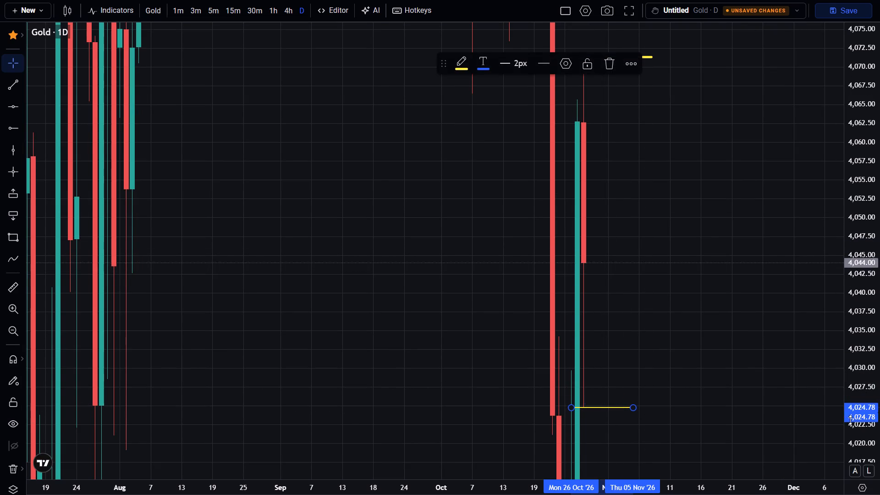
Examine both yellow trend lines against the late-October Gold candles.
left_click(850, 419)
left_click_drag(778, 257, 778, 287)
left_click_drag(879, 202, 879, 335)
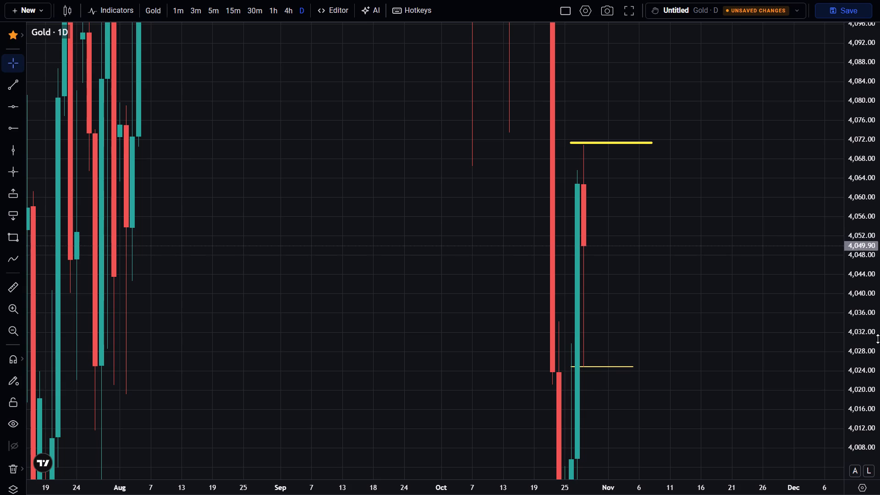
left_click_drag(863, 128, 879, 350)
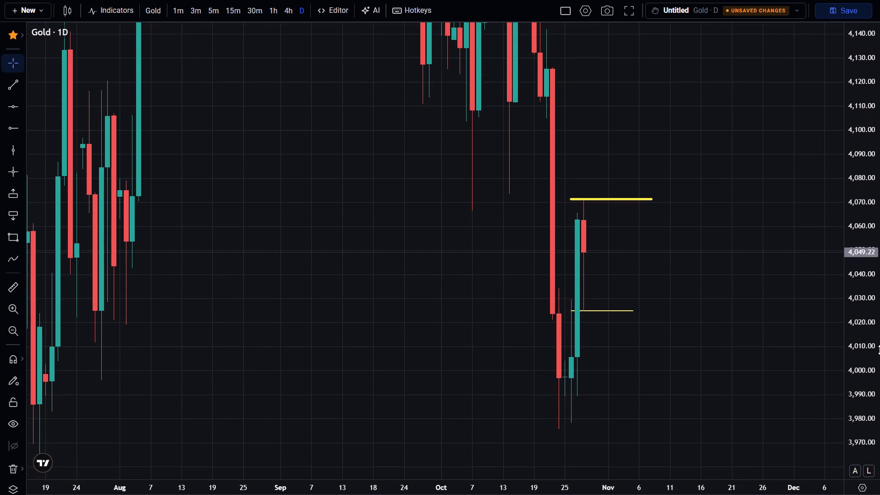
Switch the Gold chart from the daily to the 4-hour timeframe.
scroll(683, 385, "up", 3)
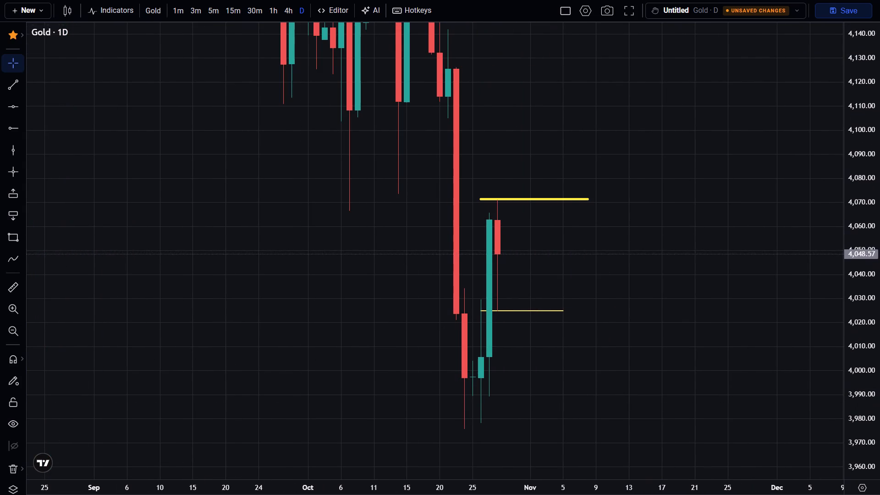
left_click(288, 8)
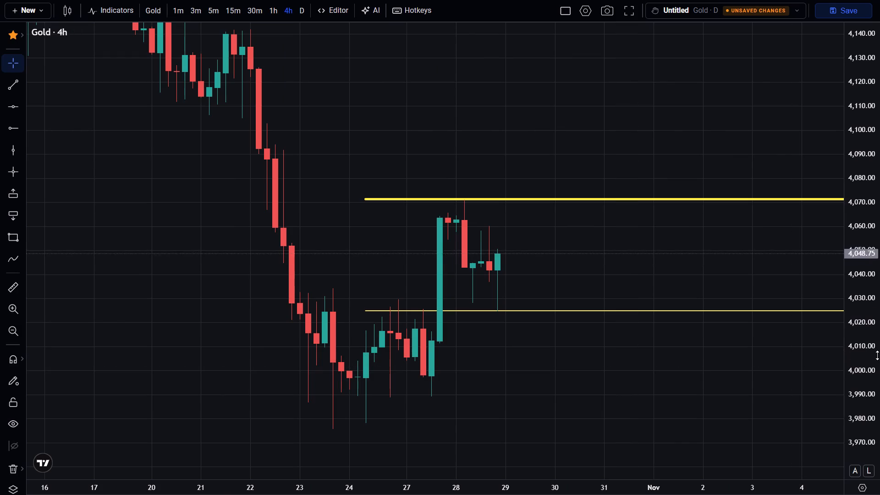
scroll(877, 355, "up", 13)
scroll(759, 395, "up", 1)
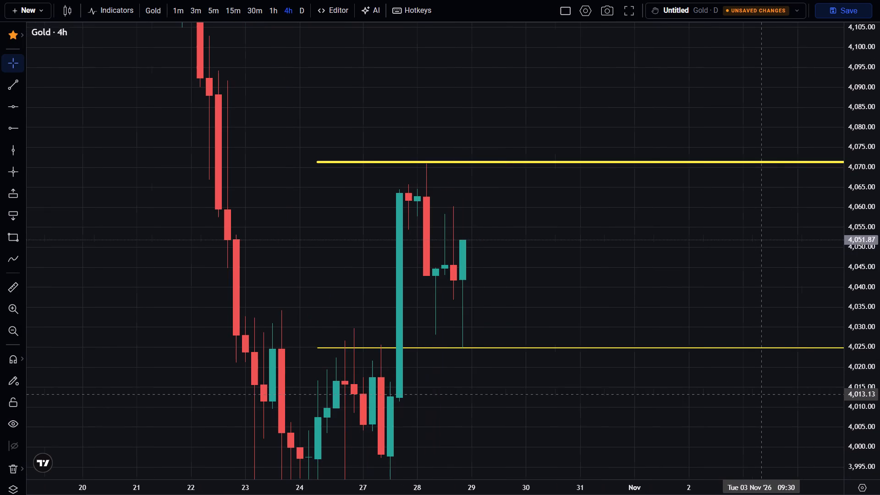
scroll(678, 418, "up", 1)
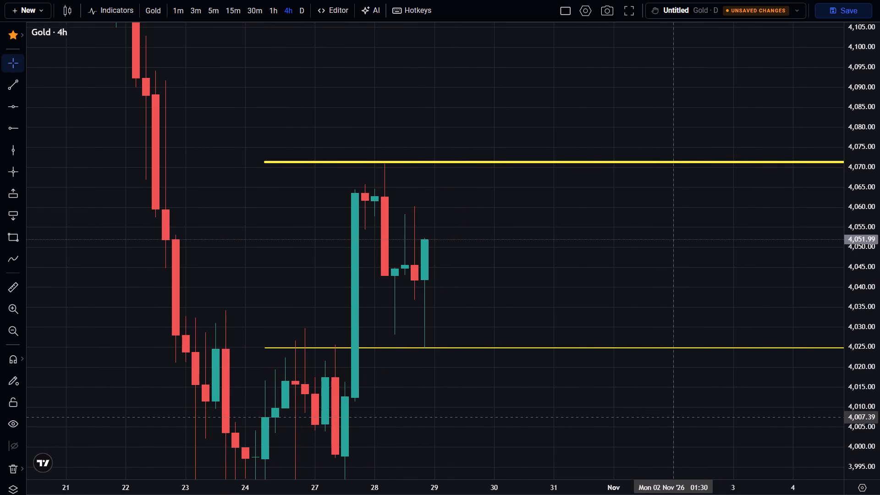
scroll(570, 417, "down", 1)
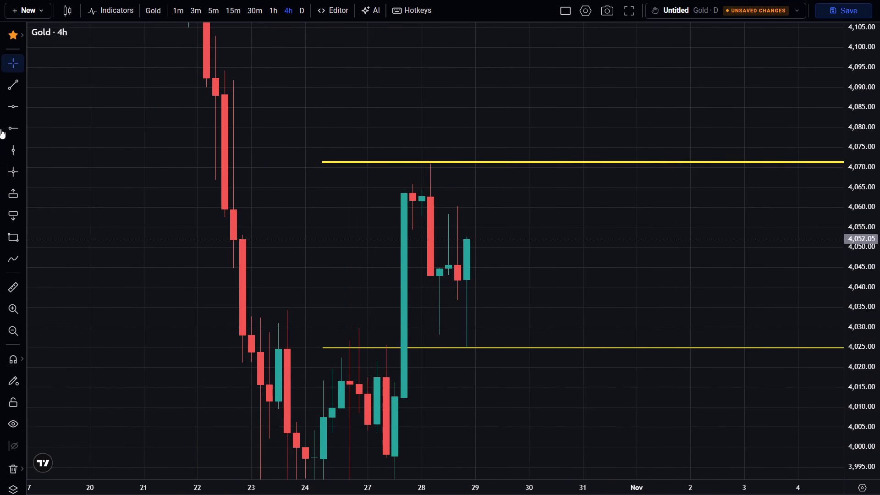
Draw a third, near-horizontal trend line at about 4,060.4, from 28 October 09:30 to 29 October 2026 17:30.
left_click(10, 89)
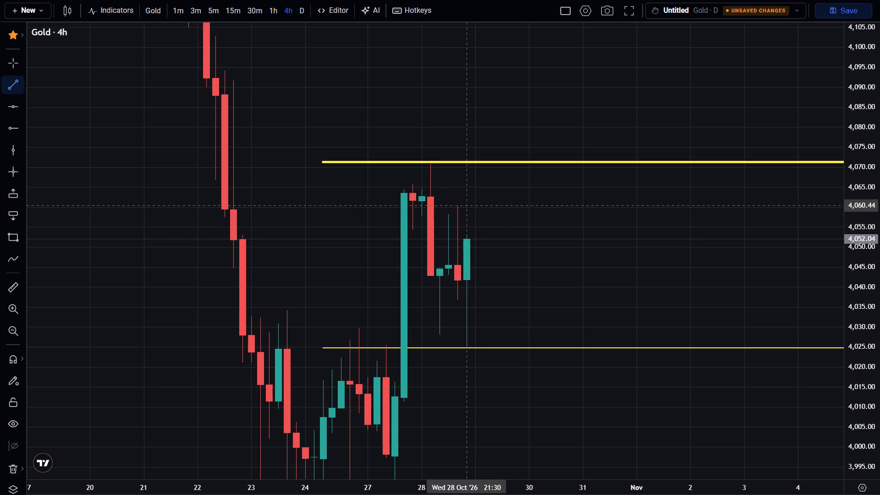
left_click(443, 205)
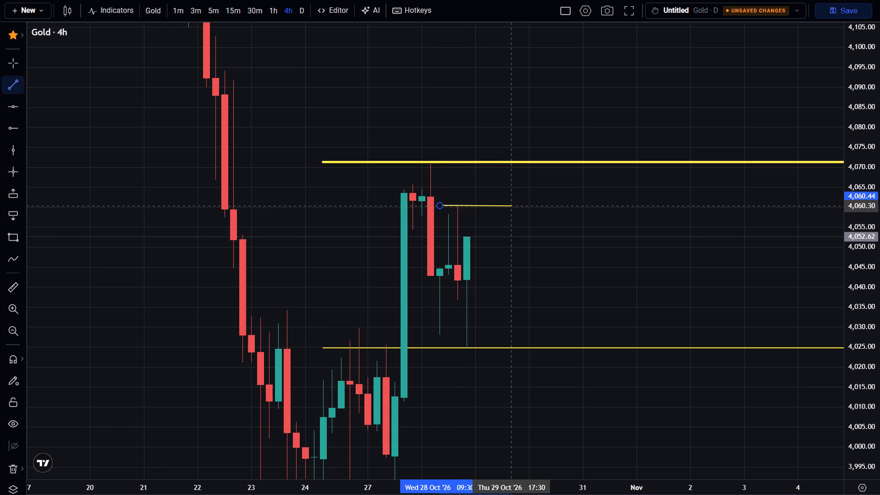
left_click(506, 206)
left_click(596, 217)
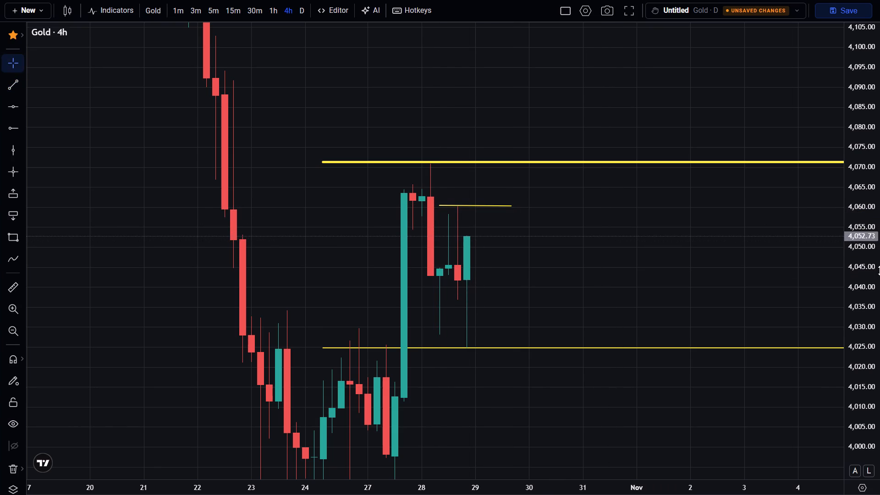
Adjust the price of the new trend line's 29 October end point to level it with its start, at about 4,060.4.
scroll(876, 271, "up", 5)
scroll(840, 282, "up", 2)
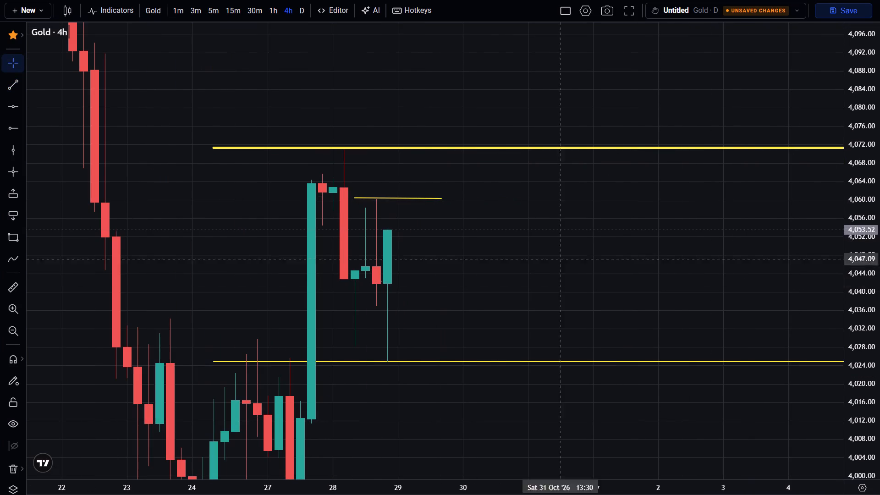
left_click(443, 199)
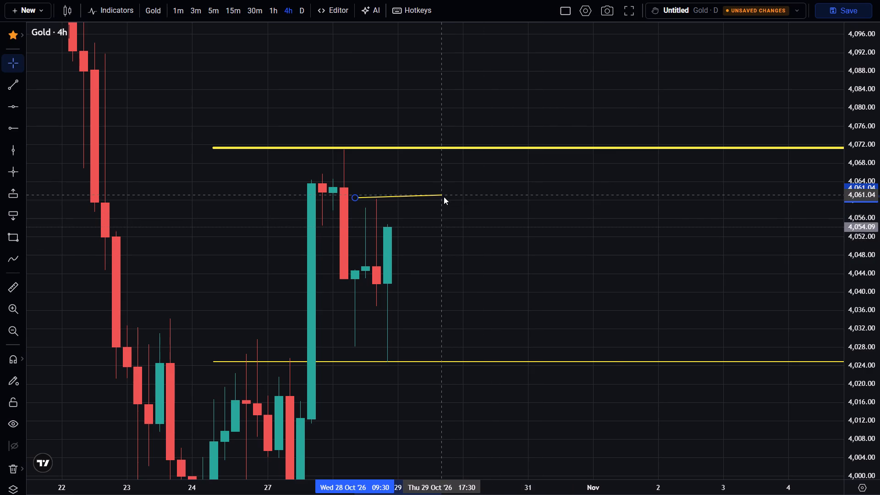
left_click(490, 233)
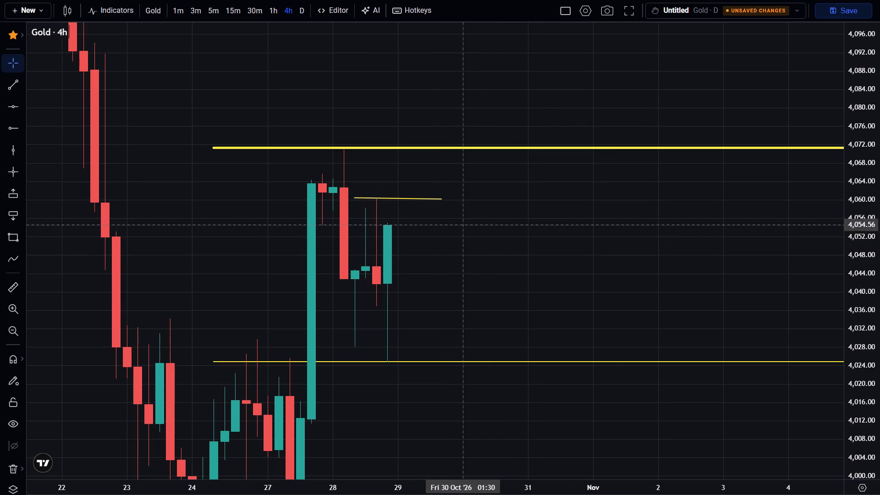
left_click(443, 199)
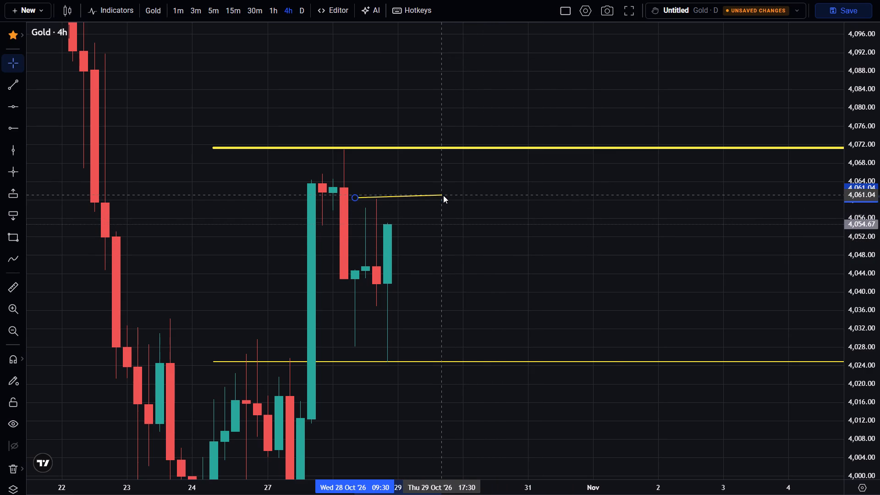
left_click_drag(443, 201, 446, 196)
left_click(446, 196)
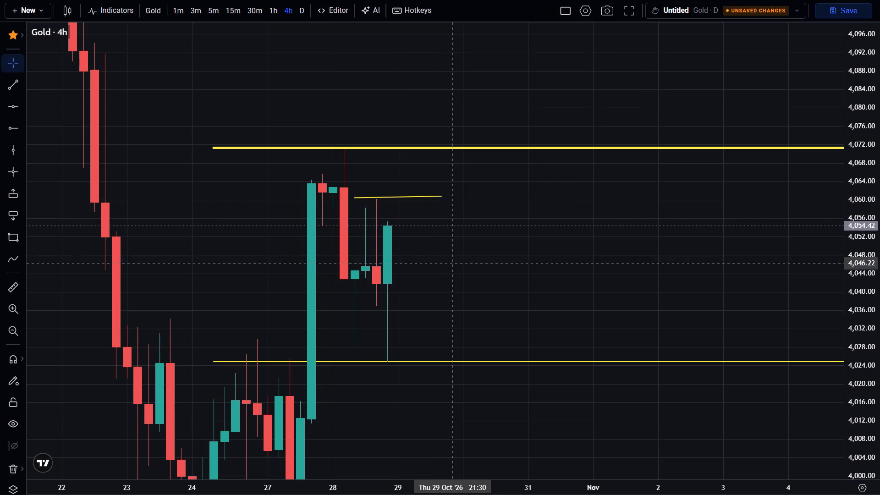
left_click(448, 264)
left_click(442, 196)
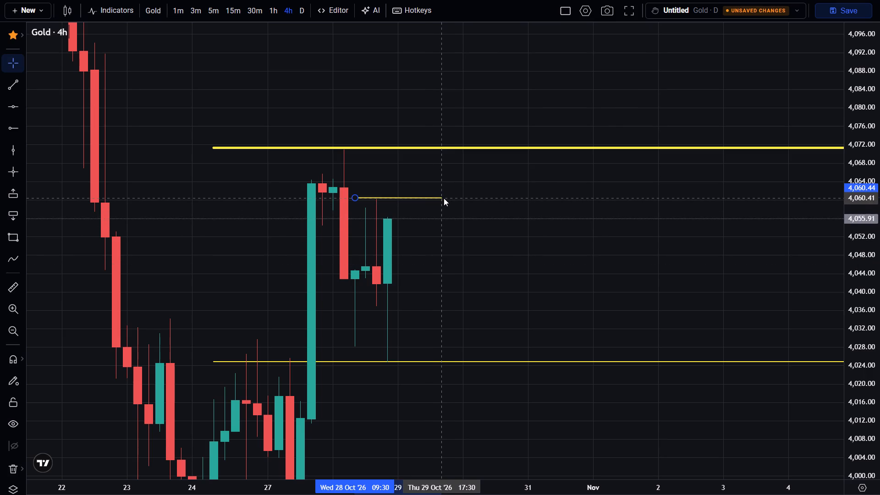
left_click(460, 222)
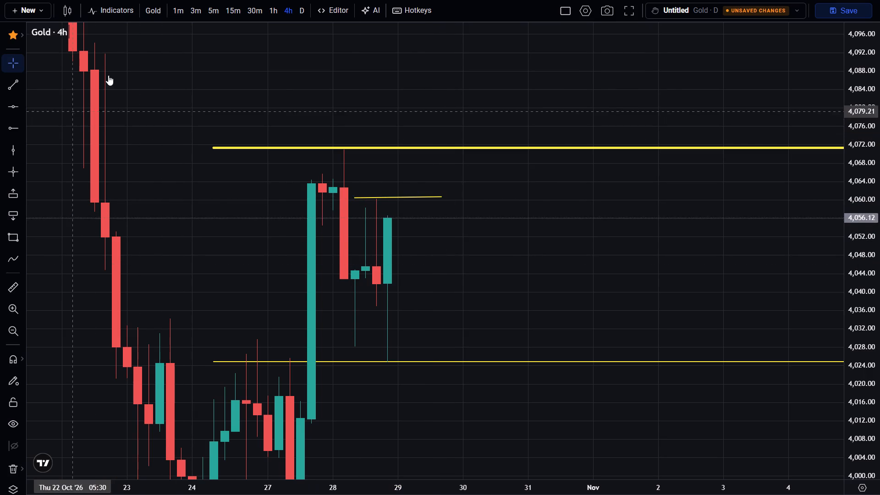
View the three yellow trend lines against the Gold candles on the 1-hour timeframe.
left_click(271, 13)
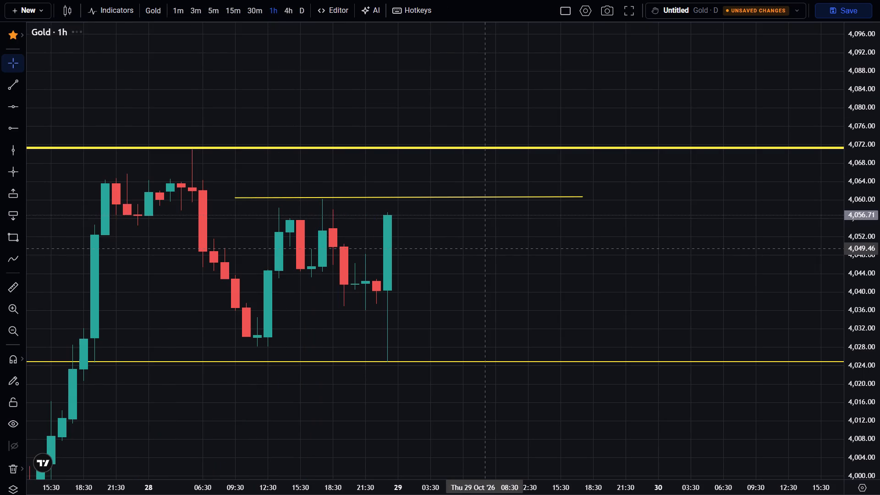
scroll(489, 248, "down", 1)
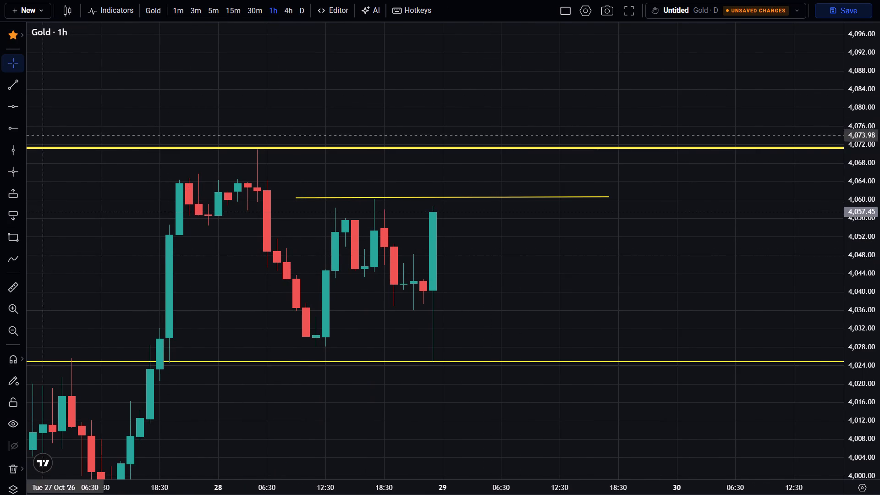
Switch to the 1-minute timeframe and examine the 28–29 October price action against the three trend lines.
left_click(174, 14)
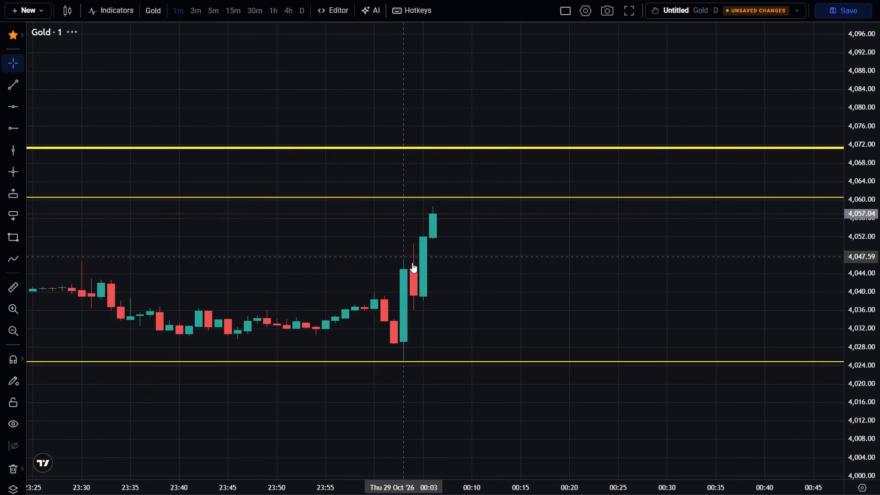
scroll(412, 264, "down", 12)
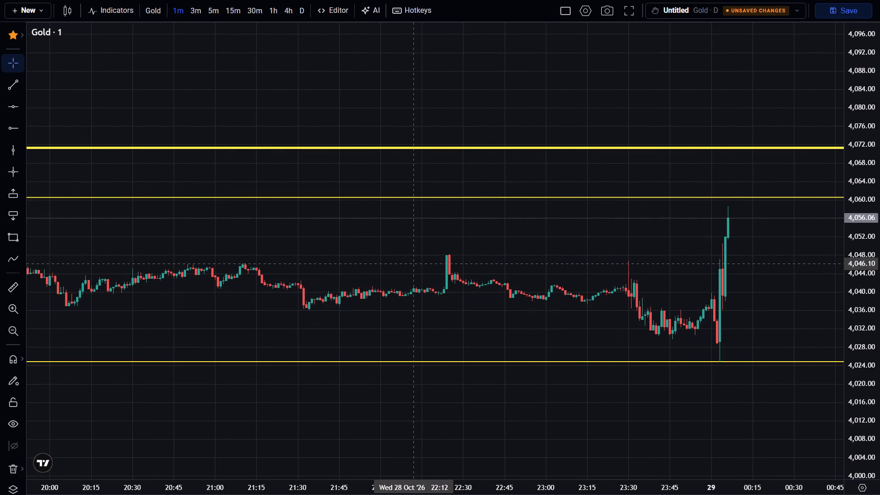
scroll(412, 264, "down", 11)
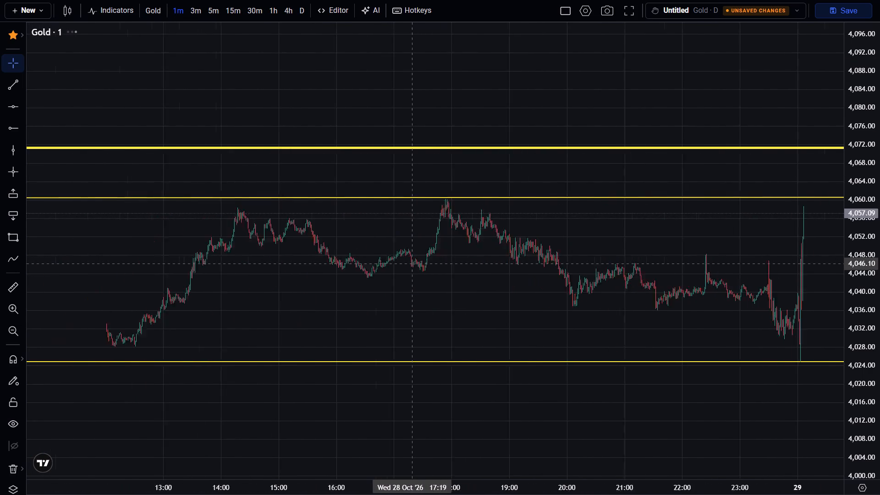
scroll(412, 264, "down", 3)
scroll(392, 292, "up", 2)
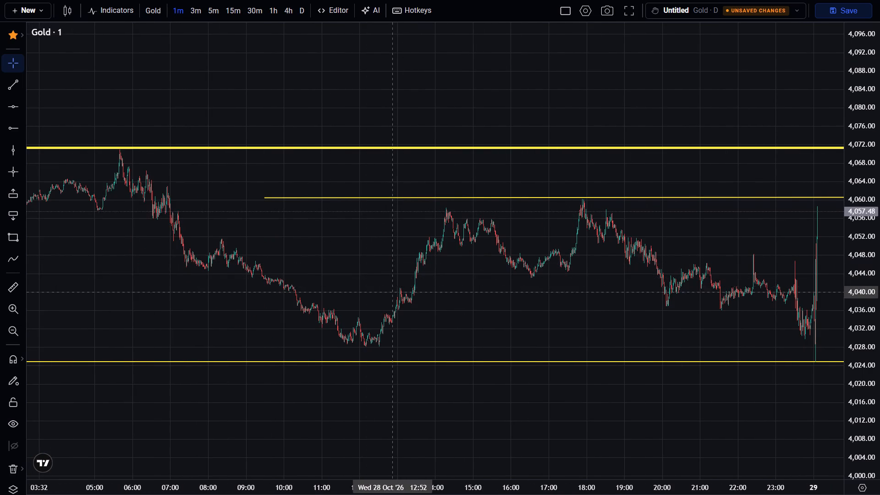
scroll(393, 292, "up", 19)
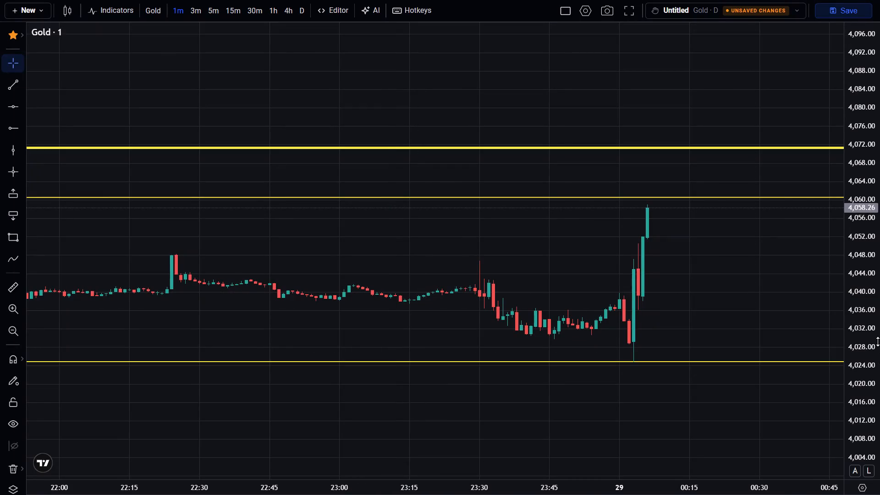
scroll(873, 331, "up", 11)
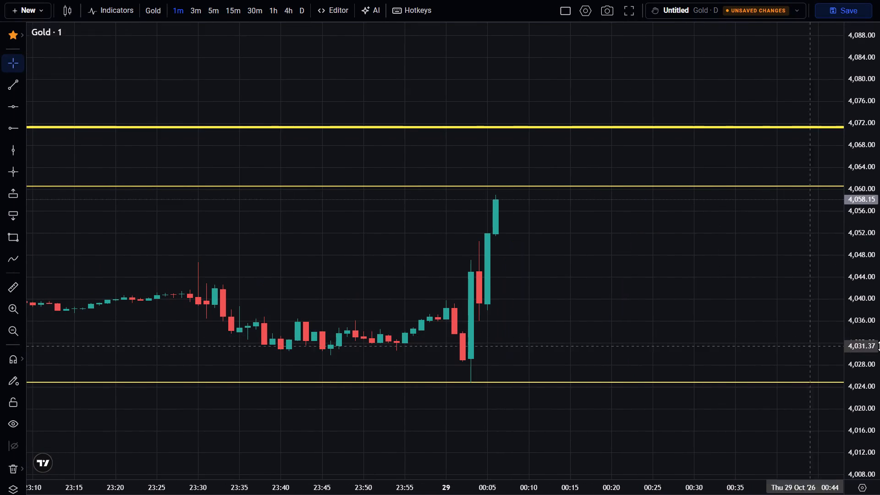
scroll(879, 346, "up", 6)
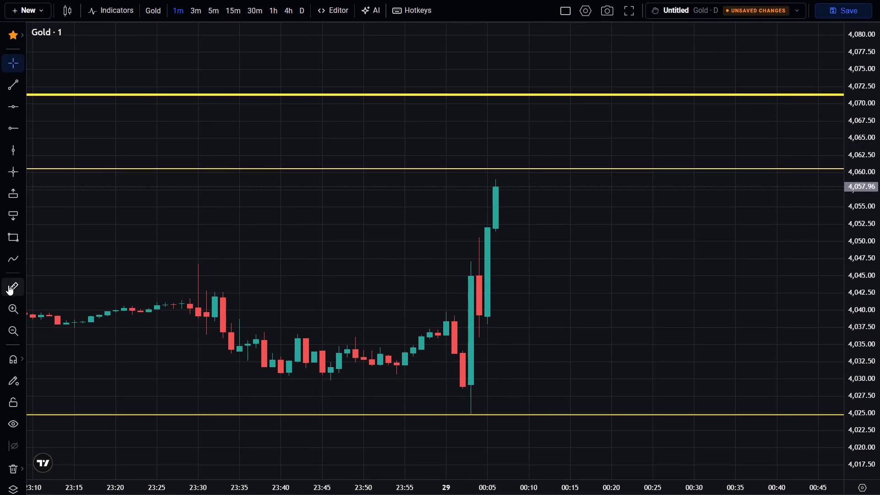
Start a measurement at the lowest yellow trend line, near the latest 1-minute candles.
left_click(8, 285)
left_click(516, 411)
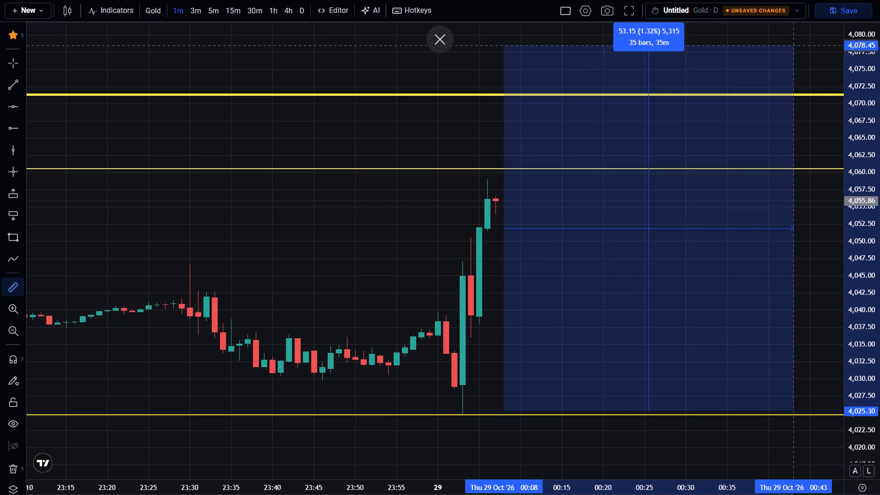
Finish the price measurement from the lowest yellow trend line up to about 4,078.45 and leave the full-screen chart view.
double_click(653, 51)
left_click(634, 11)
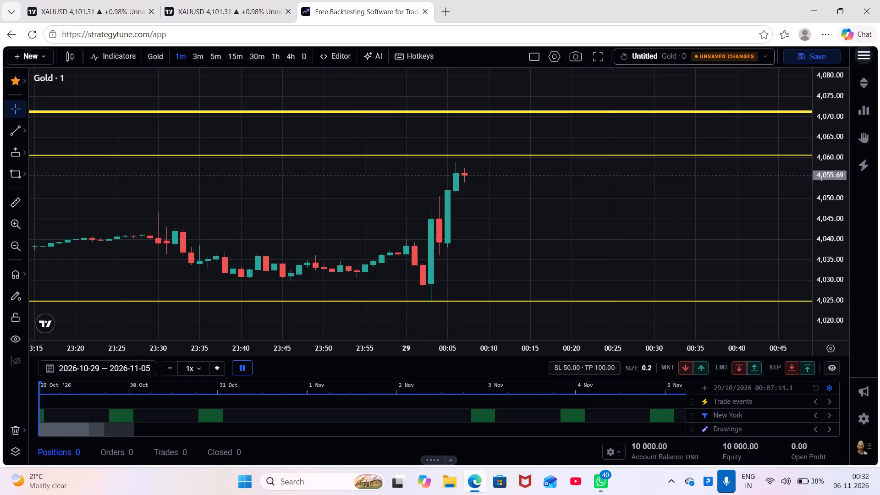
Raise the replay speed to 10x.
triple_click(213, 371)
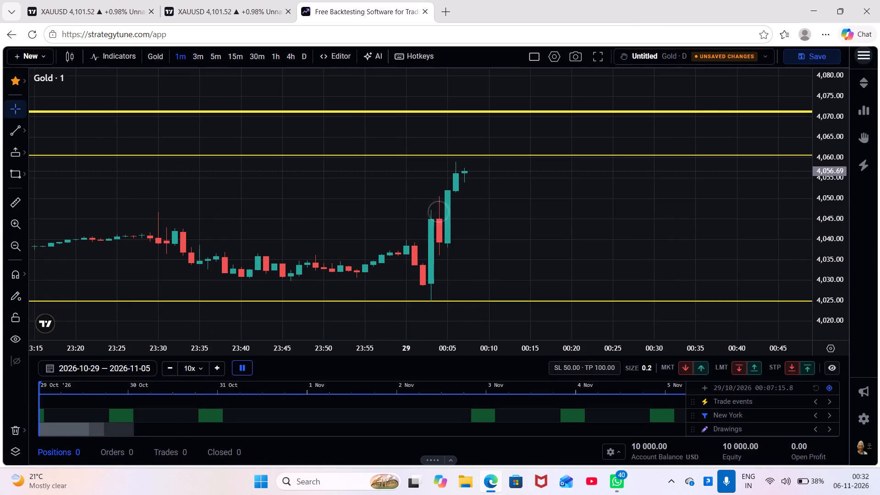
Examine the latest 1-minute Gold candles against all three yellow trend lines, with a wider price range in view.
scroll(569, 260, "down", 3)
scroll(820, 249, "up", 7)
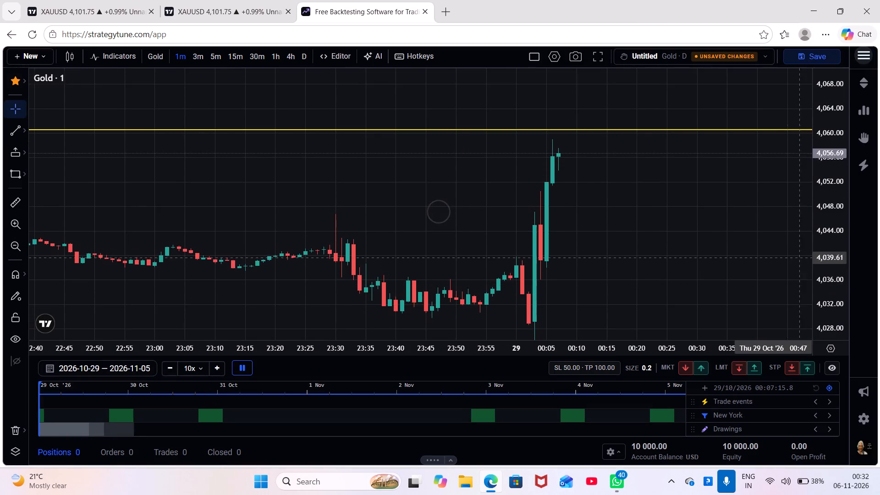
scroll(783, 261, "up", 3)
left_click(652, 272)
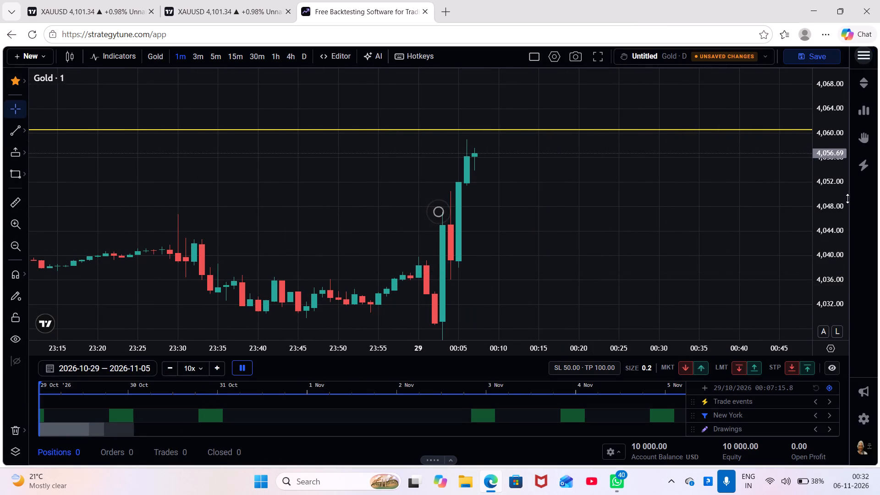
left_click_drag(844, 187, 845, 270)
scroll(671, 279, "down", 6)
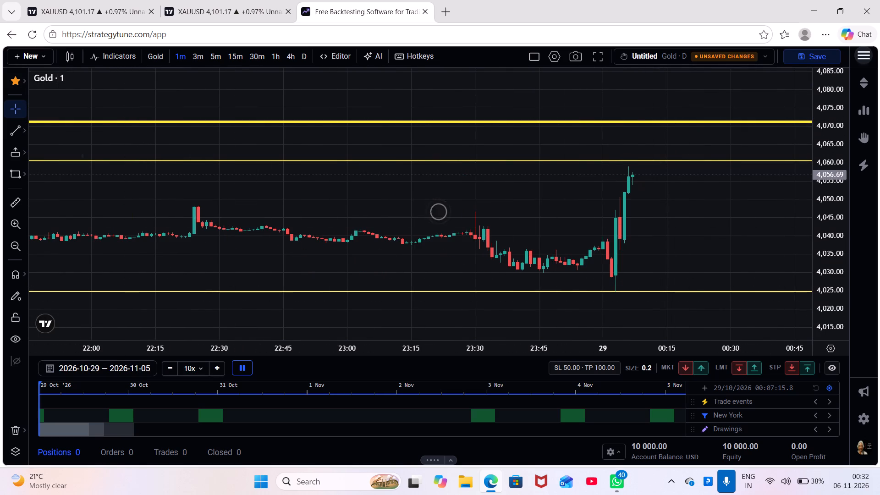
Check the computer's Wi-Fi connection in the system quick settings and return to the Gold chart.
left_click(770, 482)
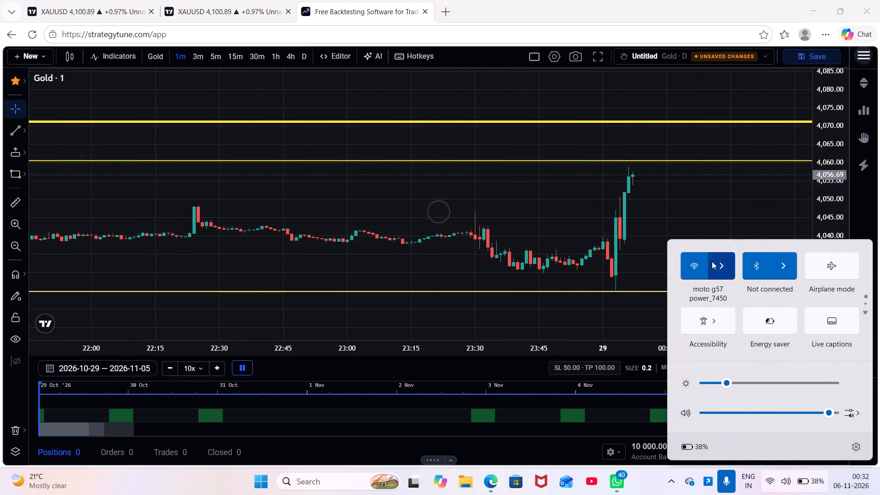
left_click(712, 261)
left_click(603, 312)
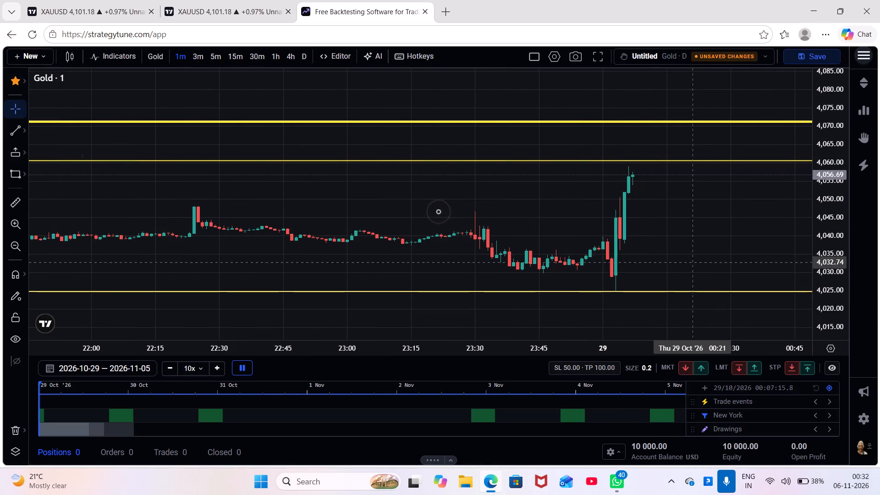
left_click(685, 252)
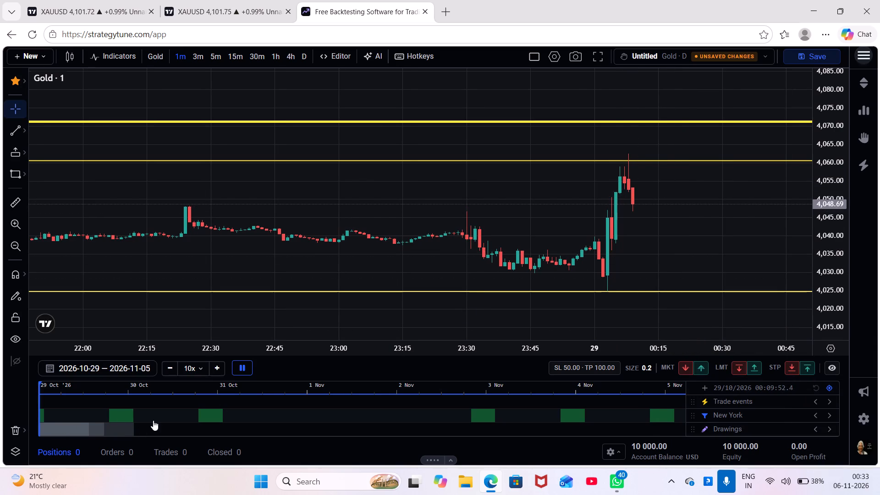
Move the replay position back to the beginning of 29 October 2026 on the replay timeline.
scroll(153, 420, "down", 3)
left_click(60, 421)
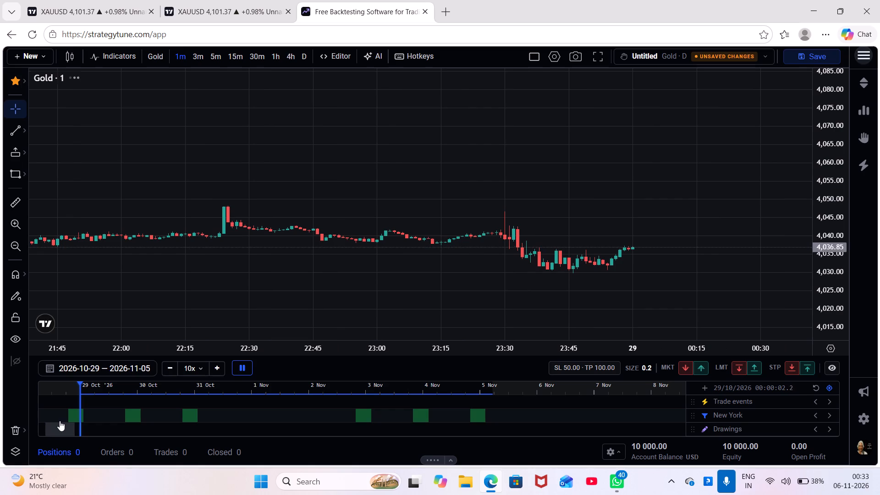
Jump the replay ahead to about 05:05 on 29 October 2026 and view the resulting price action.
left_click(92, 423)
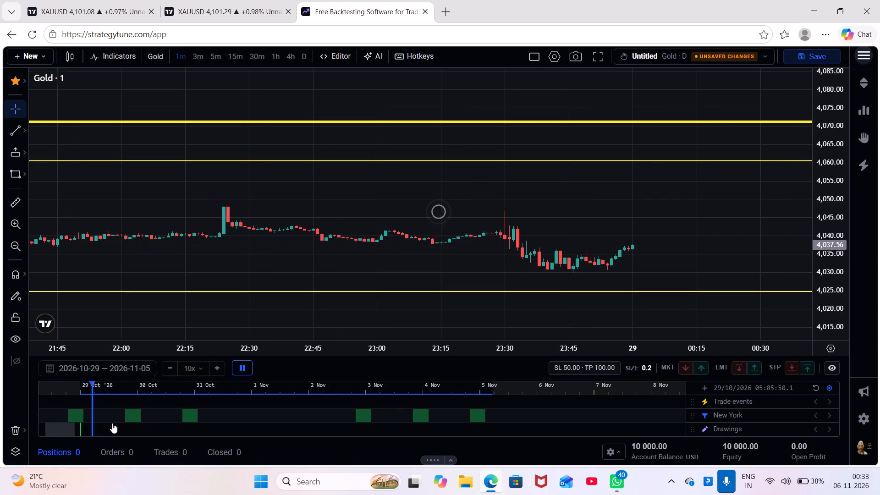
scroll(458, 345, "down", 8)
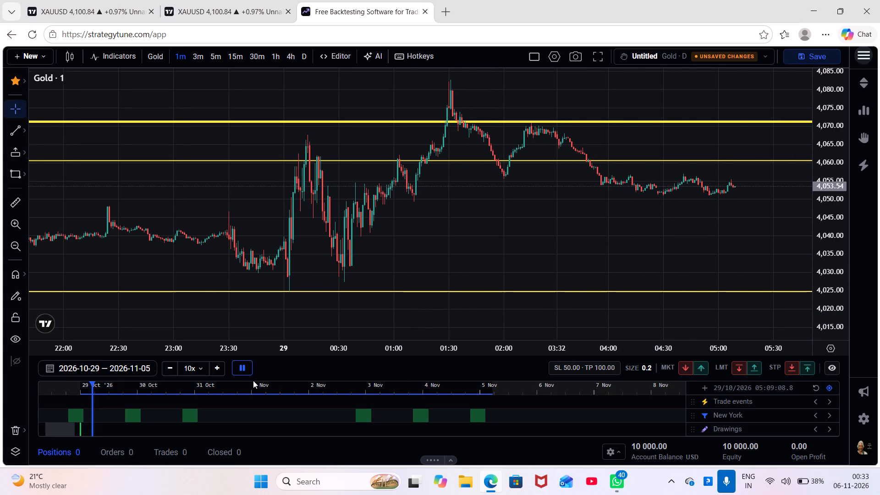
Move the replay back to the start of 29 October 2026, at about 00:00.
left_click(78, 424)
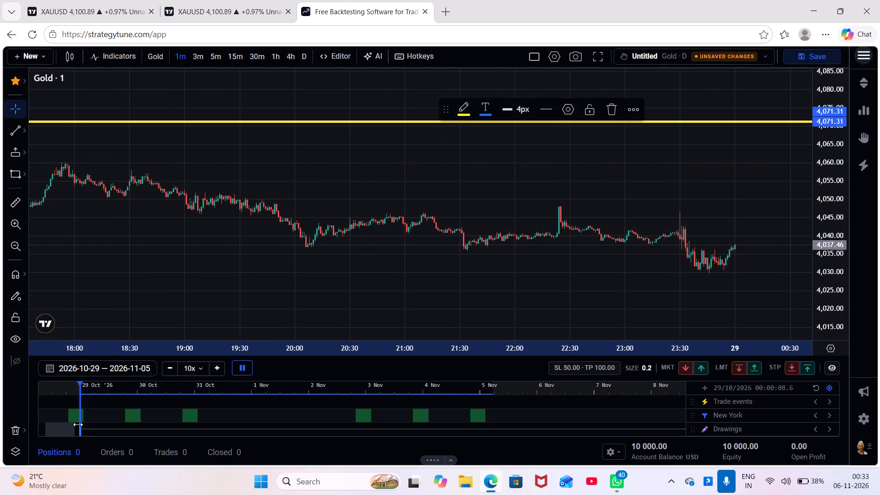
scroll(294, 301, "down", 3)
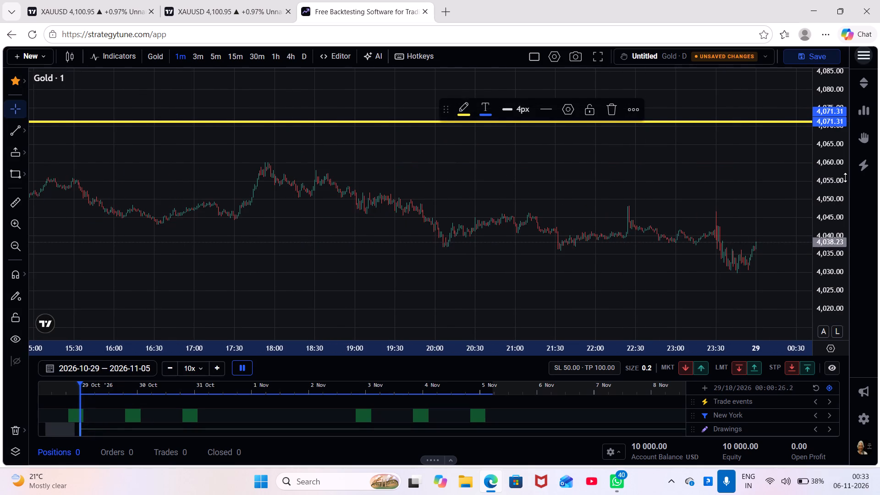
left_click_drag(841, 172, 841, 258)
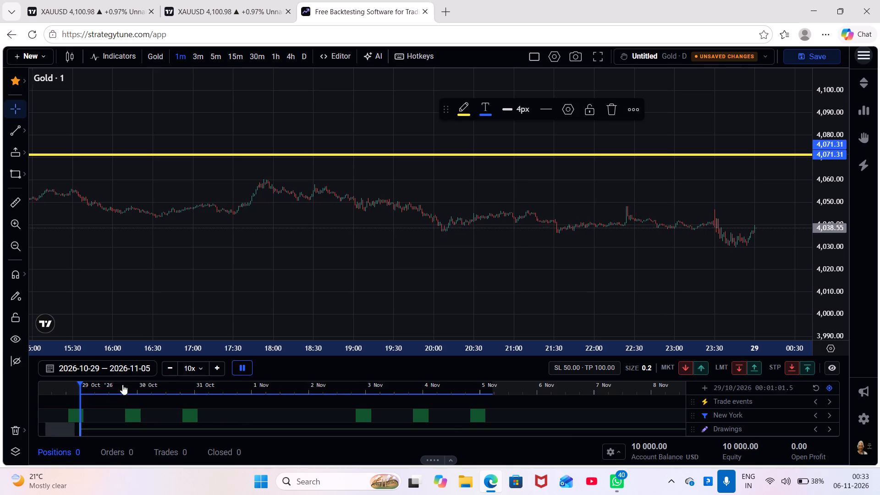
Apply the backtest date range 2026/10/29 to 2026/11/05 again.
left_click(121, 372)
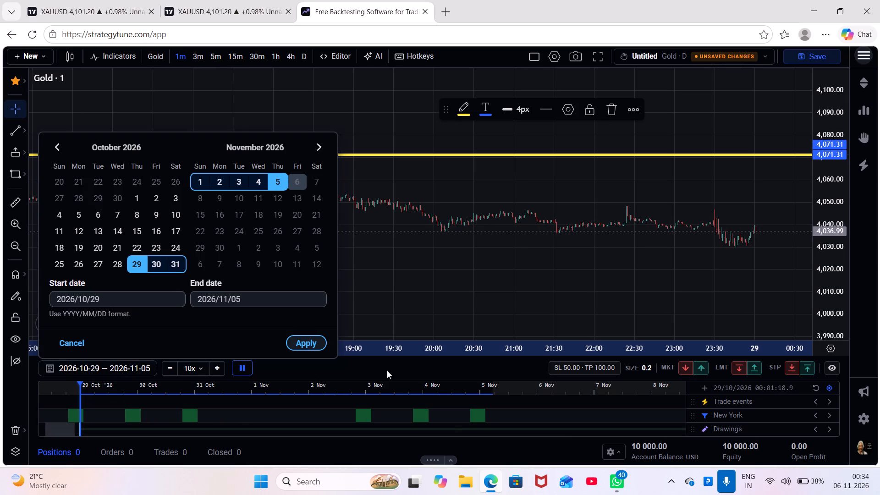
left_click(291, 341)
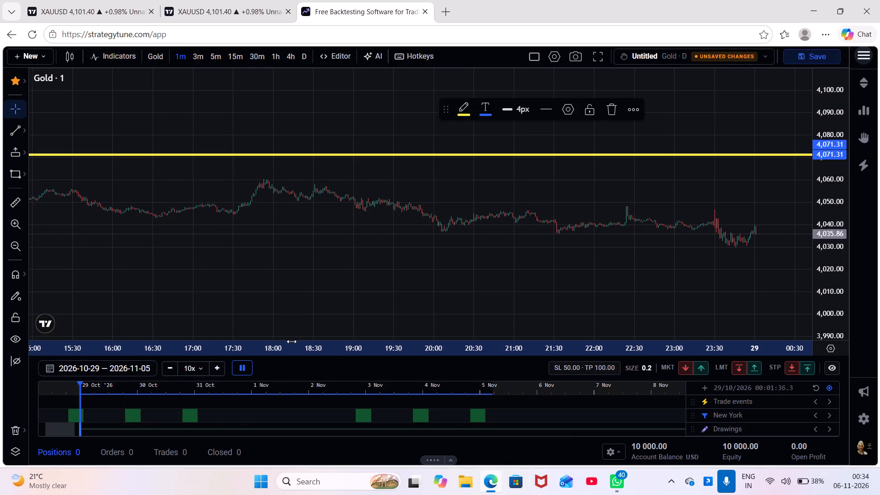
Switch the Gold chart to the 1-hour timeframe.
scroll(603, 308, "down", 4)
left_click_drag(841, 181, 864, 286)
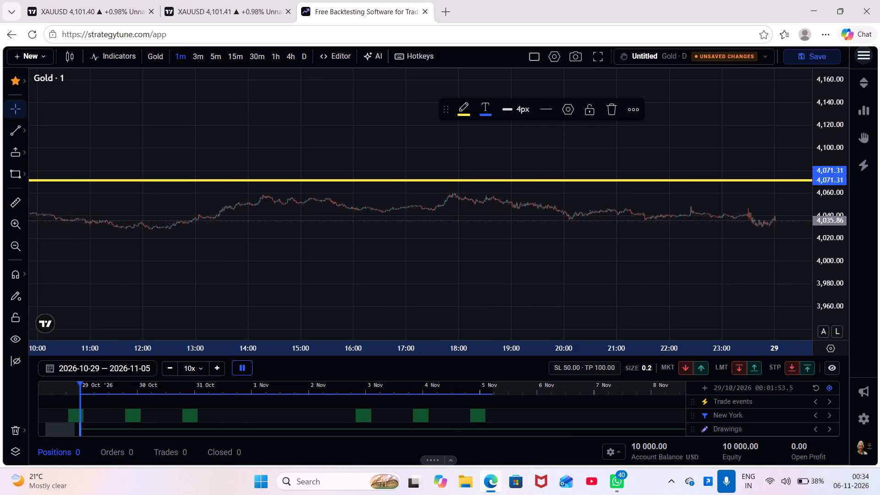
scroll(703, 273, "down", 17)
scroll(847, 245, "up", 10)
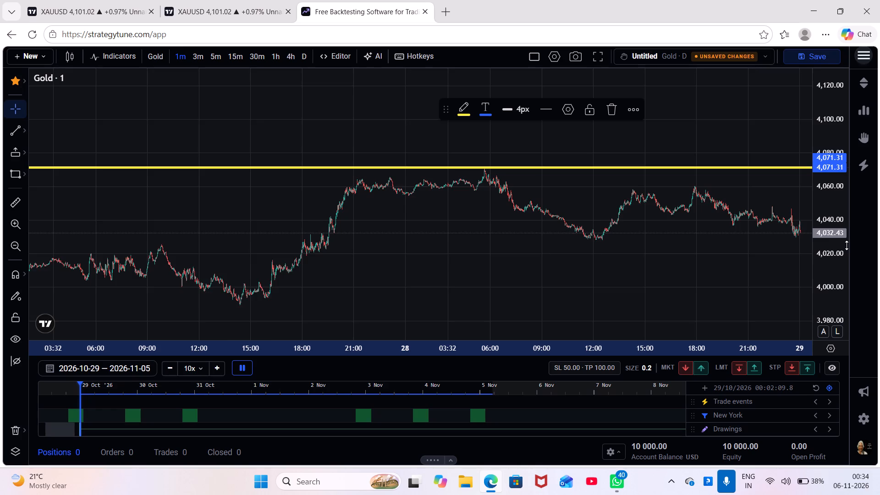
scroll(847, 245, "up", 6)
left_click(273, 55)
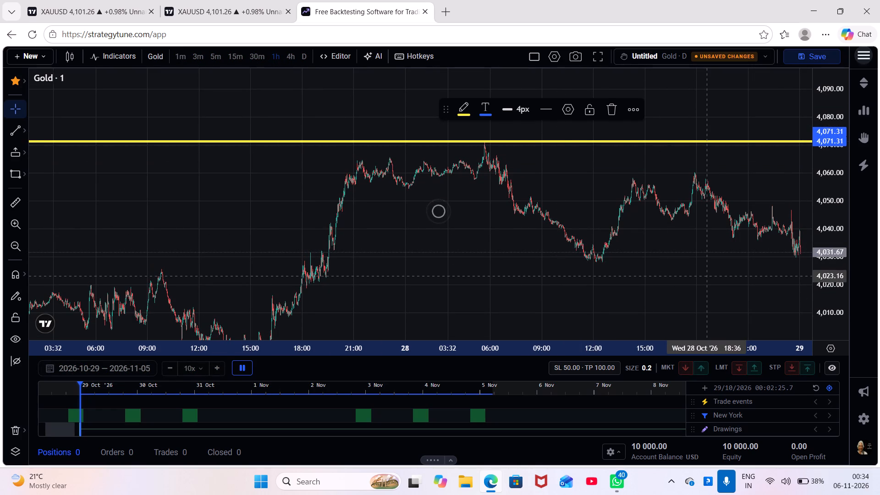
left_click_drag(700, 278, 463, 278)
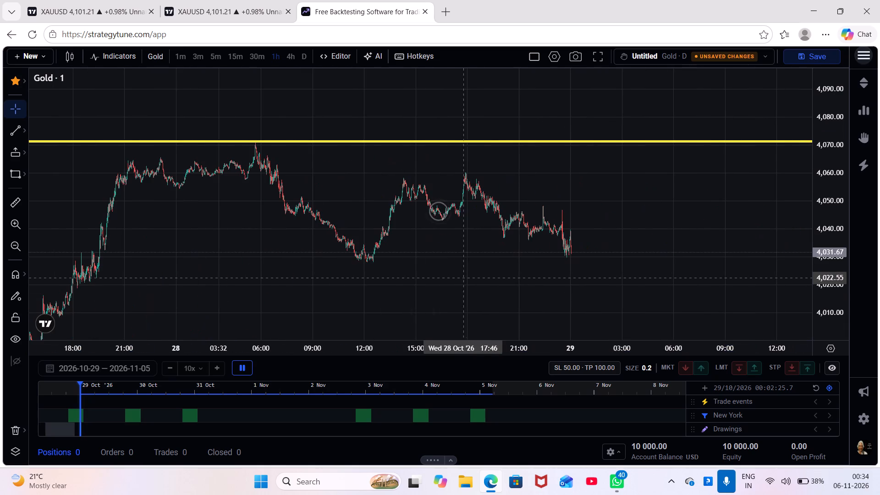
scroll(631, 297, "down", 2)
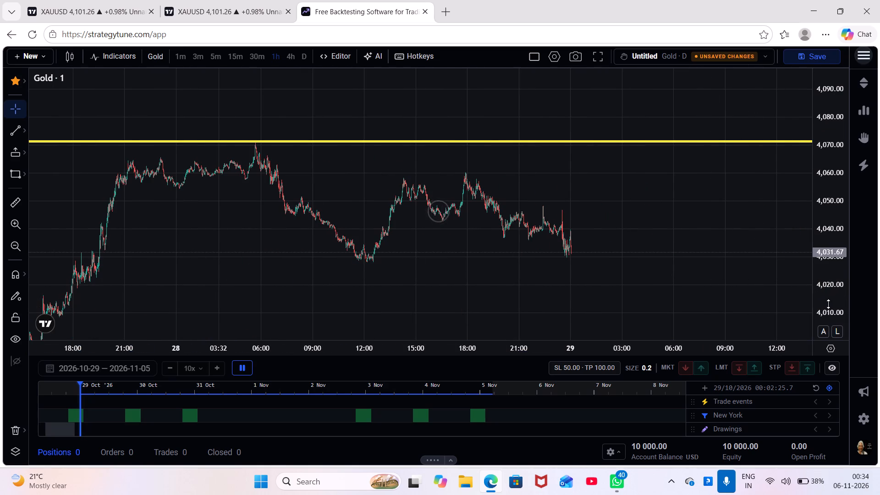
scroll(831, 301, "up", 4)
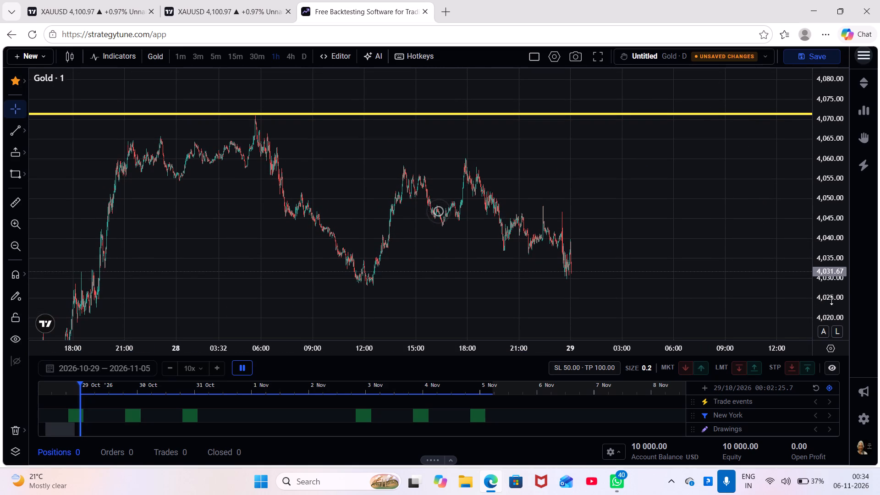
Minimise the browser window and refresh the desktop.
left_click(825, 0)
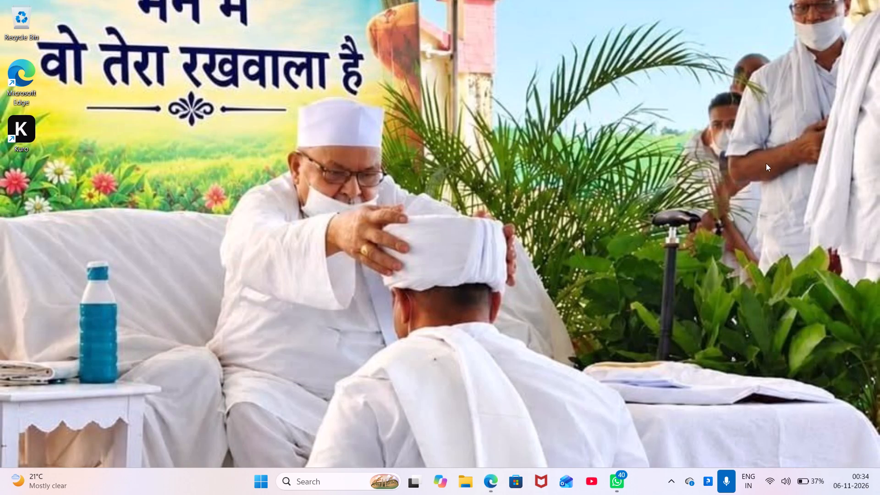
right_click(701, 253)
left_click(715, 297)
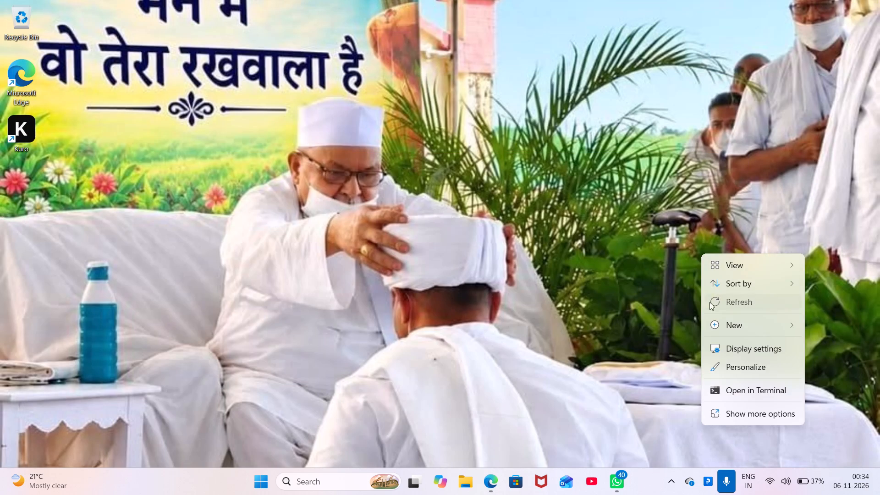
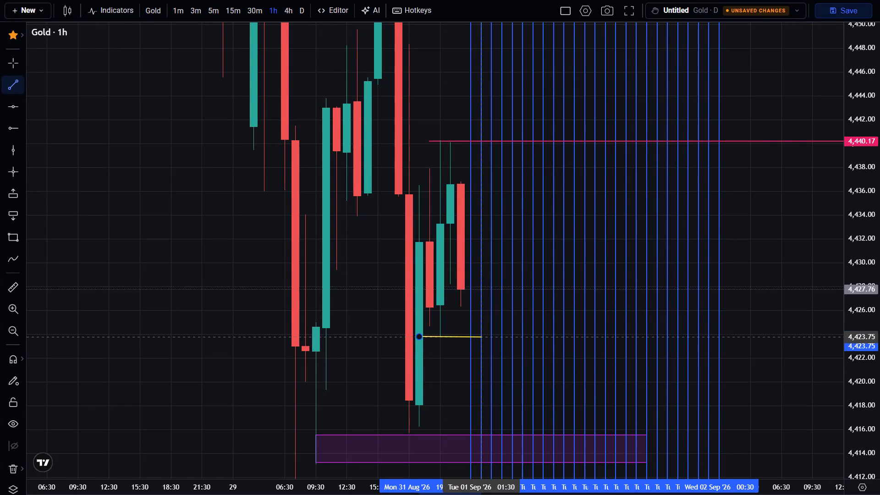
Finish the horizontal yellow trend line at the recent low of about 4,423.80, ending at about 02:30 on 1 September.
left_click(488, 336)
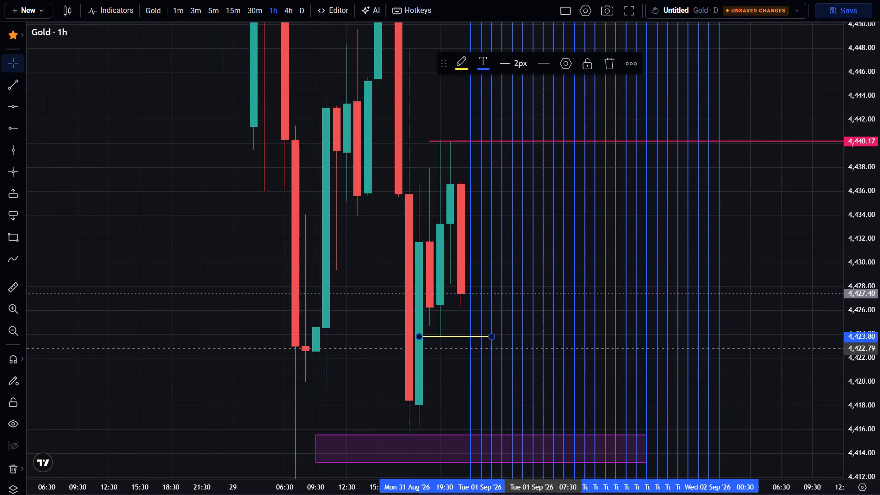
left_click(815, 343)
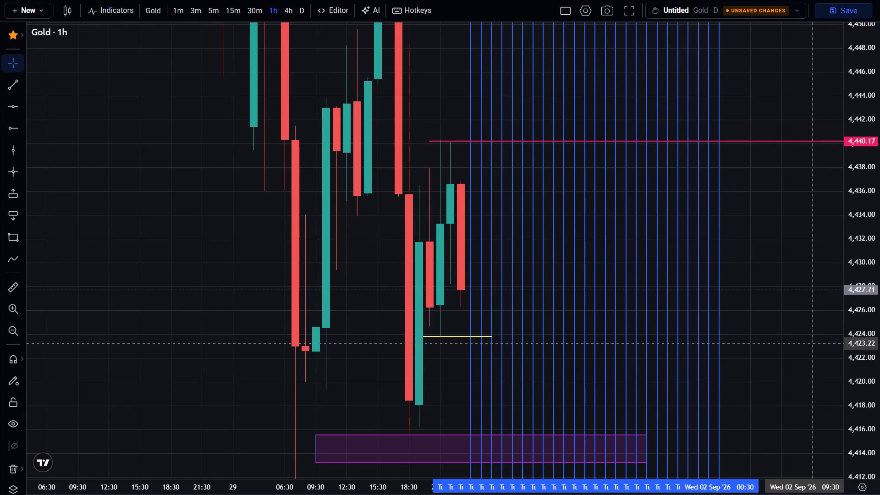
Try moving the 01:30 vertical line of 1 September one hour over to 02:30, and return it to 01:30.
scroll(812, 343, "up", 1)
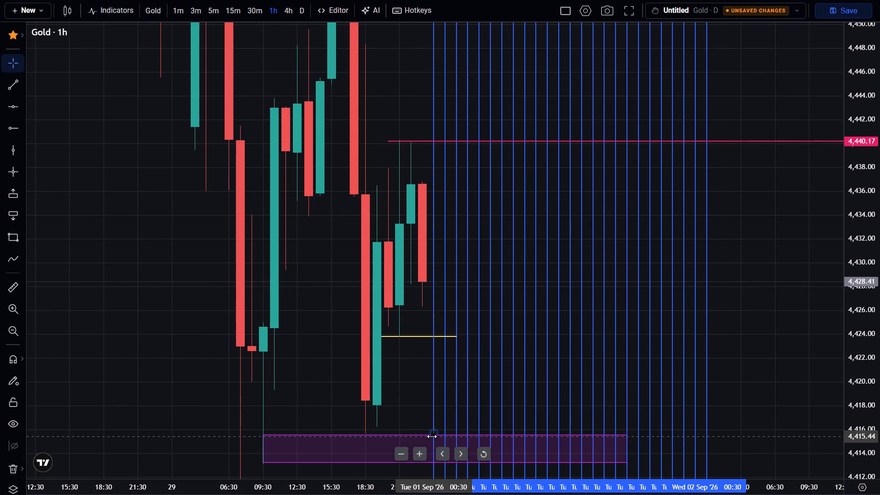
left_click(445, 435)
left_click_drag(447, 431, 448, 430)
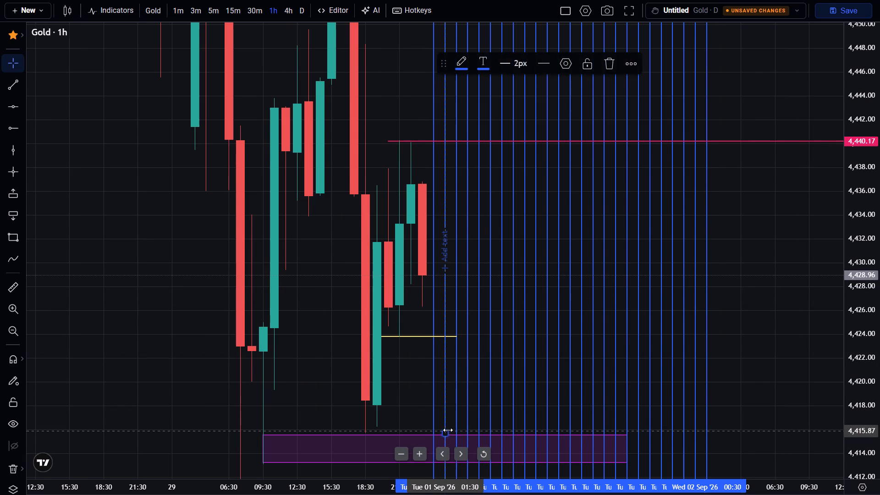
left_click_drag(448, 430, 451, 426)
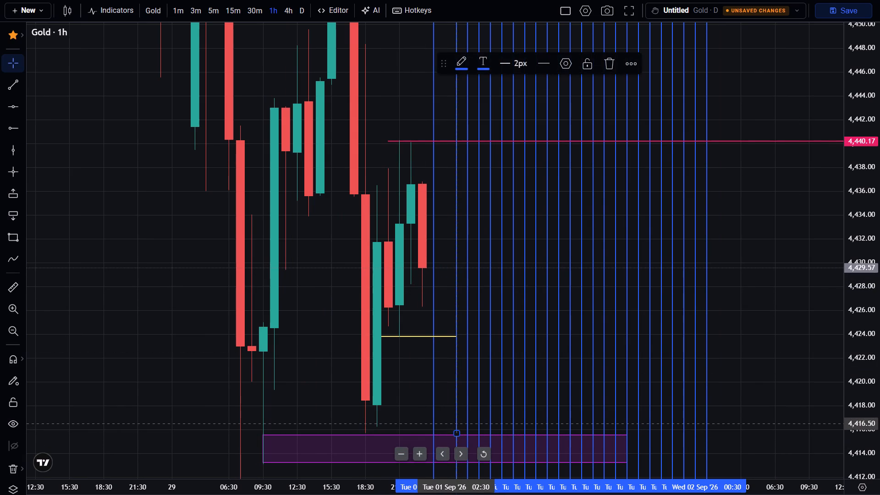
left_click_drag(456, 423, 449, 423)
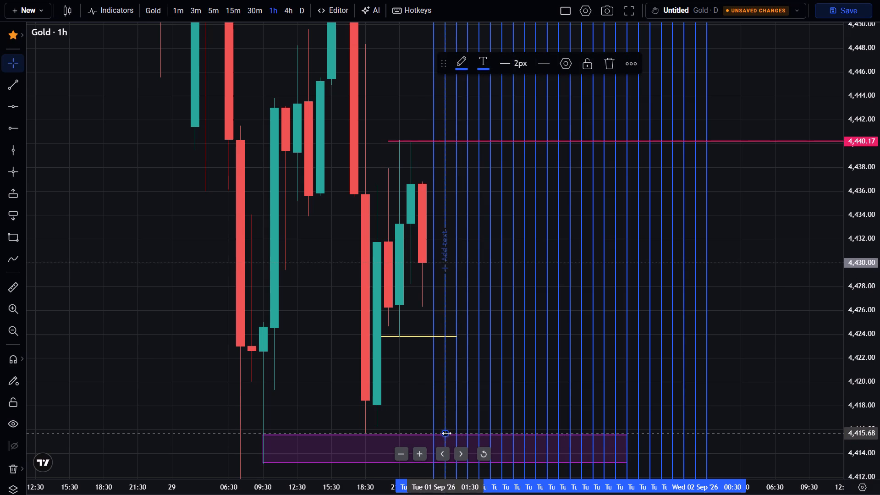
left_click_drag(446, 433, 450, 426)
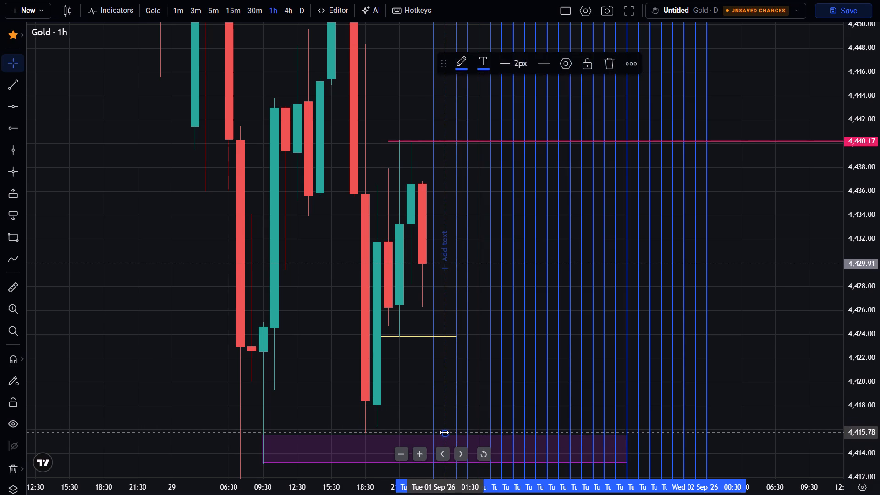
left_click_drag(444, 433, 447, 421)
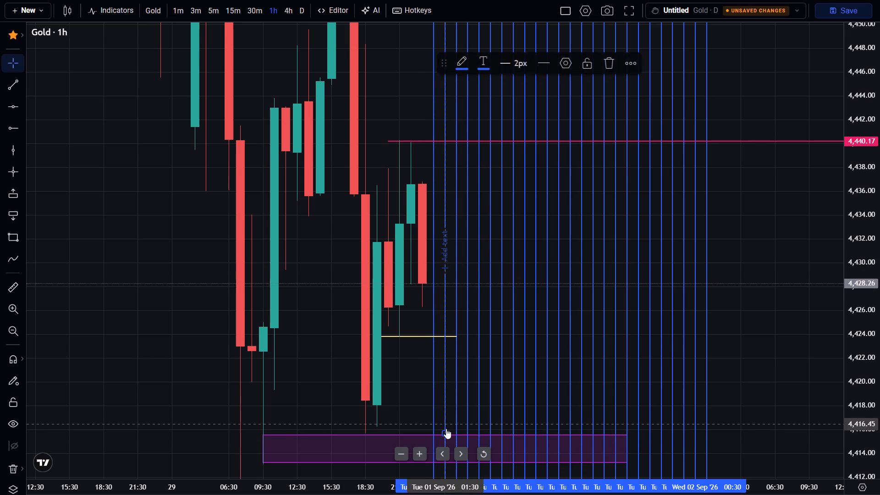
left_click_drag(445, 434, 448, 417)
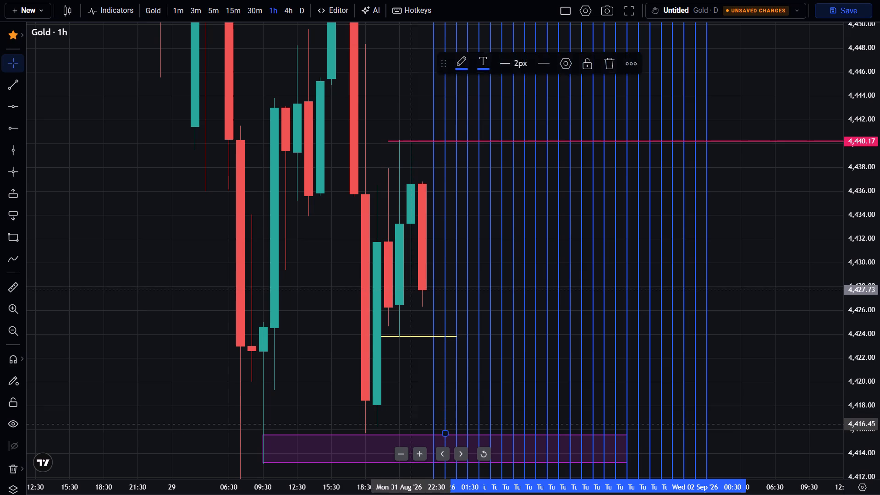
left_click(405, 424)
Draw a level trend line at about 4,428.22 from 21:30 on 31 August to about 02:30 on 1 September.
left_click_drag(405, 424, 408, 344)
scroll(407, 348, "up", 2)
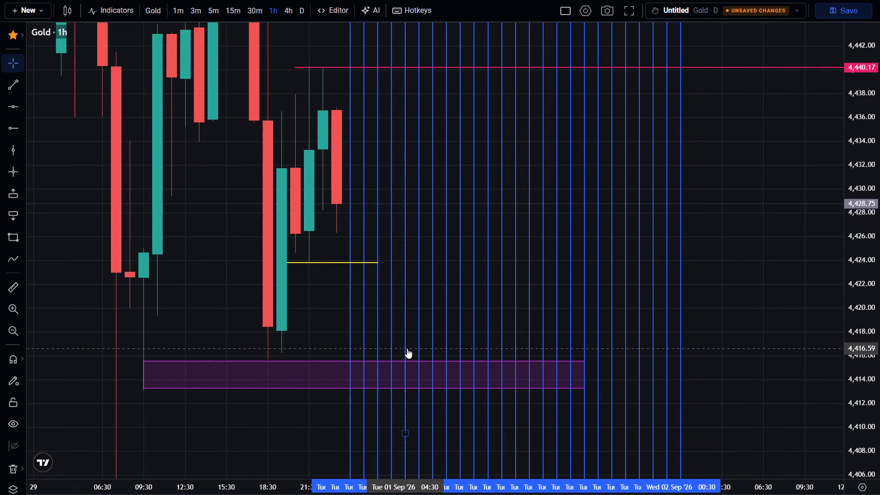
scroll(407, 348, "down", 1)
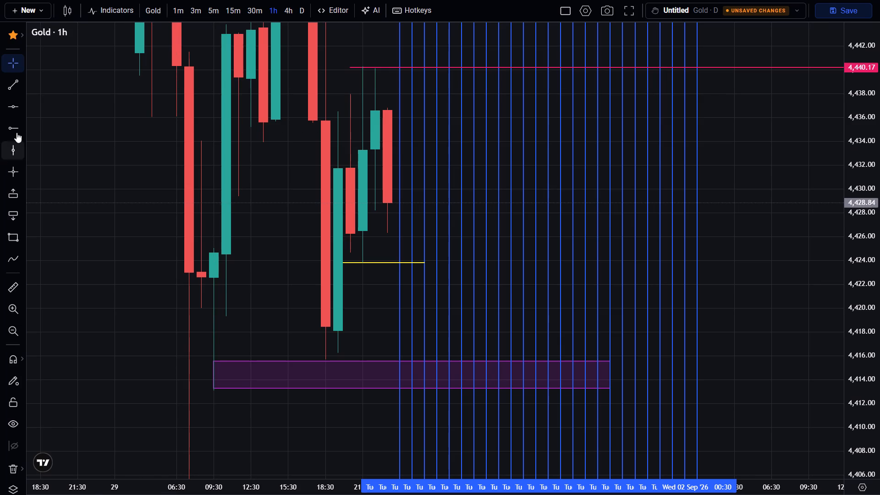
left_click(10, 102)
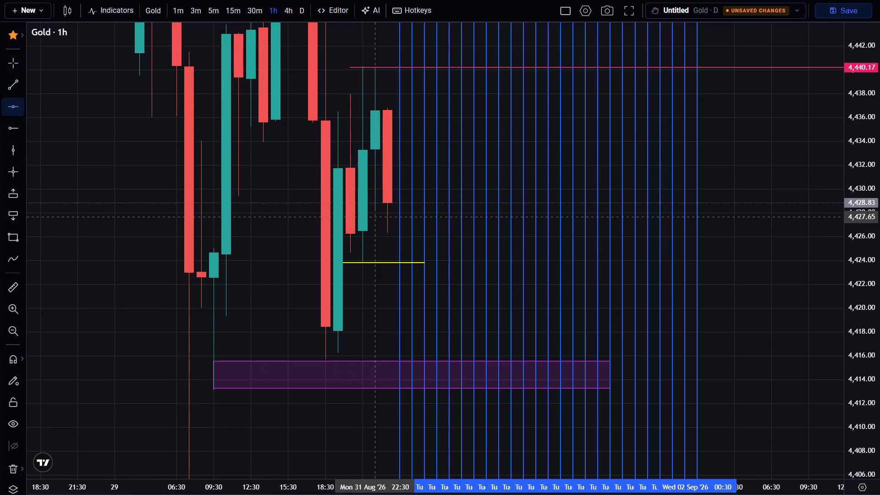
left_click(8, 78)
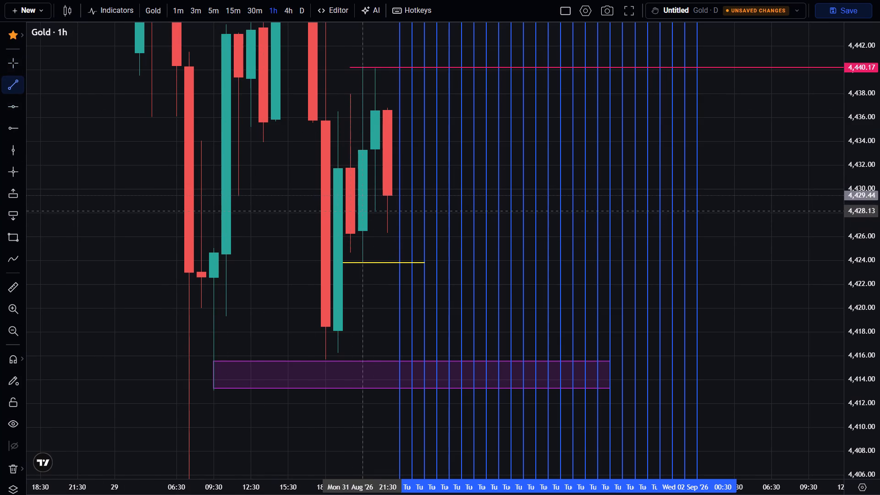
left_click(363, 210)
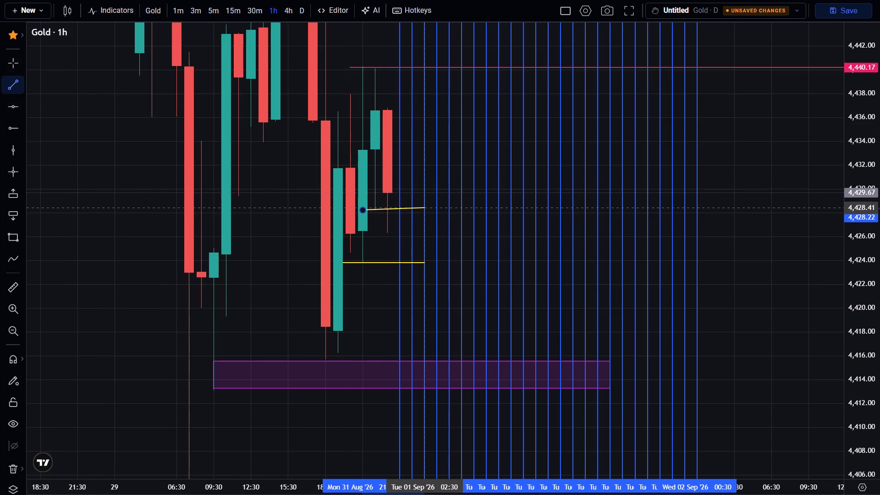
left_click(420, 210)
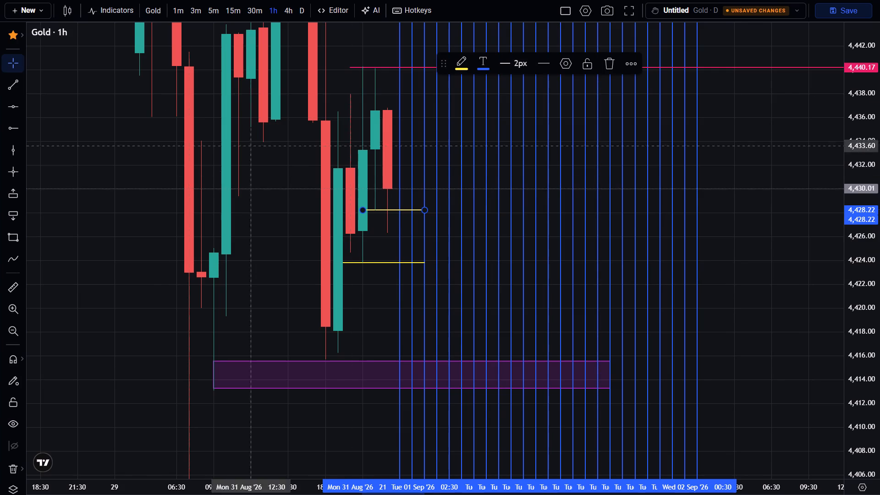
Switch the Gold chart to the 1-minute timeframe and review the latest candles against the two yellow lines.
left_click(175, 14)
scroll(351, 239, "down", 11)
scroll(877, 357, "up", 5)
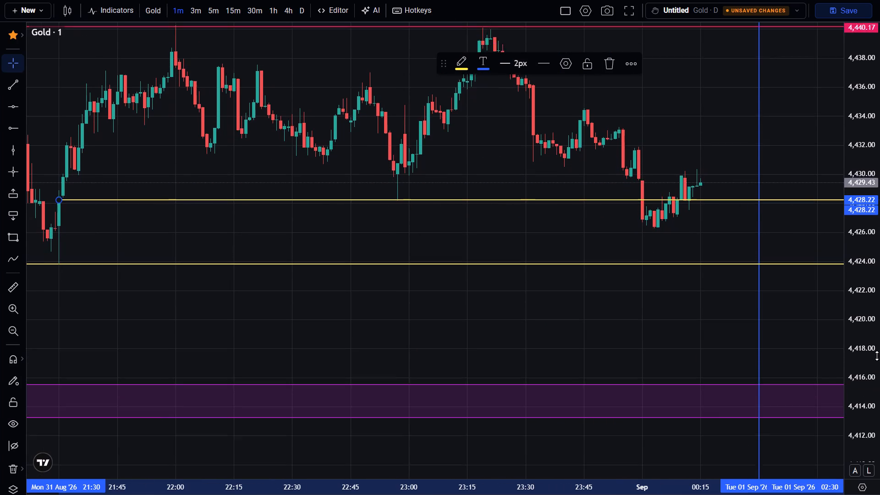
scroll(877, 356, "up", 6)
left_click_drag(822, 319, 413, 433)
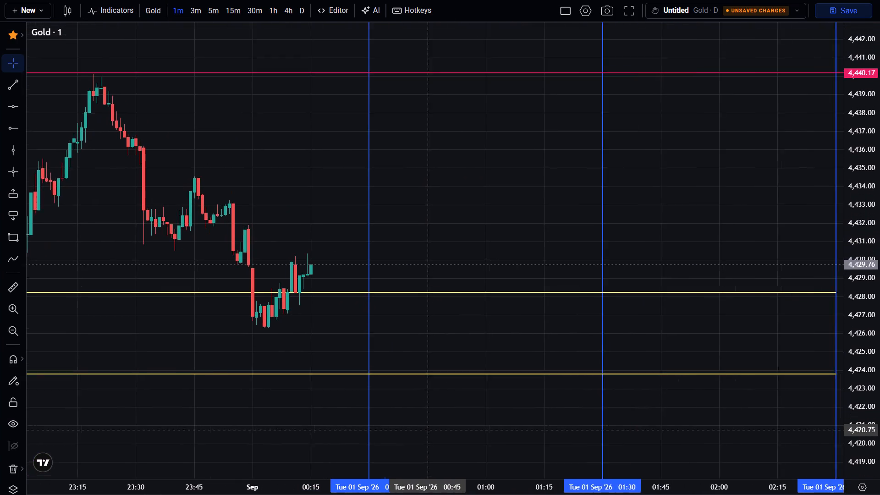
left_click_drag(413, 433, 366, 434)
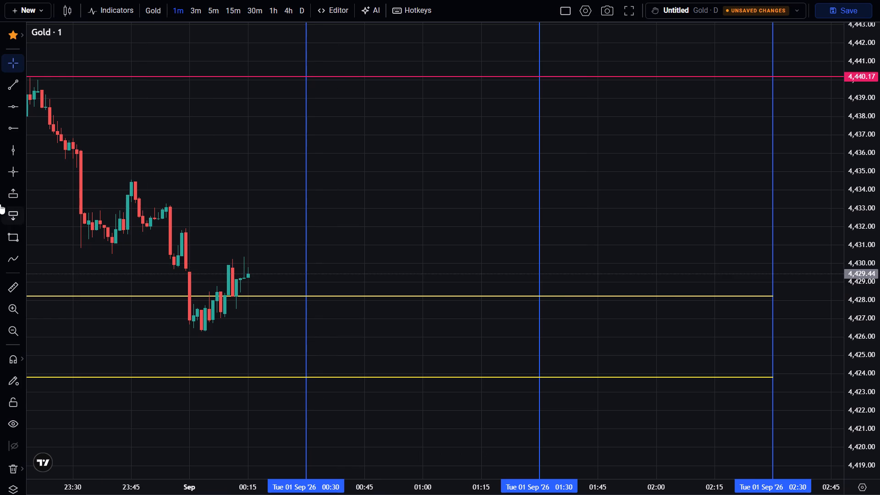
Measure the price and time distance from about 4,429.48 at 00:30 up to the pink 4,440.17 level at about 01:31.
left_click(11, 286)
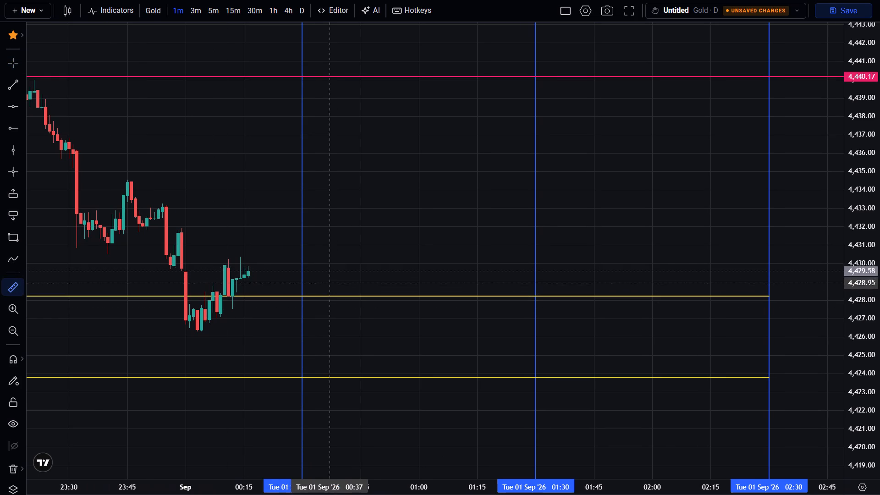
left_click(302, 273)
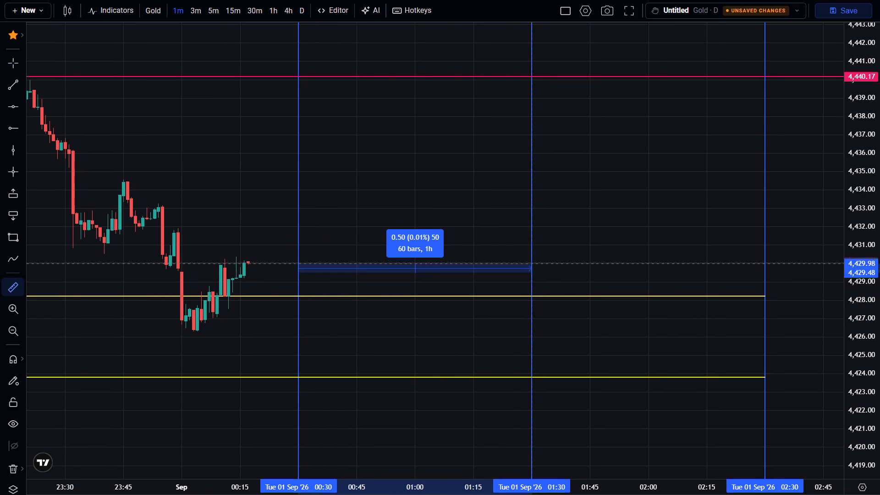
left_click(535, 76)
left_click(601, 187)
Examine the advancing 1-minute candles between the yellow lows and the pink high level.
left_click_drag(605, 260, 654, 234)
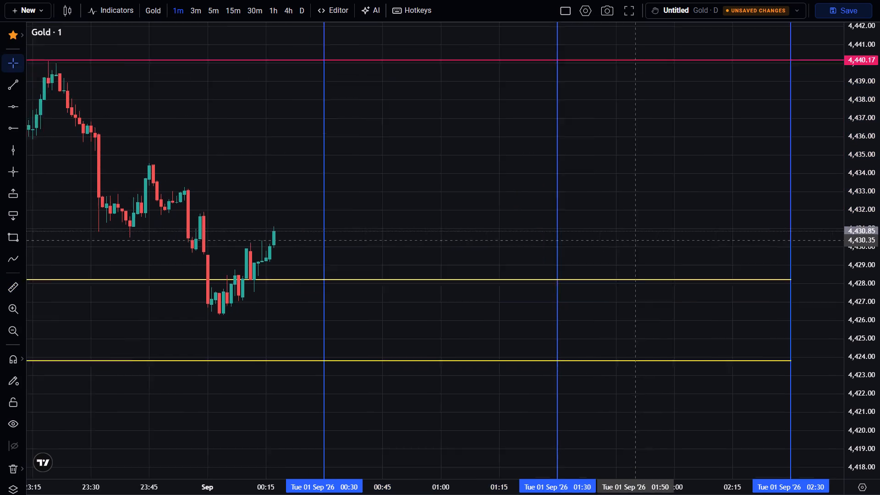
left_click_drag(654, 234, 803, 287)
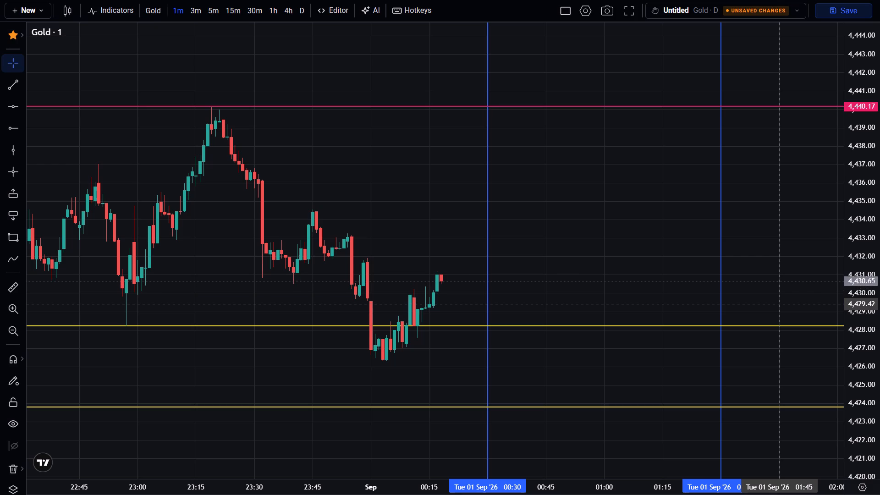
left_click(779, 304)
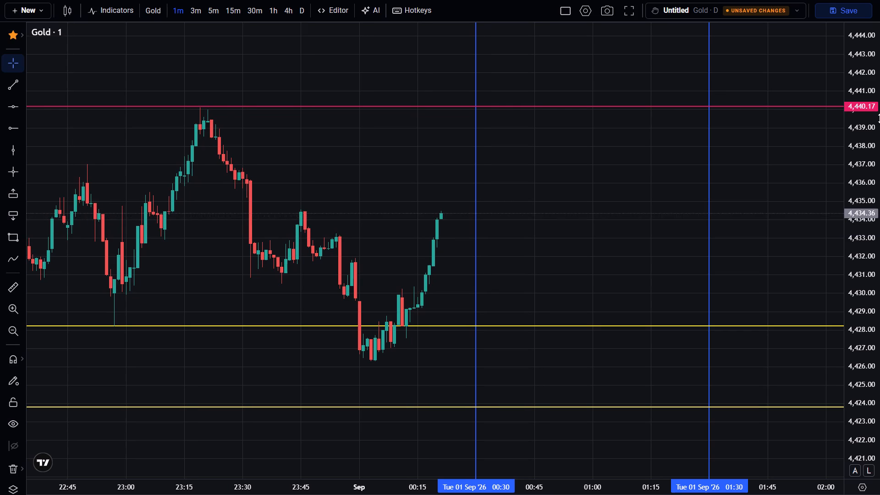
scroll(873, 244, "up", 10)
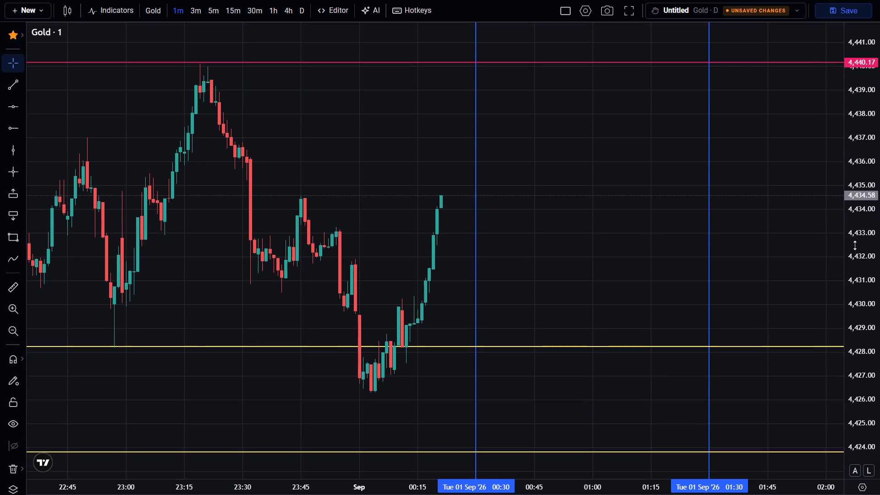
scroll(855, 245, "up", 1)
scroll(786, 259, "up", 3)
scroll(786, 259, "down", 3)
left_click_drag(874, 171, 874, 226)
scroll(806, 242, "down", 1)
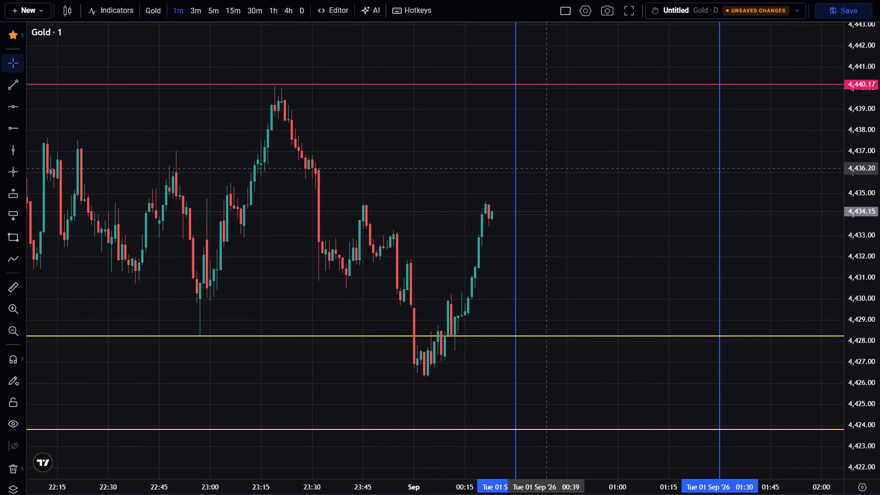
Exit the chart's full-screen view.
left_click(629, 15)
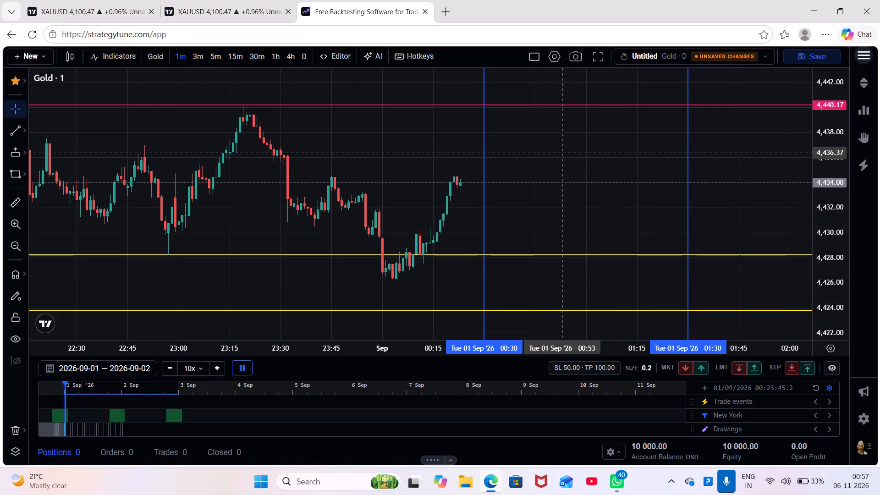
Switch the Gold chart back to the 1-hour timeframe.
left_click(271, 58)
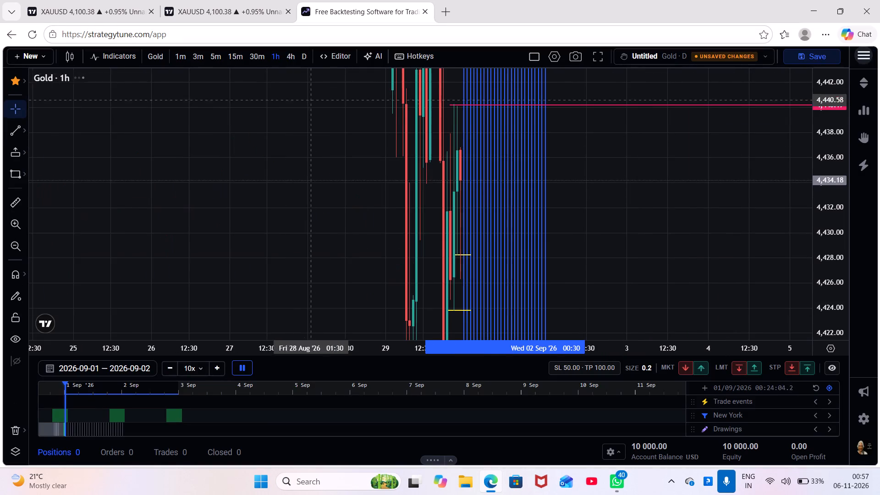
Examine the latest 1-hour Gold candle in relation to the pink high level and the yellow low lines.
scroll(345, 124, "up", 7)
left_click_drag(416, 191, 833, 227)
scroll(833, 227, "up", 5)
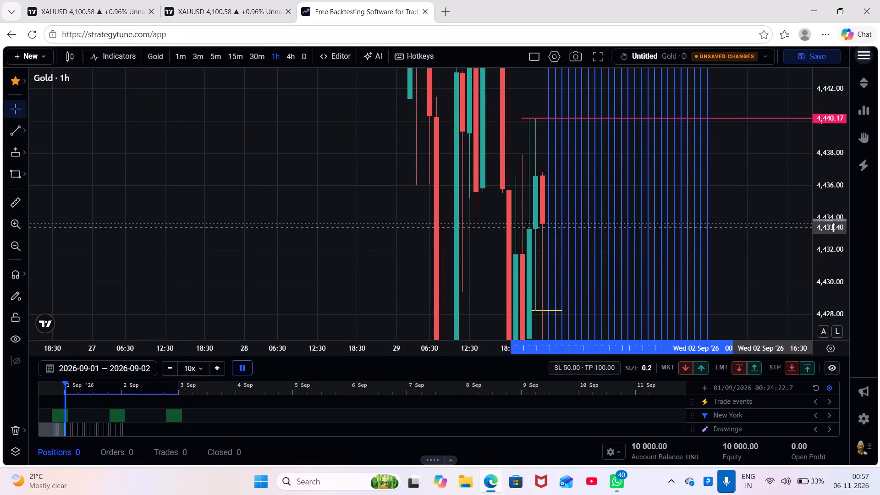
scroll(833, 227, "up", 9)
left_click_drag(760, 222, 879, 179)
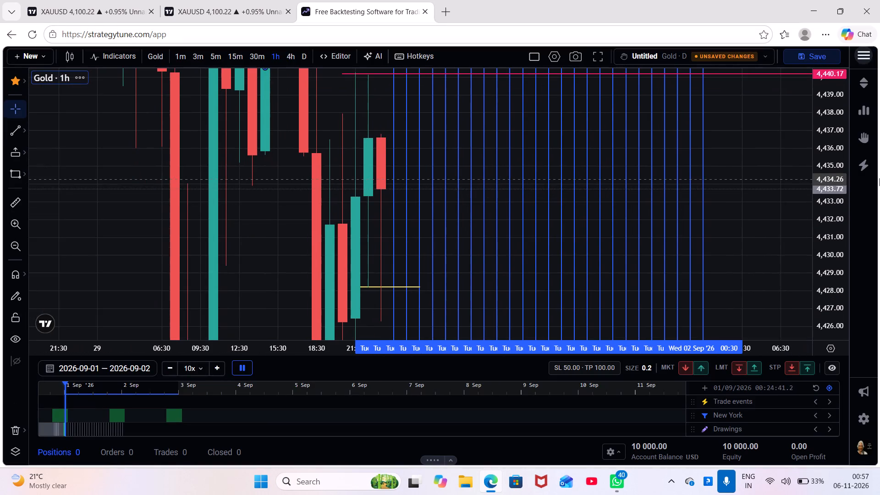
scroll(818, 187, "up", 7)
scroll(783, 193, "down", 2)
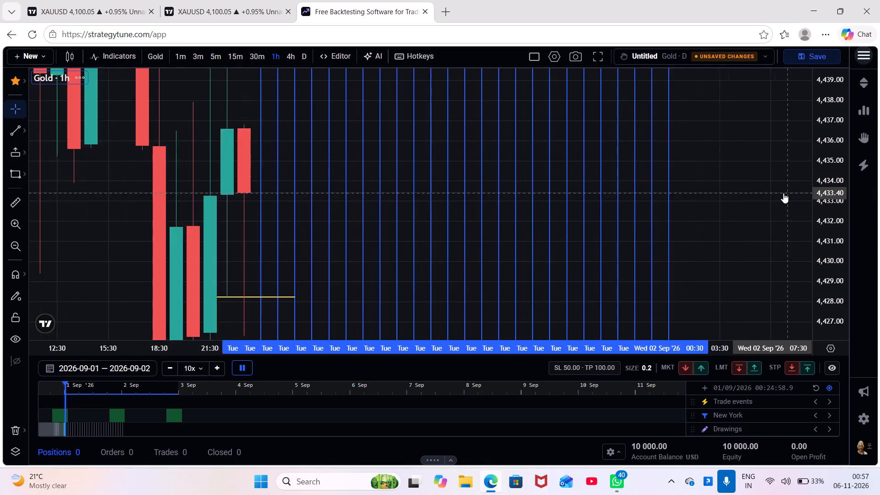
scroll(783, 193, "down", 1)
scroll(817, 203, "up", 17)
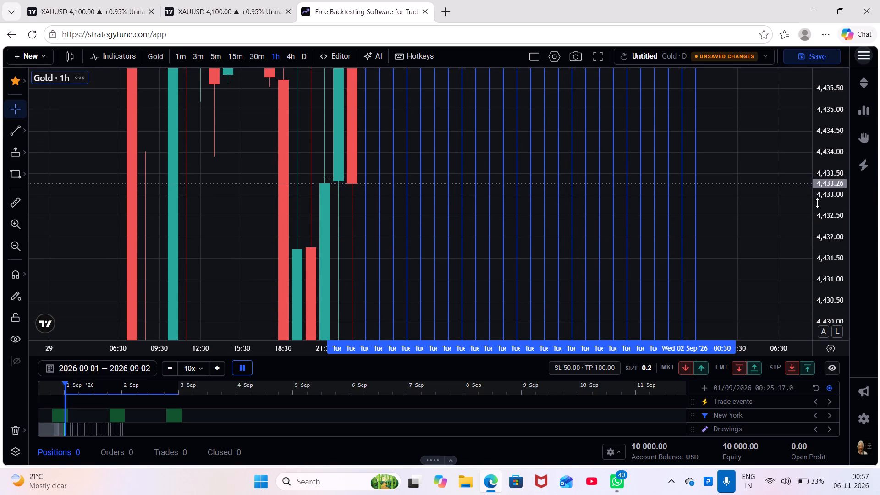
scroll(845, 159, "down", 19)
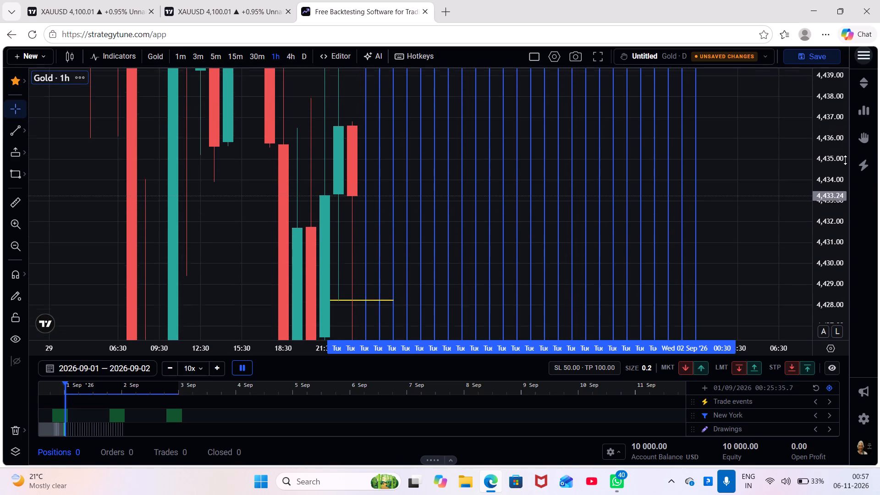
scroll(845, 160, "down", 9)
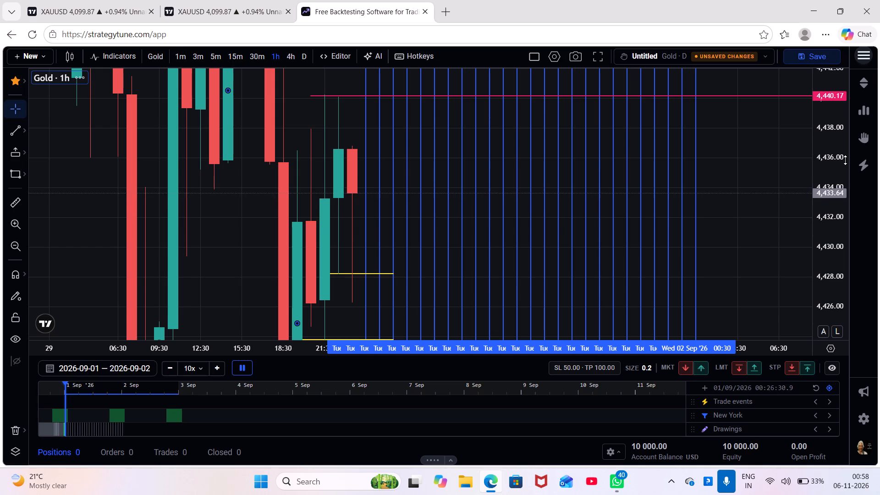
scroll(845, 160, "up", 6)
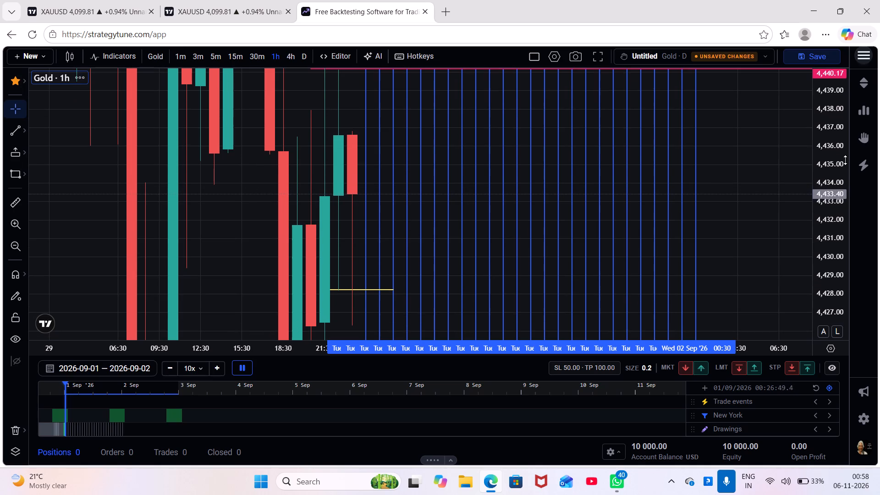
scroll(845, 160, "down", 8)
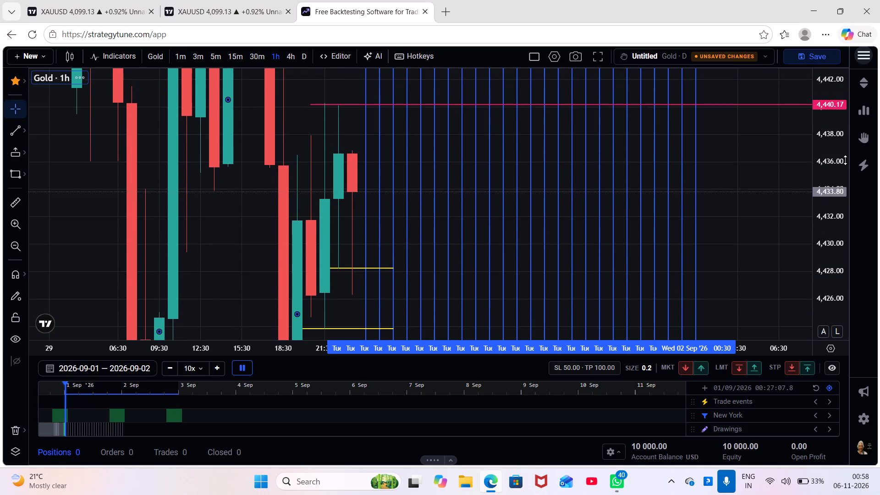
Switch the Gold chart to the 1-minute timeframe.
scroll(845, 160, "down", 8)
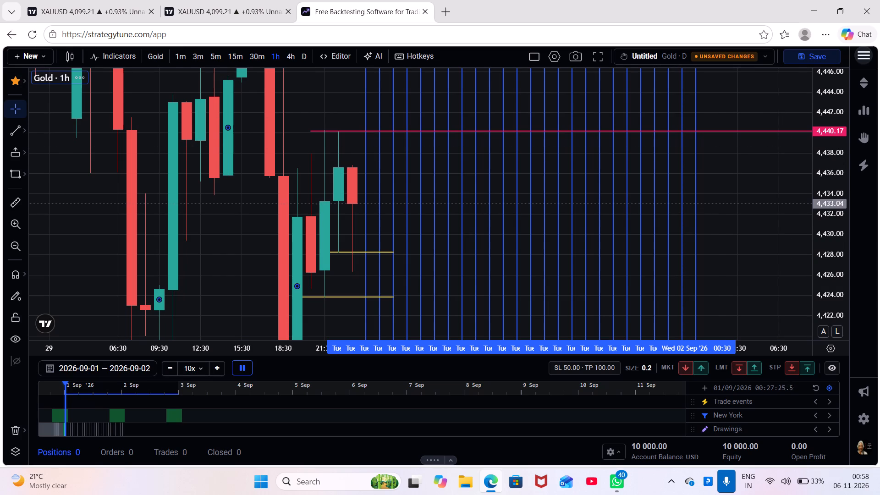
left_click(176, 51)
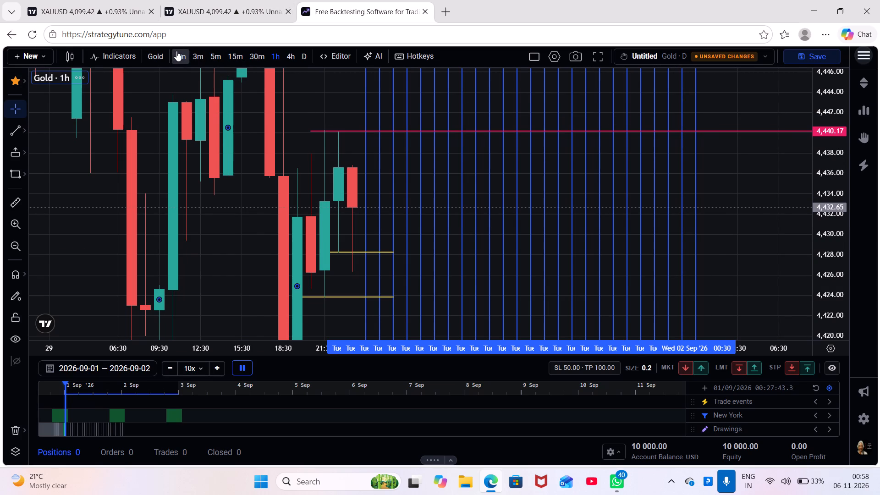
Examine the latest 1-minute Gold candles between the pink high level and the two yellow low lines.
scroll(255, 104, "down", 9)
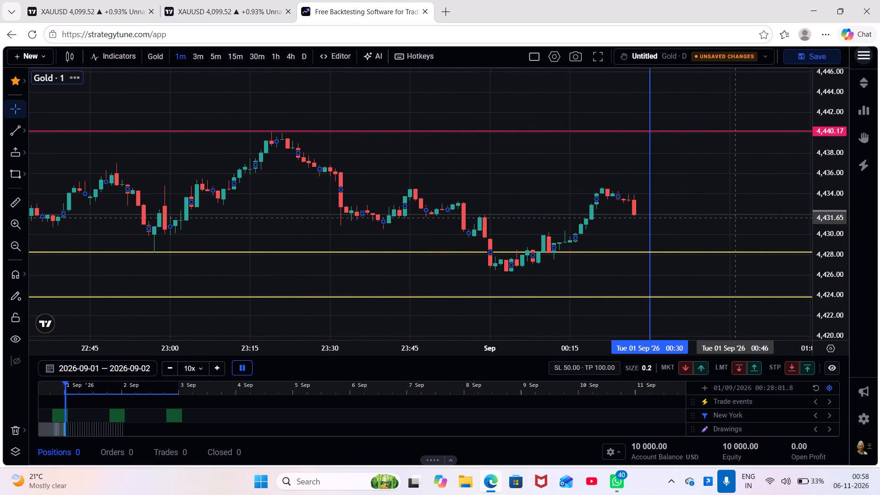
scroll(826, 265, "up", 11)
left_click_drag(771, 235, 711, 234)
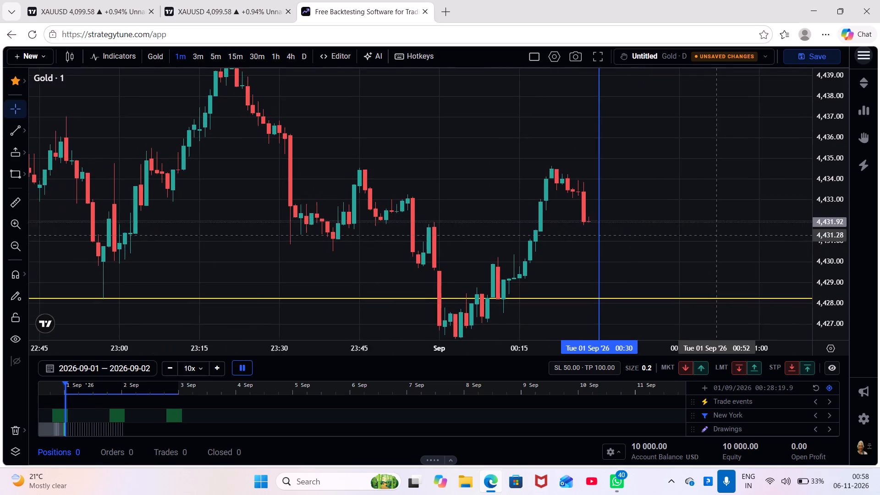
left_click_drag(711, 234, 672, 225)
scroll(667, 221, "down", 4)
left_click_drag(683, 216, 685, 214)
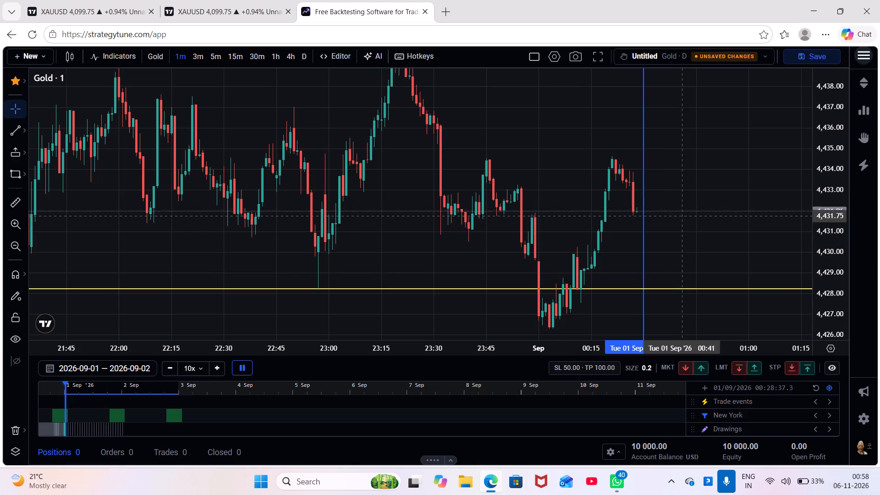
left_click_drag(685, 214, 703, 136)
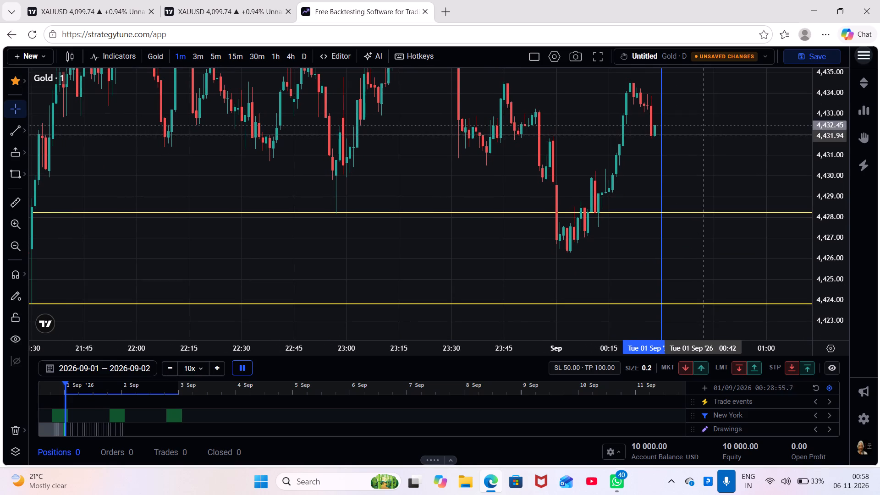
scroll(703, 136, "up", 3)
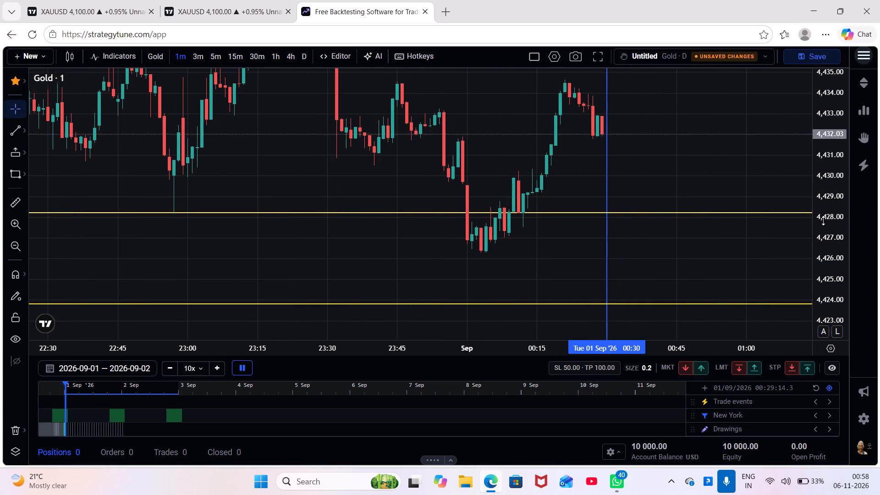
scroll(823, 220, "up", 7)
left_click_drag(760, 177, 733, 280)
scroll(726, 271, "down", 1)
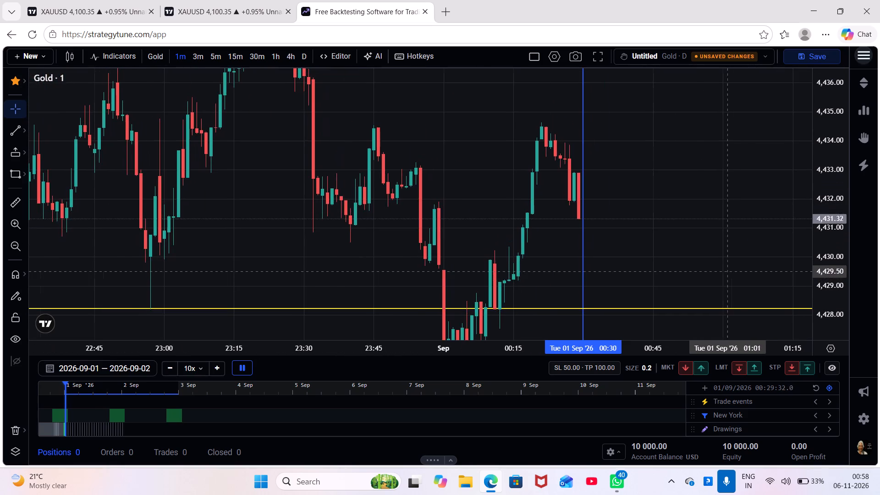
scroll(726, 271, "down", 2)
left_click_drag(748, 221, 699, 219)
left_click_drag(826, 153, 848, 287)
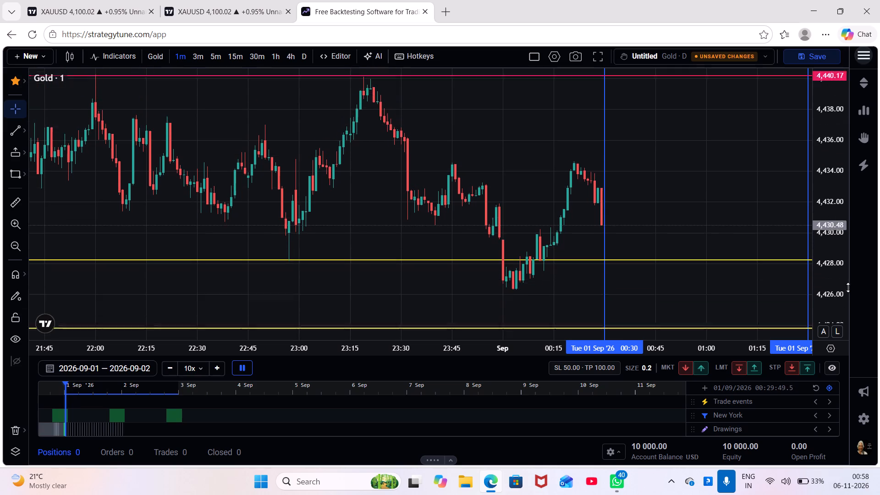
left_click_drag(848, 287, 849, 294)
On the 1-hour chart, lower the upper yellow line to about 4,426.56, near the low of the 31 August 23:30 candle.
left_click(280, 53)
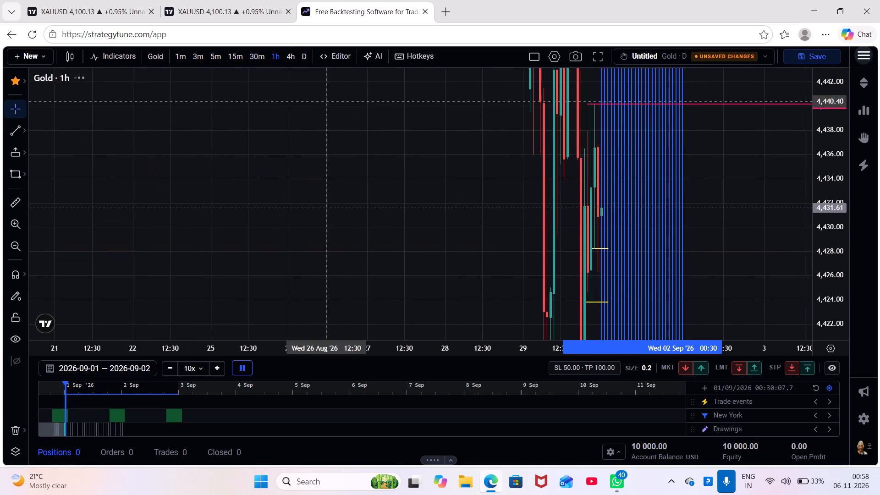
scroll(757, 157, "up", 7)
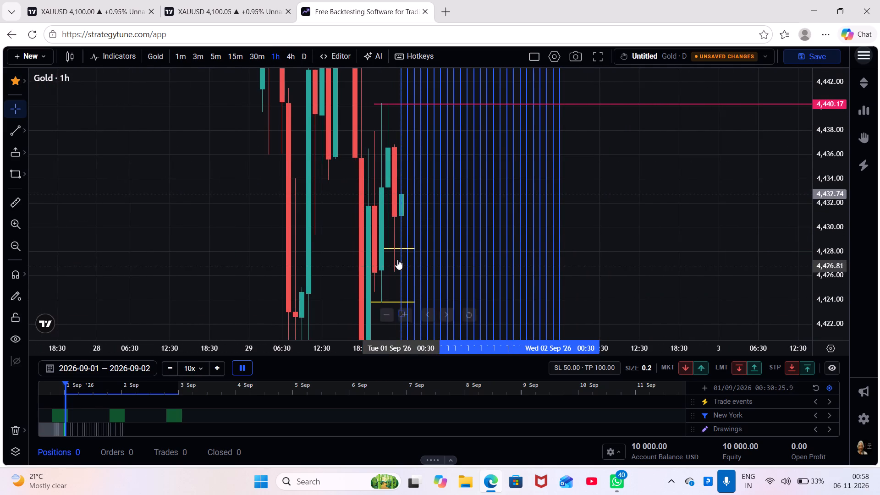
left_click_drag(396, 247, 396, 254)
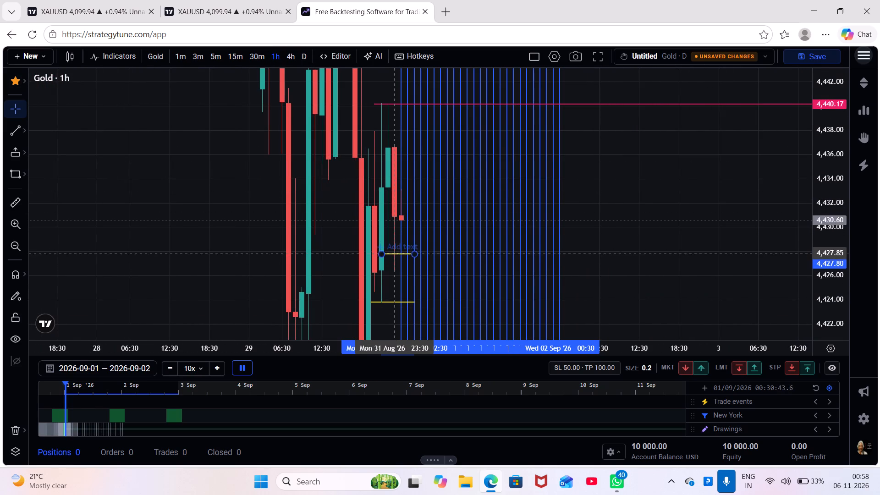
left_click_drag(396, 254, 397, 268)
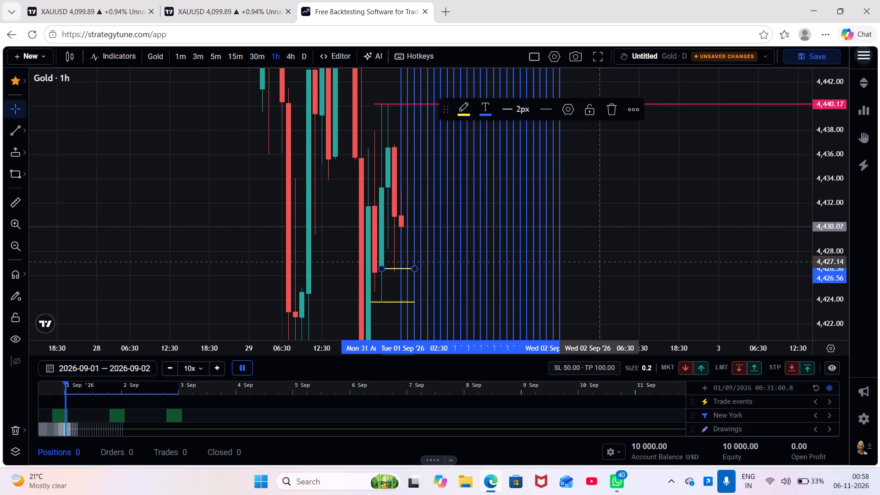
left_click(601, 260)
Delete the blue vertical line at 00:30 on 1 September 2026.
scroll(617, 257, "up", 4)
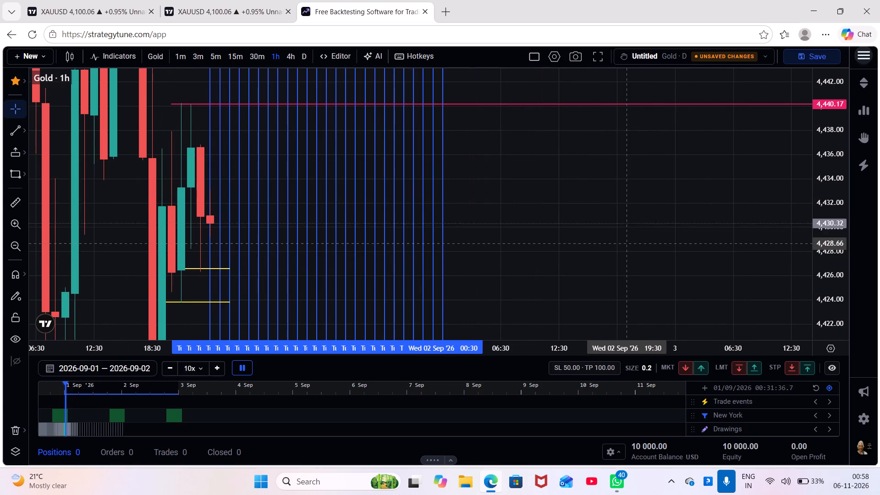
left_click(210, 122)
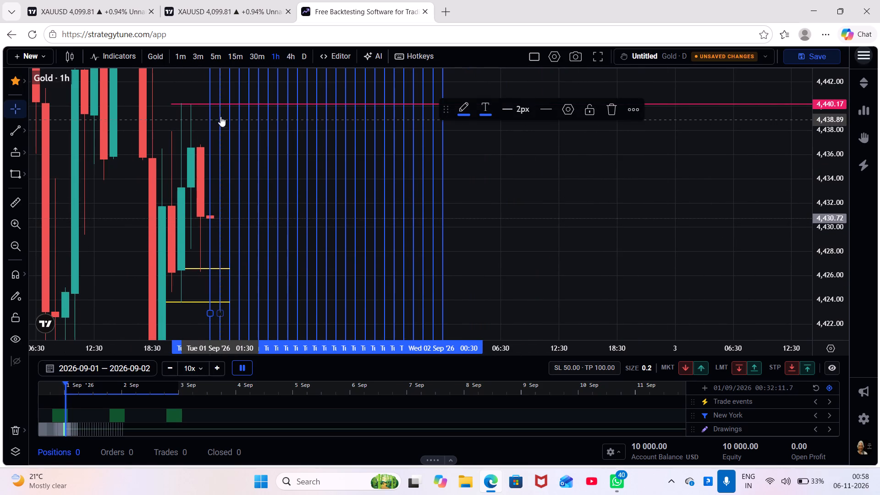
left_click(608, 117)
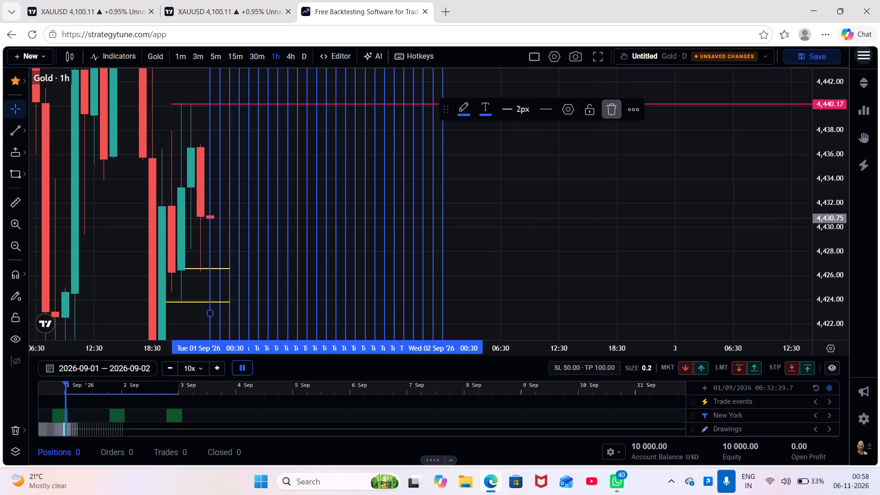
Switch the Gold chart to the 1-minute timeframe.
left_click(184, 53)
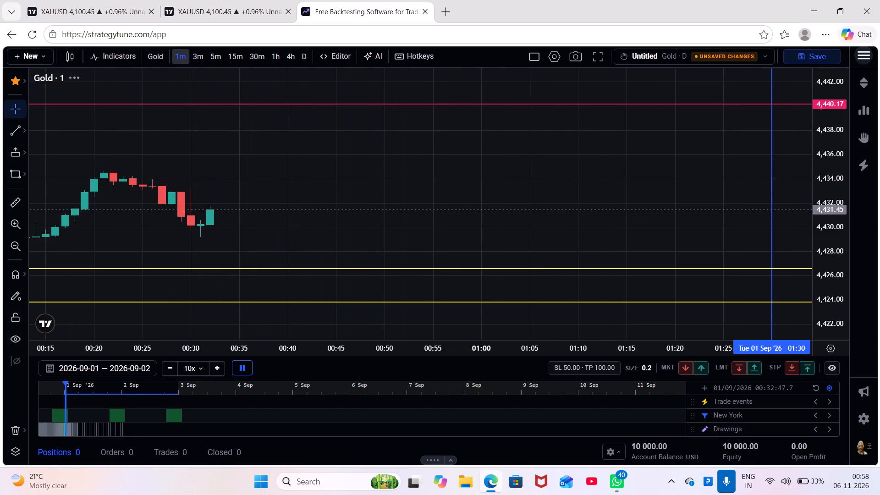
Examine the 1-minute candles after 00:00 on 1 September in relation to the lowered yellow line.
scroll(548, 197, "down", 4)
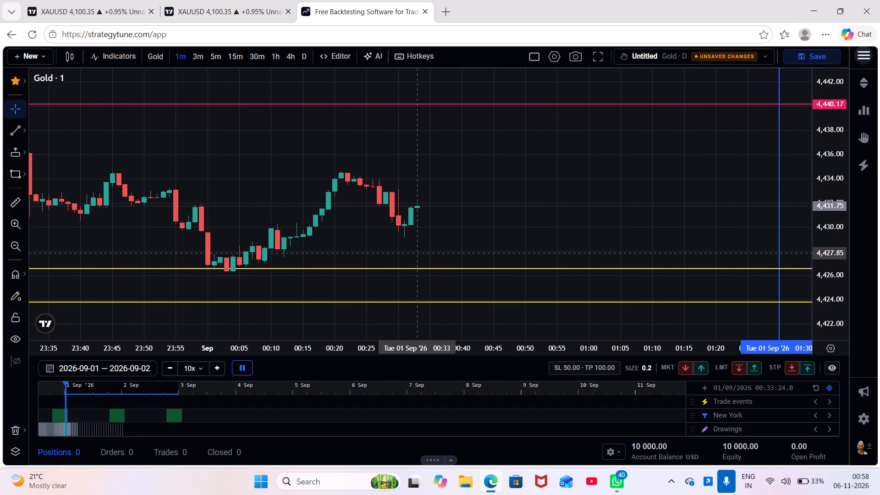
left_click_drag(418, 253, 417, 218)
scroll(417, 215, "down", 4)
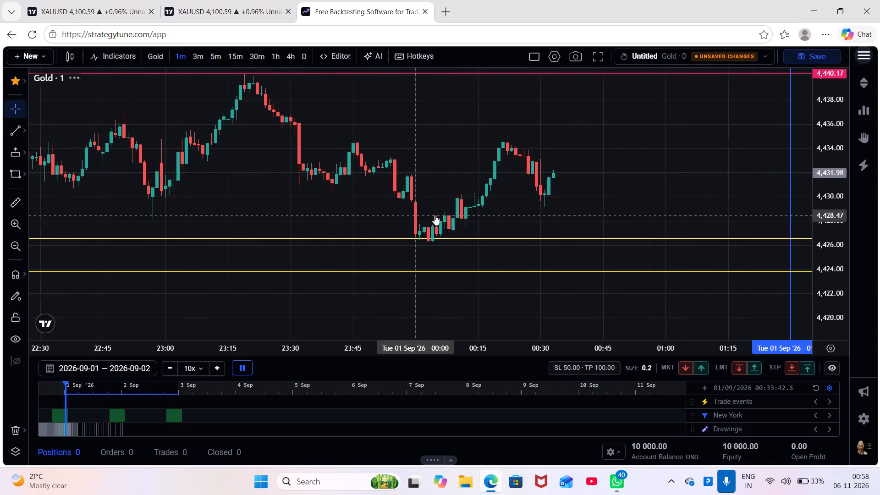
scroll(835, 281, "up", 11)
left_click_drag(668, 169, 655, 273)
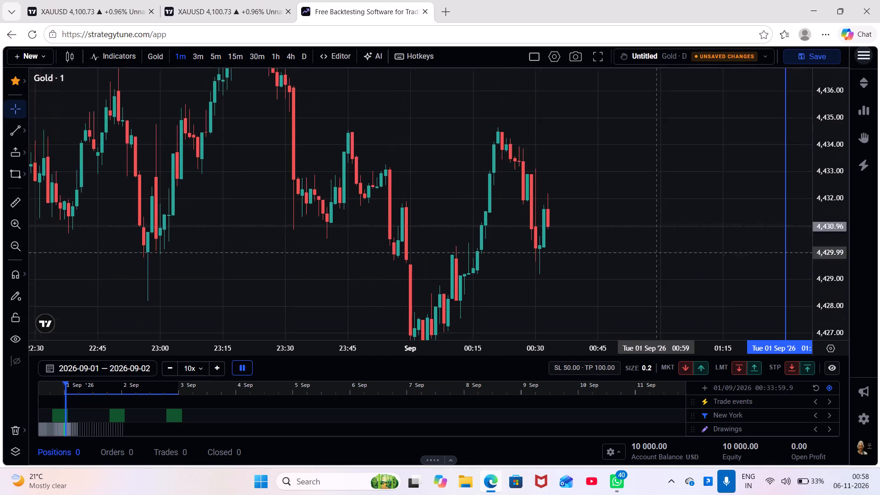
left_click_drag(655, 273, 652, 285)
scroll(649, 281, "up", 4)
left_click_drag(646, 269, 660, 192)
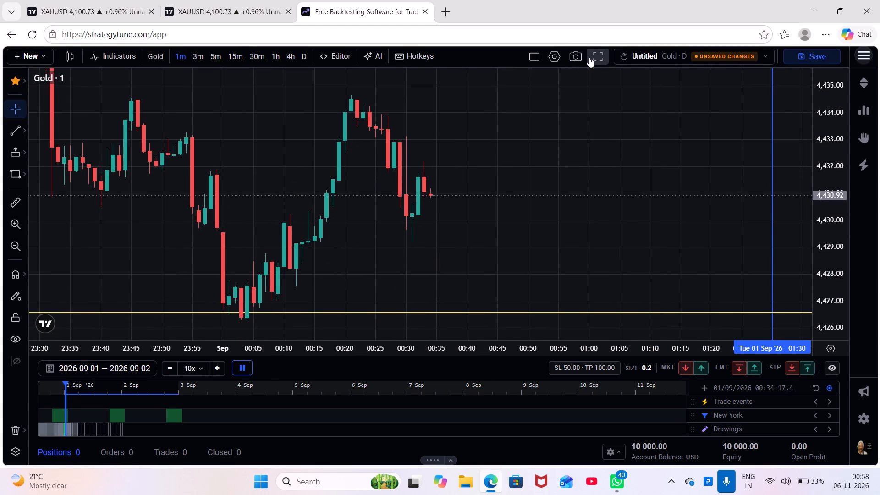
Show the chart in full-screen view.
left_click(589, 57)
Examine the 1-minute price swings since 22:00 between the pink high level and the yellow lows.
left_click_drag(876, 170, 879, 302)
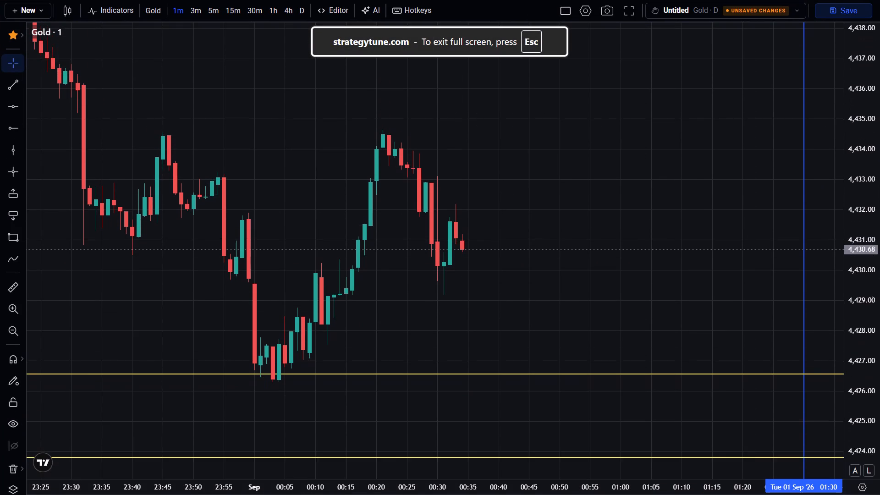
scroll(644, 192, "down", 2)
left_click_drag(863, 124, 879, 235)
scroll(688, 163, "down", 1)
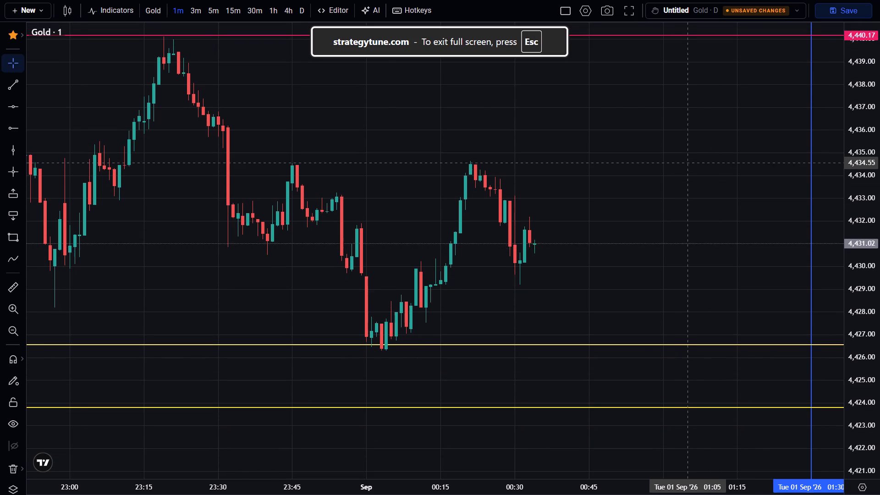
scroll(688, 163, "down", 2)
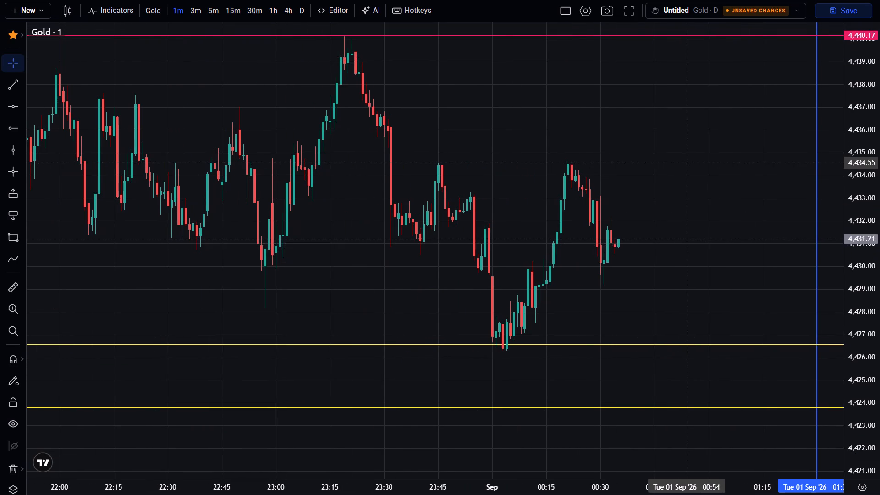
scroll(688, 162, "up", 1)
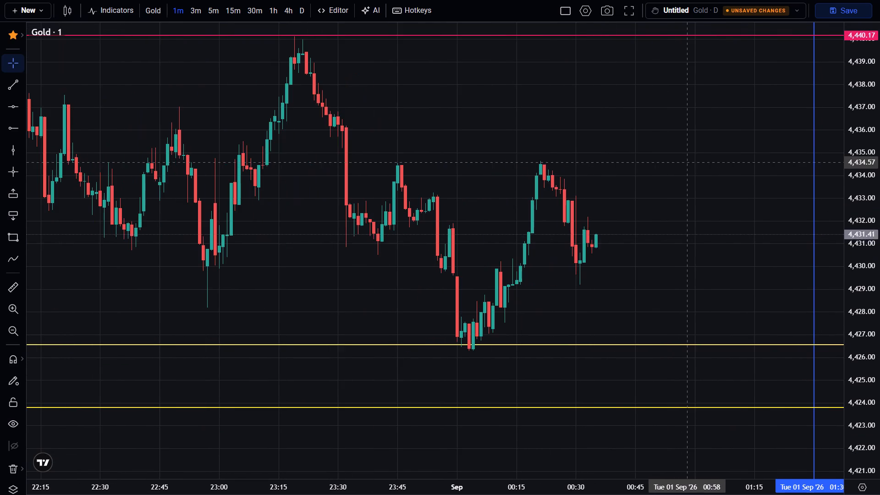
Switch the Gold chart back to the 1-hour timeframe.
left_click(274, 16)
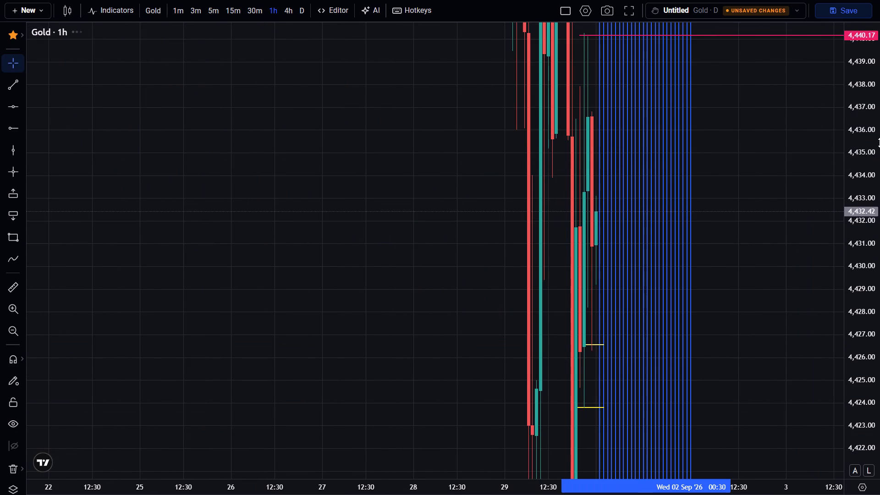
Examine the wider 1-hour Gold price history since mid-August around the long yellow levels and purple zones.
left_click_drag(872, 128, 850, 298)
left_click_drag(864, 89, 879, 235)
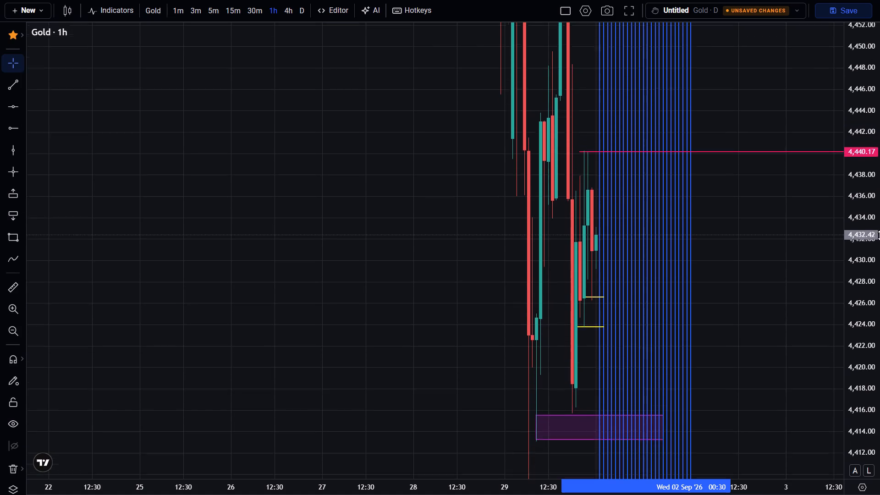
left_click_drag(879, 235, 879, 408)
left_click_drag(864, 130, 876, 311)
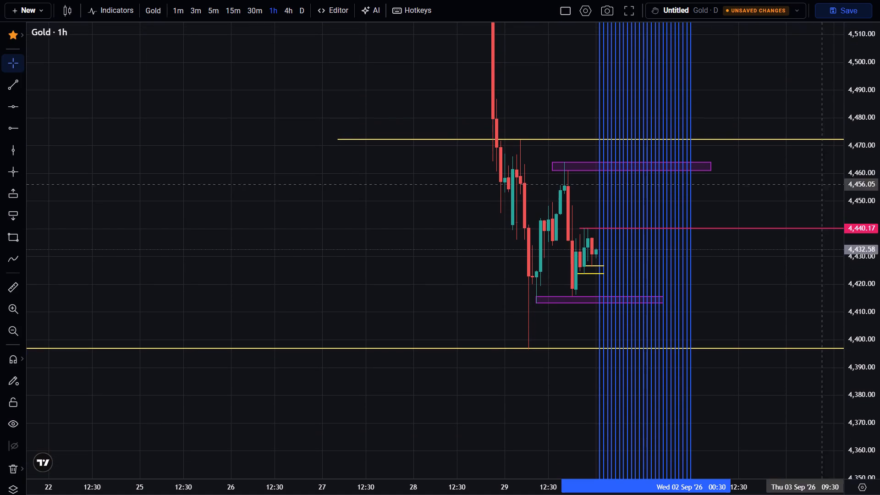
left_click_drag(858, 122, 879, 331)
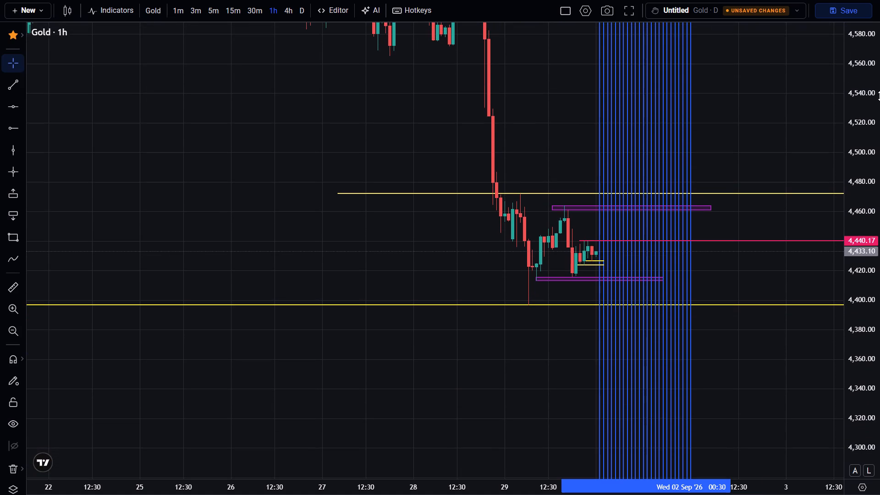
left_click_drag(877, 86, 879, 291)
scroll(767, 160, "down", 4)
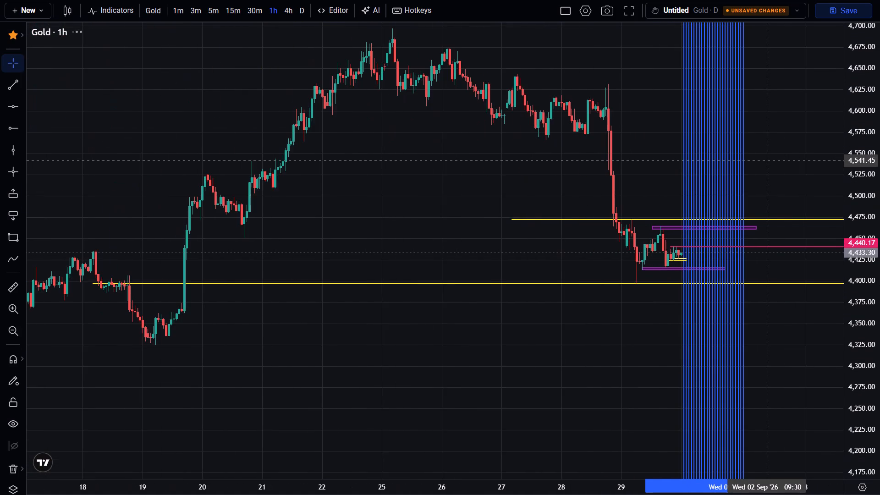
scroll(767, 160, "down", 1)
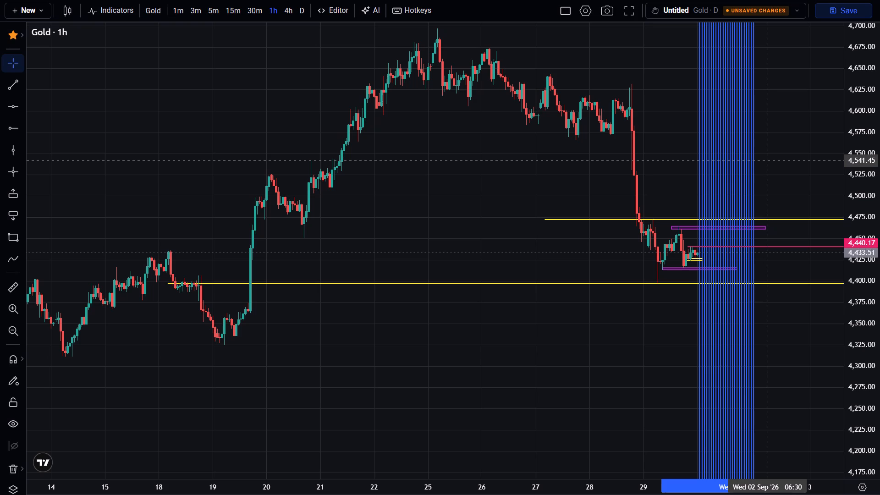
scroll(767, 160, "up", 1)
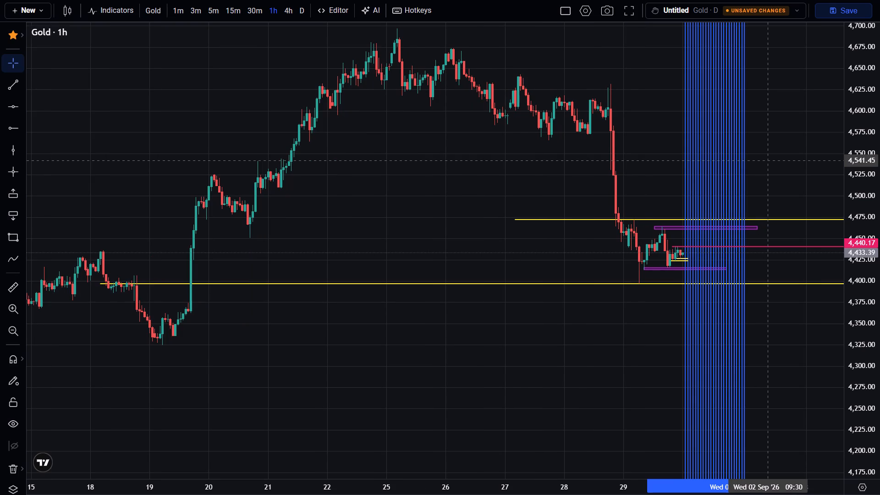
scroll(767, 160, "up", 2)
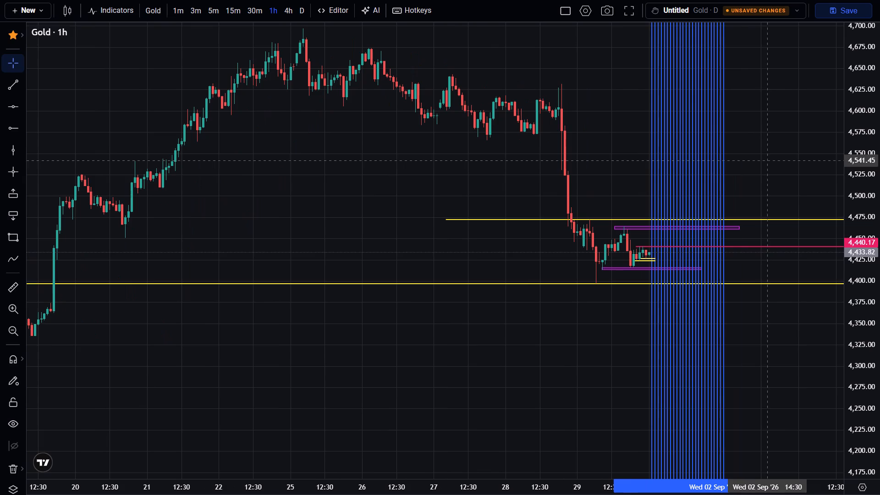
Examine the recent 1-hour candles between the two purple zones against the pink level and short yellow low lines.
scroll(864, 275, "up", 20)
scroll(864, 275, "up", 9)
middle_click(864, 270)
middle_click(864, 266)
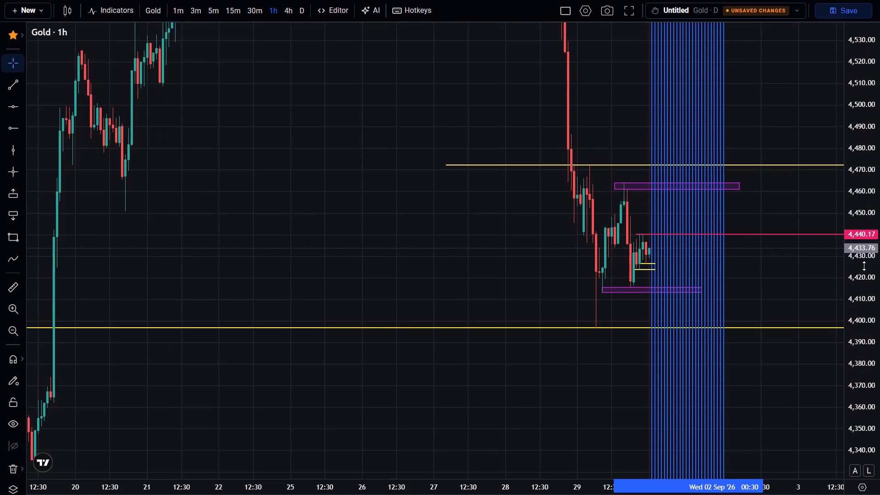
scroll(864, 266, "up", 20)
scroll(864, 266, "up", 19)
middle_click(863, 264)
middle_click(863, 264)
middle_click(863, 264)
middle_click(863, 264)
middle_click(863, 264)
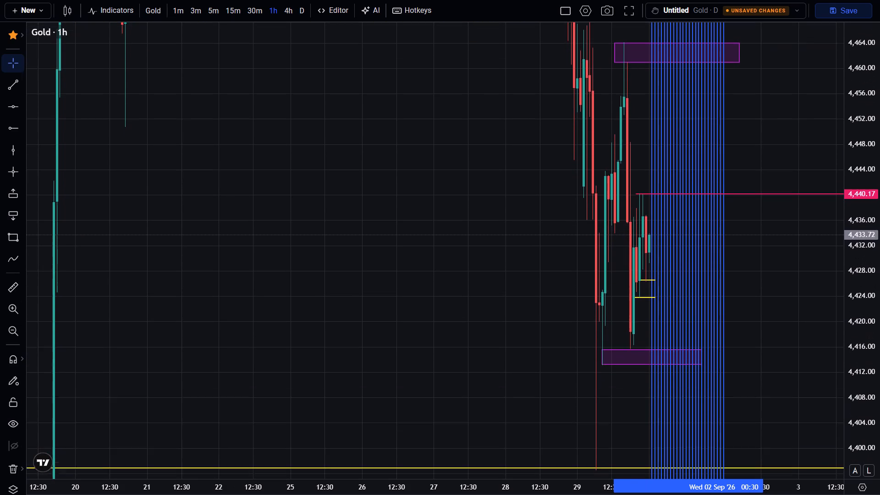
Switch the Gold chart to the 1-minute timeframe.
scroll(843, 255, "up", 13)
left_click(176, 13)
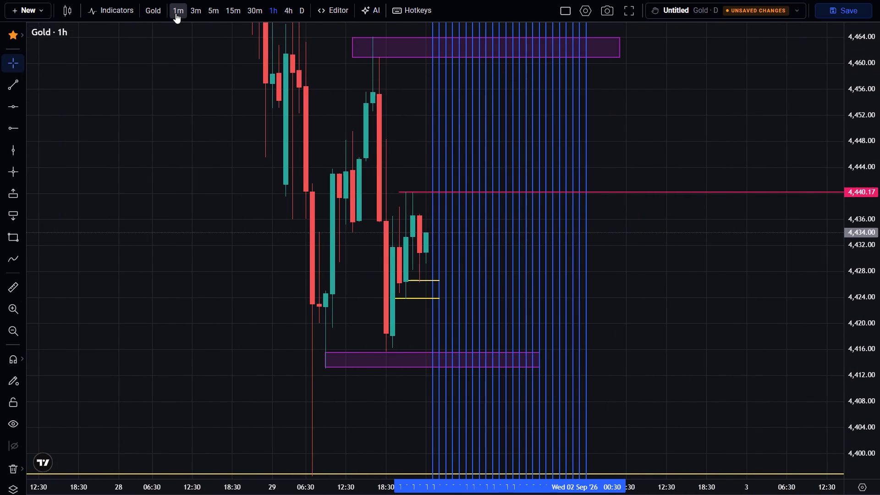
Examine the 1-minute price swings from about 21:00 onward between the pink 4,440.17 level and the two yellow lows.
scroll(293, 137, "down", 8)
left_click_drag(877, 418, 852, 189)
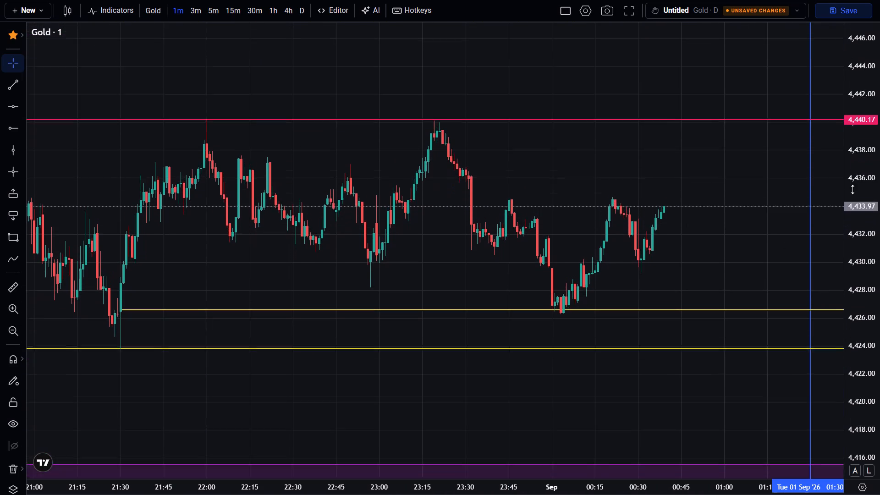
left_click_drag(852, 189, 879, 84)
scroll(717, 116, "up", 5)
scroll(864, 276, "up", 5)
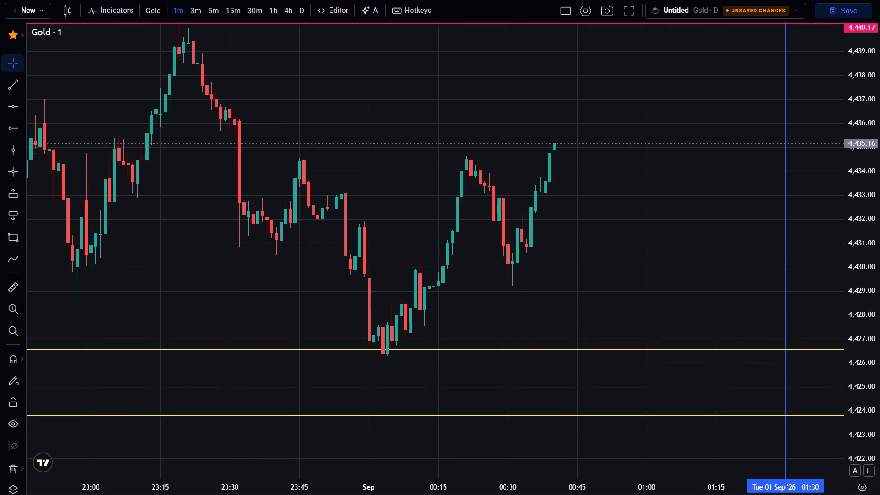
left_click_drag(868, 114, 879, 262)
scroll(803, 241, "down", 5)
left_click_drag(783, 216, 783, 216)
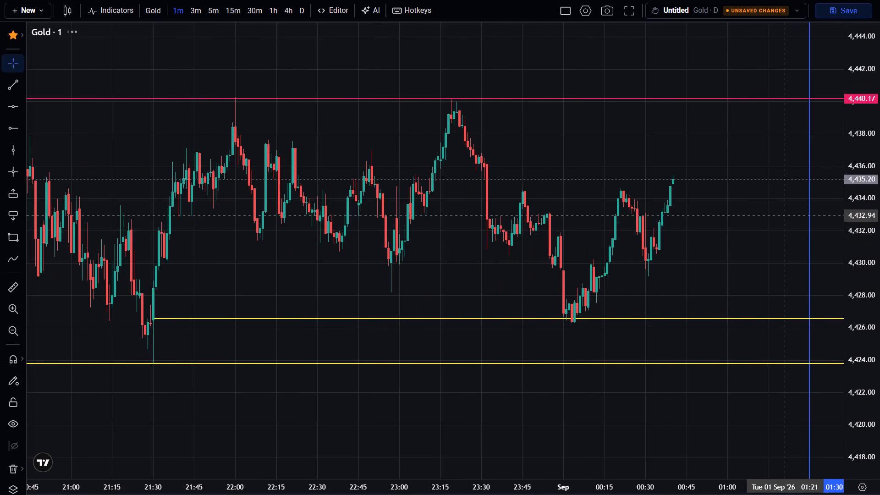
left_click_drag(783, 216, 767, 257)
left_click_drag(766, 257, 727, 257)
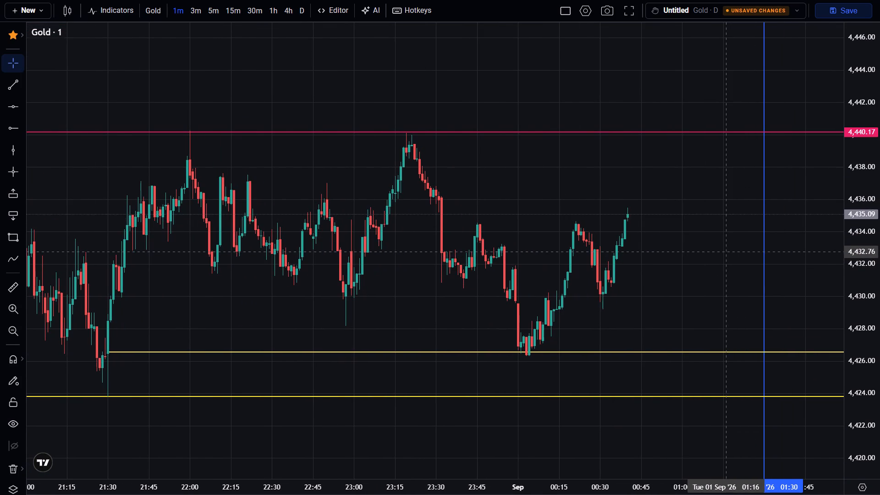
scroll(726, 249, "down", 2)
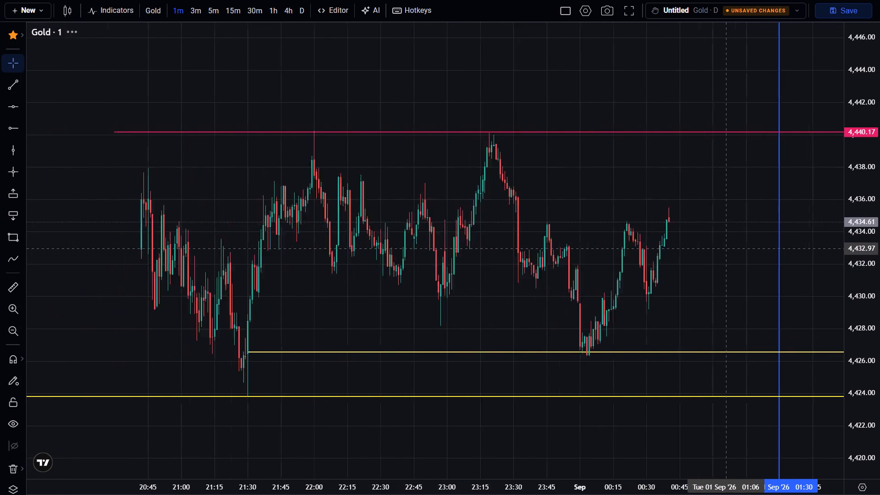
scroll(726, 248, "down", 4)
scroll(732, 239, "up", 5)
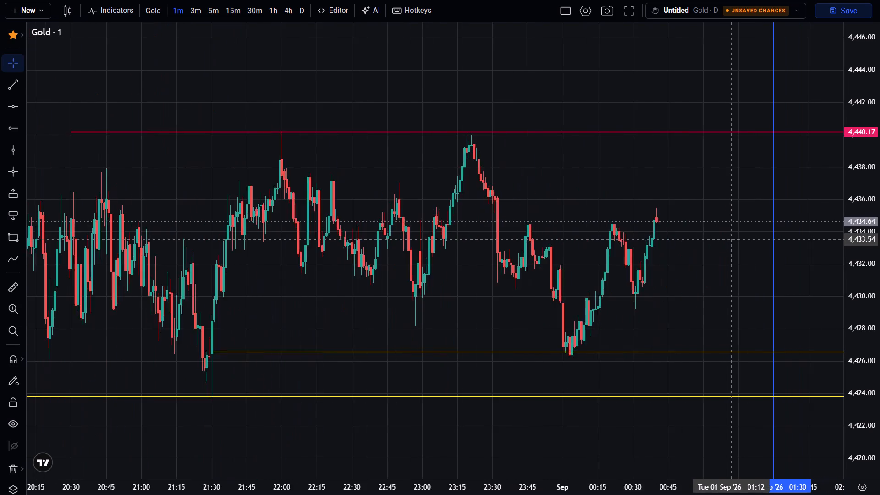
scroll(732, 239, "up", 4)
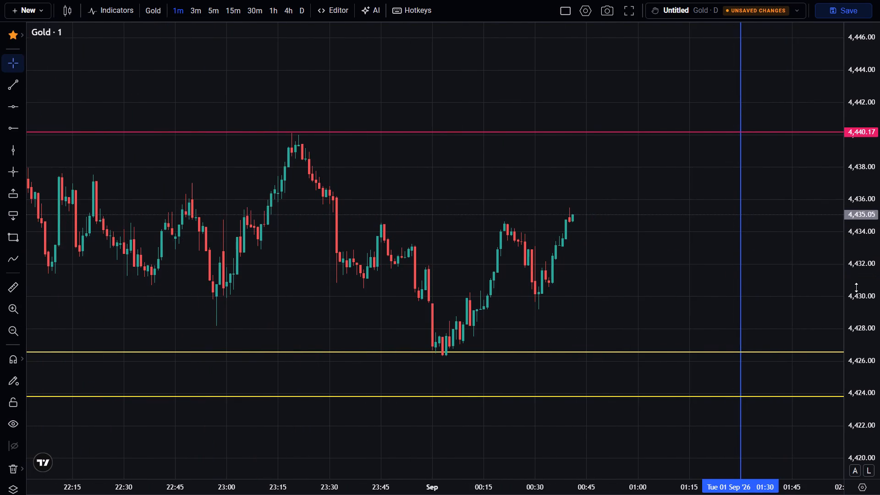
scroll(856, 287, "up", 7)
Speed up the replay and pause it once price spikes through the pink 4,440.17 level.
key("Up")
key("Up")
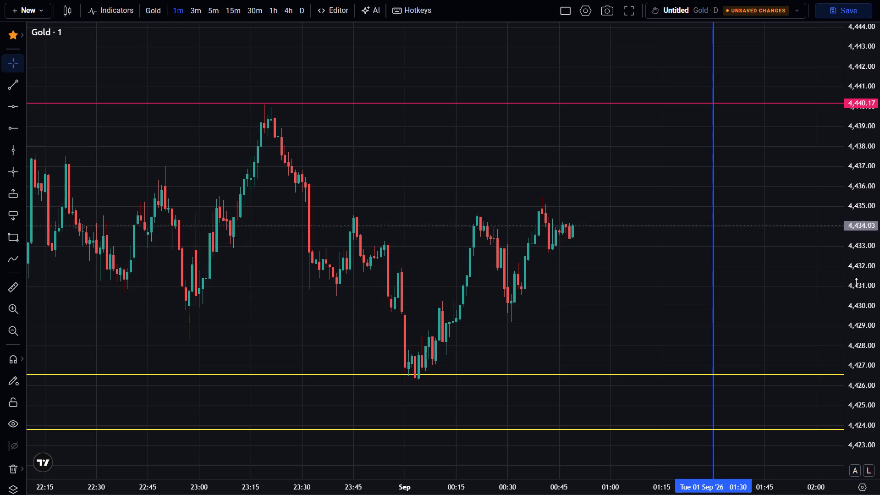
key("Up")
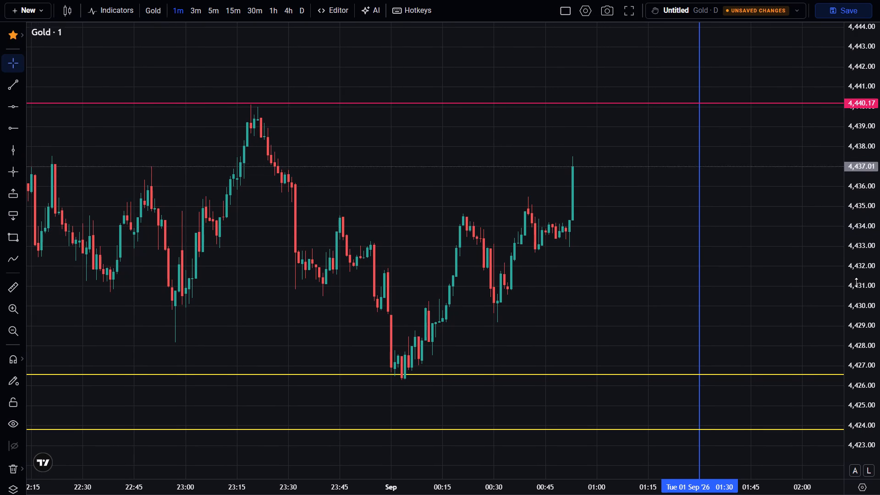
key("space")
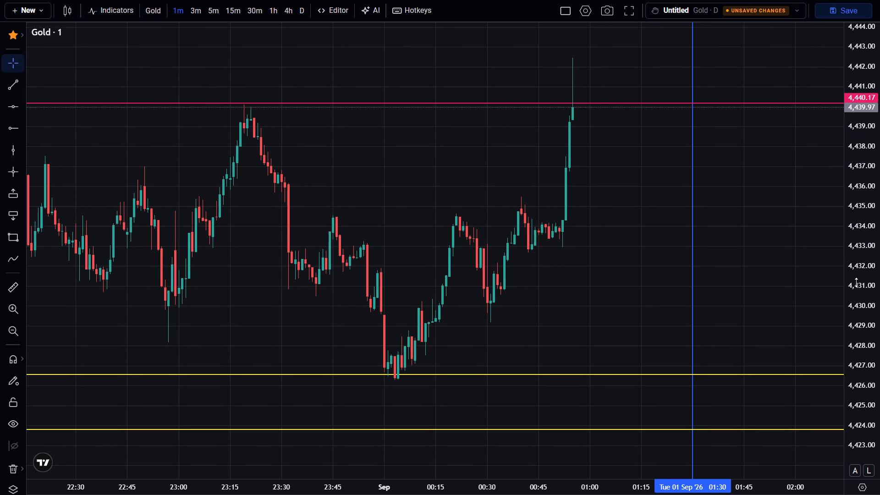
Lower the replay speed to 1x.
key("Down")
key("Up")
key("Down")
key("Down")
key("Down")
key("Down")
key("Down")
key("Down")
Exit the full-screen chart view.
left_click(613, 0)
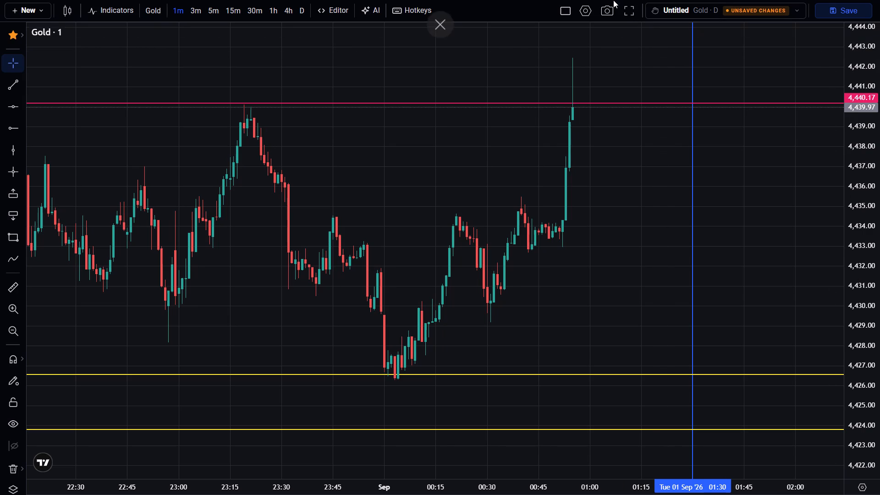
left_click(626, 10)
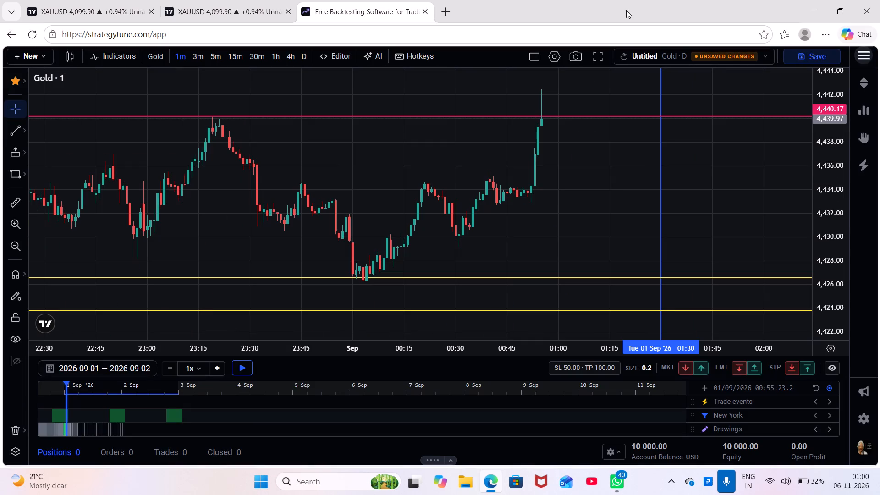
Resume the replay and raise its speed to 2x.
key("space")
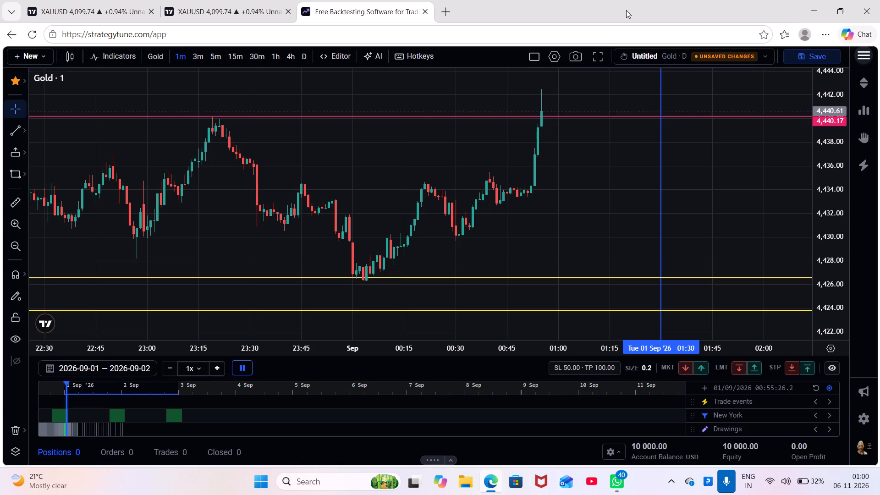
left_click_drag(570, 179, 593, 261)
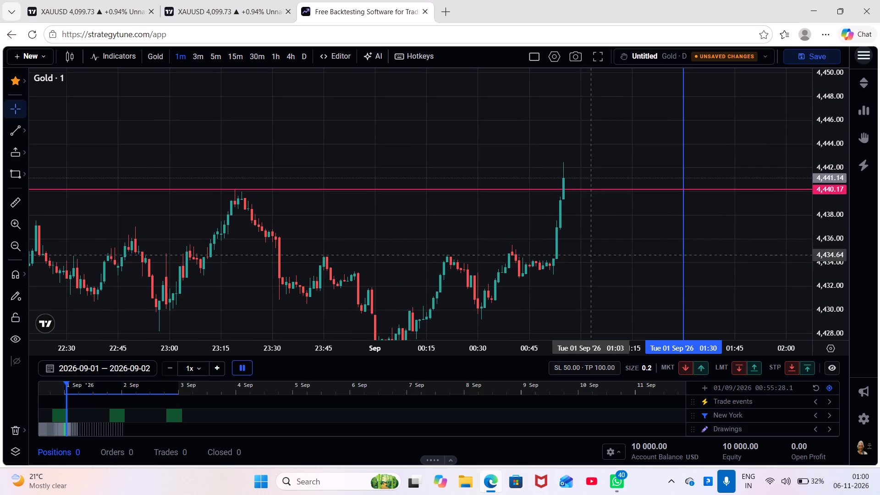
left_click_drag(614, 269, 610, 235)
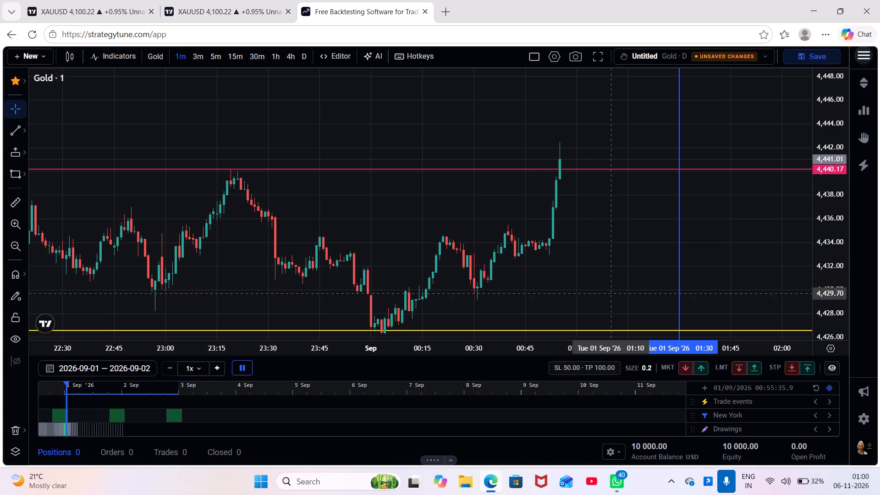
left_click(217, 368)
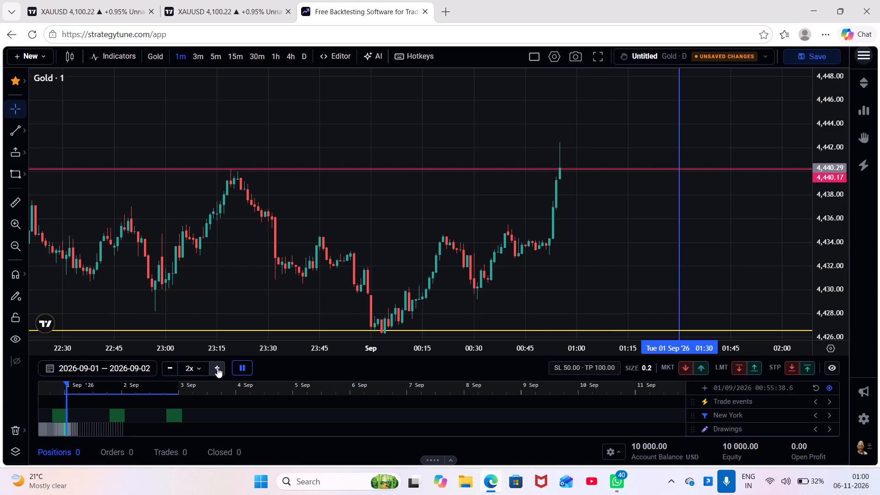
Examine how the 00:55 spike and the following 1-minute candle behave around the pink 4,440.17 level.
scroll(464, 283, "down", 11)
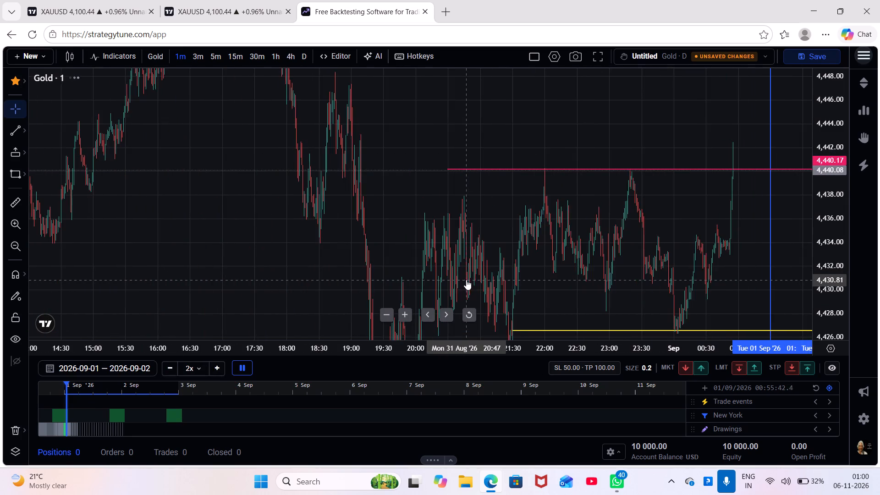
scroll(466, 280, "up", 8)
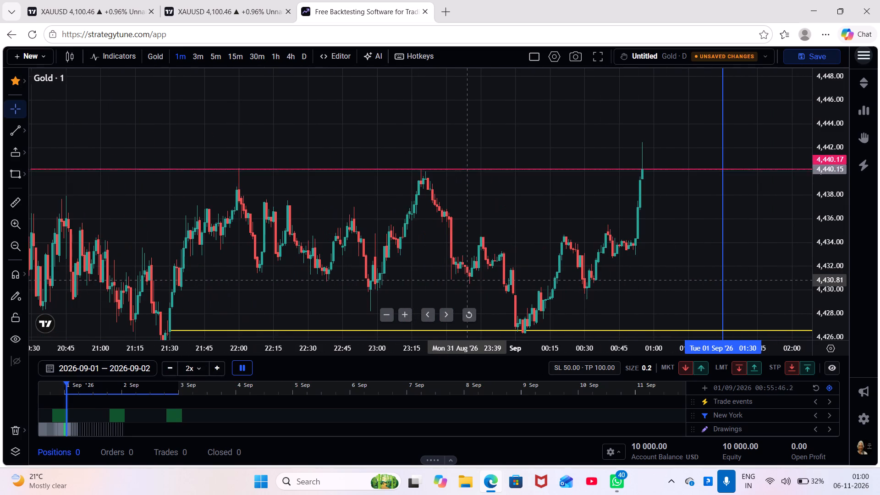
scroll(536, 279, "up", 3)
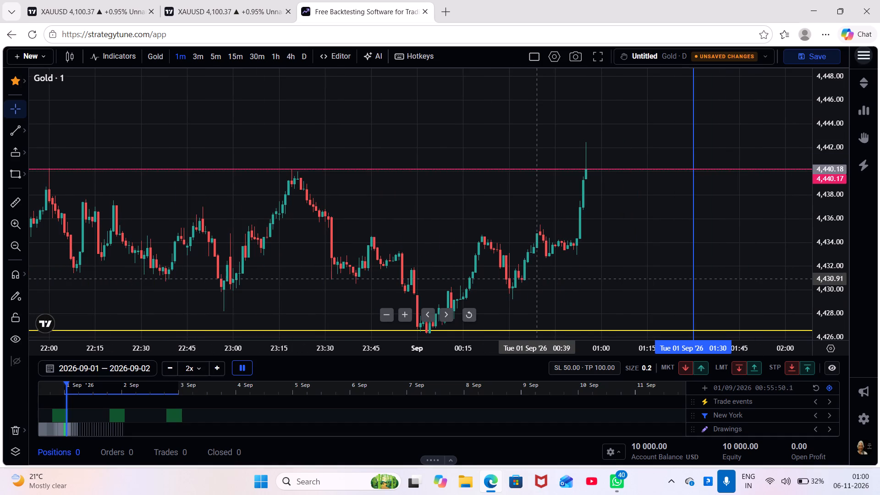
scroll(828, 277, "up", 5)
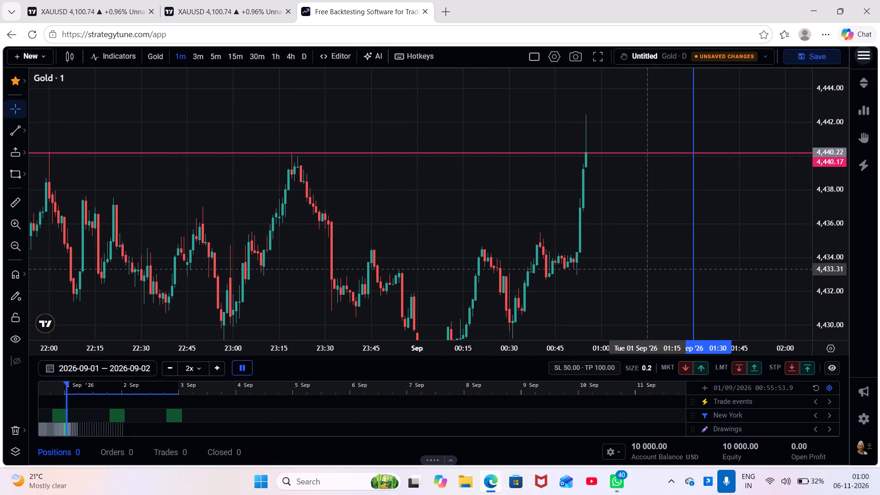
scroll(647, 269, "up", 2)
left_click_drag(612, 274, 564, 271)
scroll(561, 269, "up", 1)
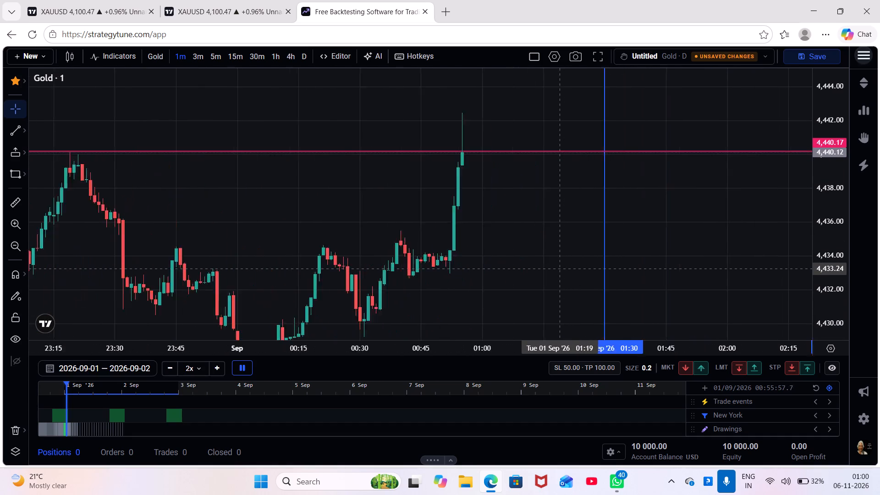
scroll(561, 269, "up", 2)
left_click_drag(459, 254, 700, 280)
scroll(646, 262, "up", 4)
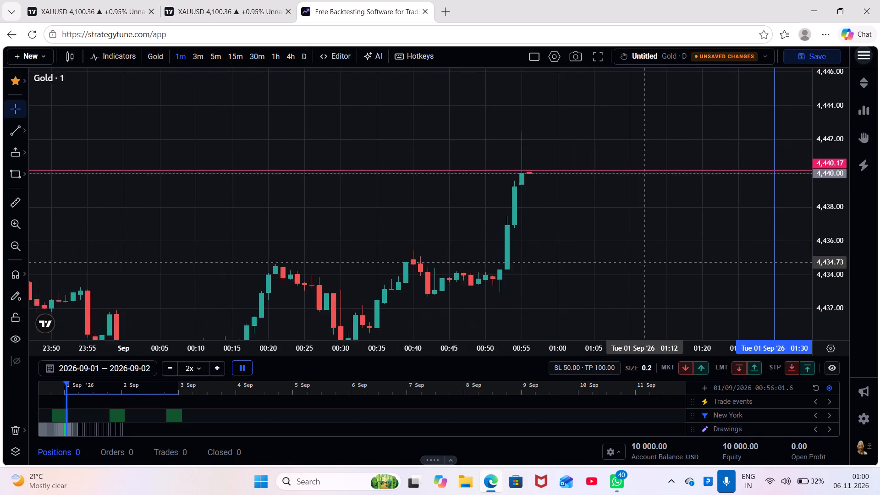
scroll(646, 262, "up", 3)
scroll(646, 262, "down", 3)
scroll(830, 286, "up", 6)
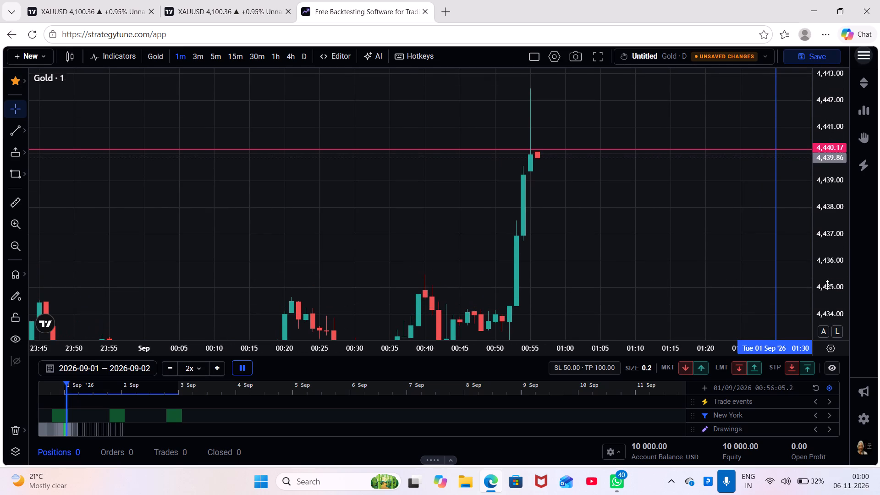
left_click_drag(635, 232, 629, 213)
scroll(627, 205, "down", 2)
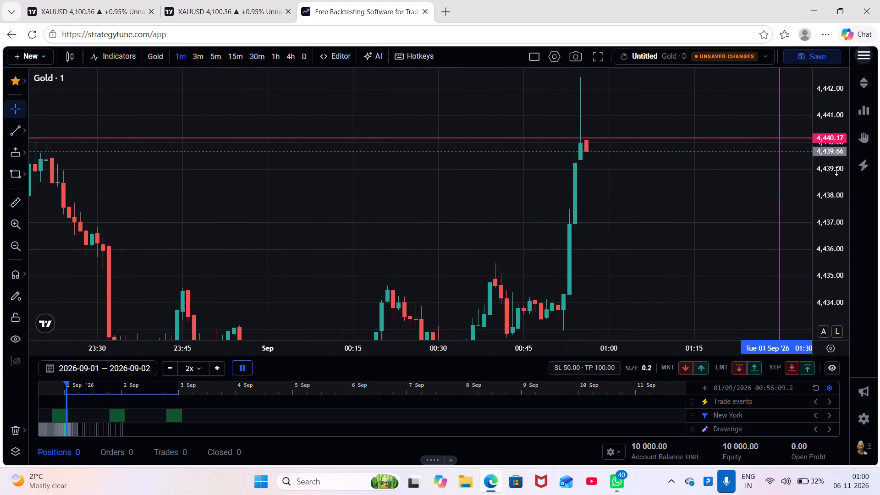
left_click_drag(836, 171, 858, 254)
scroll(647, 208, "down", 2)
left_click_drag(655, 247, 624, 225)
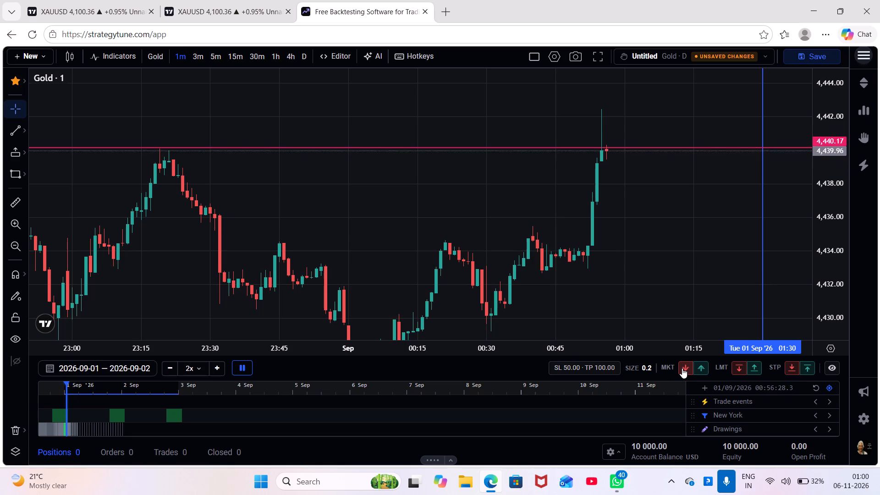
Compare the latest spike above the pink level with the earlier highs near 22:00 and 23:20.
scroll(647, 248, "down", 7)
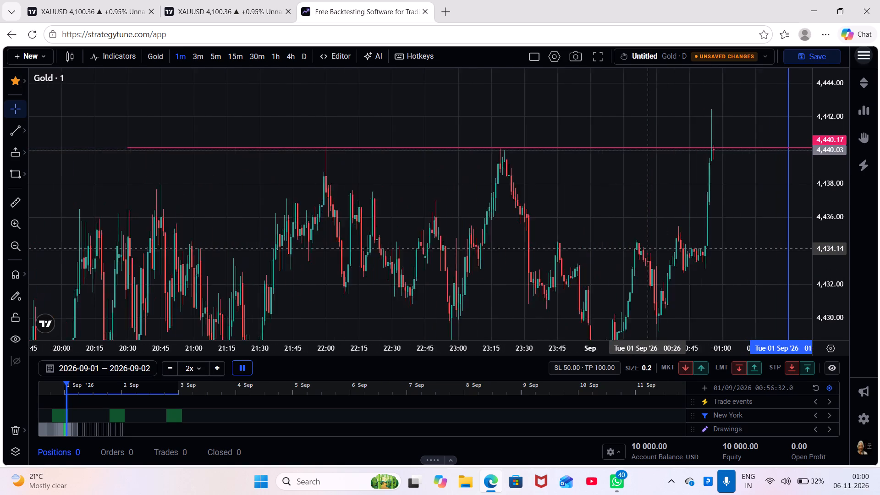
scroll(647, 248, "down", 2)
scroll(647, 248, "up", 4)
scroll(647, 248, "down", 1)
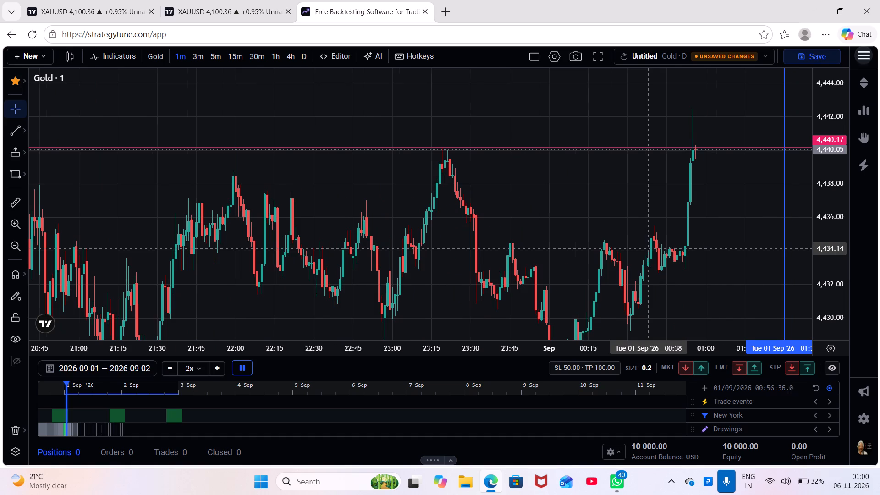
scroll(647, 248, "down", 4)
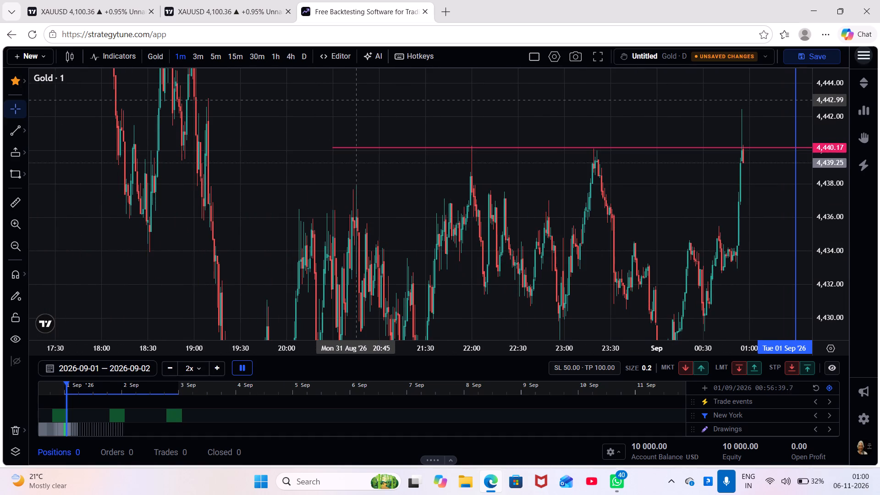
scroll(455, 213, "up", 9)
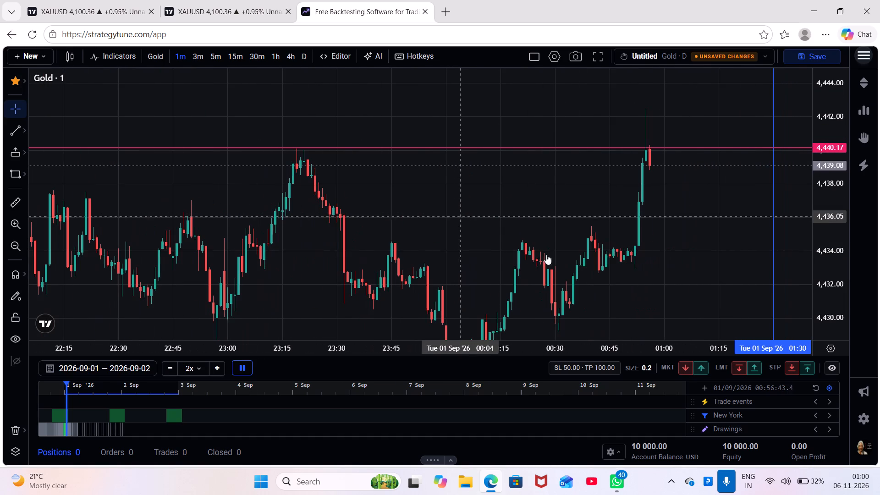
left_click_drag(657, 284, 626, 280)
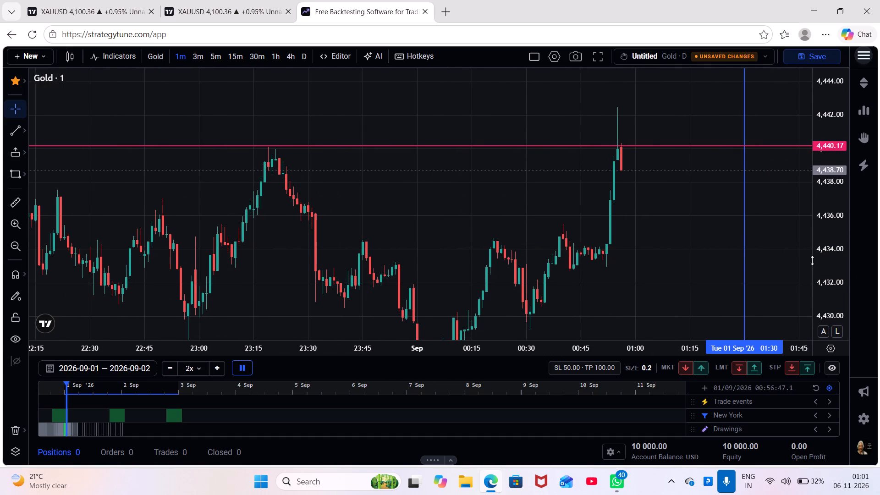
Open a market sell of size 0.2 on Gold with price back below the pink level, using SL 50.00 and TP 100.00.
scroll(826, 262, "up", 5)
left_click_drag(693, 237, 692, 264)
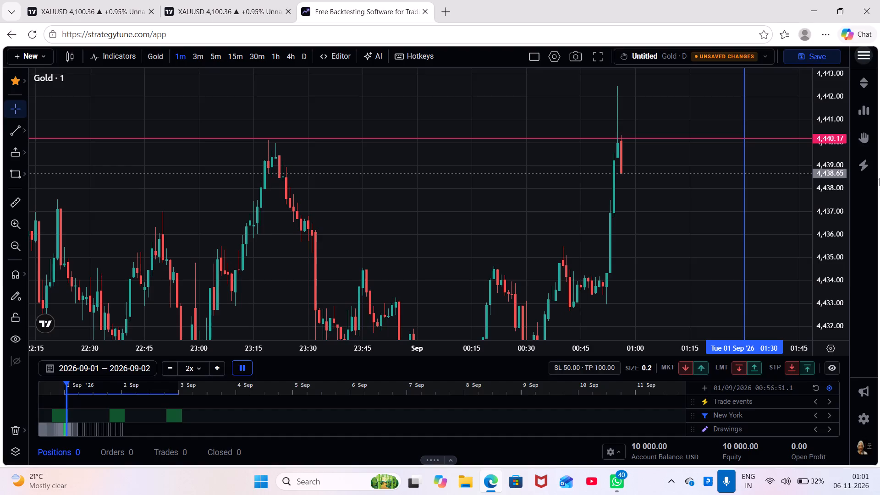
left_click_drag(841, 122, 853, 227)
scroll(722, 221, "down", 1)
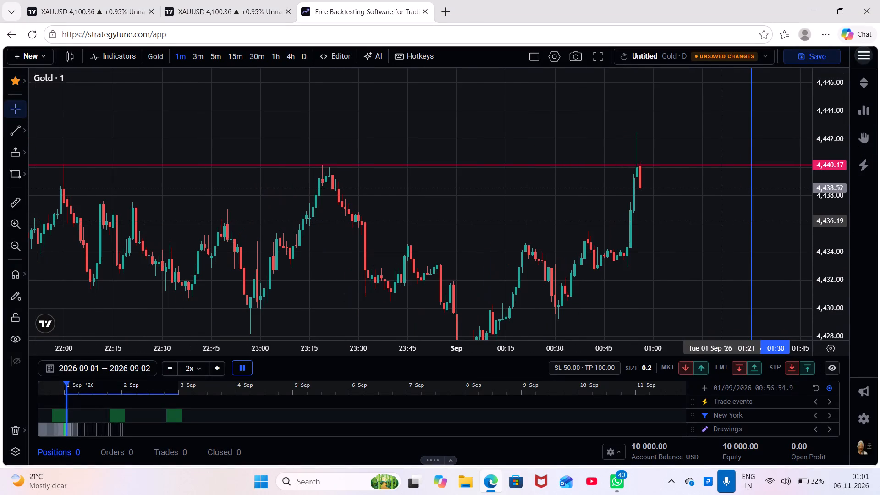
left_click(683, 371)
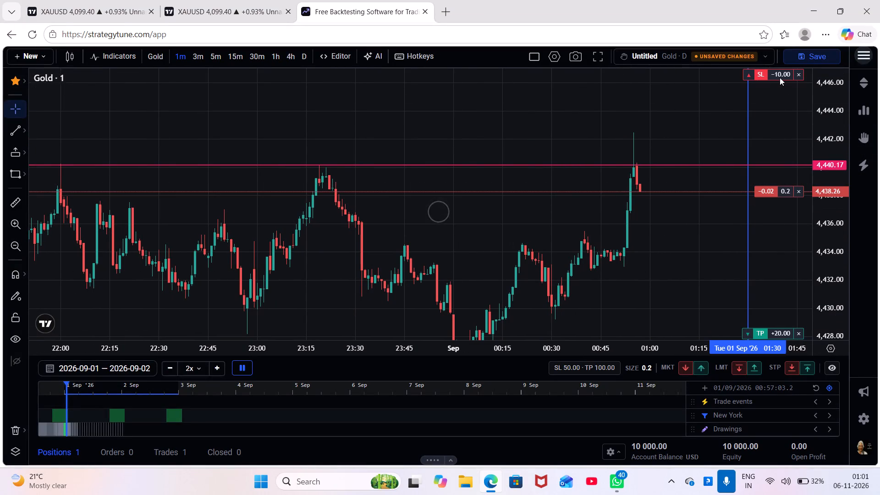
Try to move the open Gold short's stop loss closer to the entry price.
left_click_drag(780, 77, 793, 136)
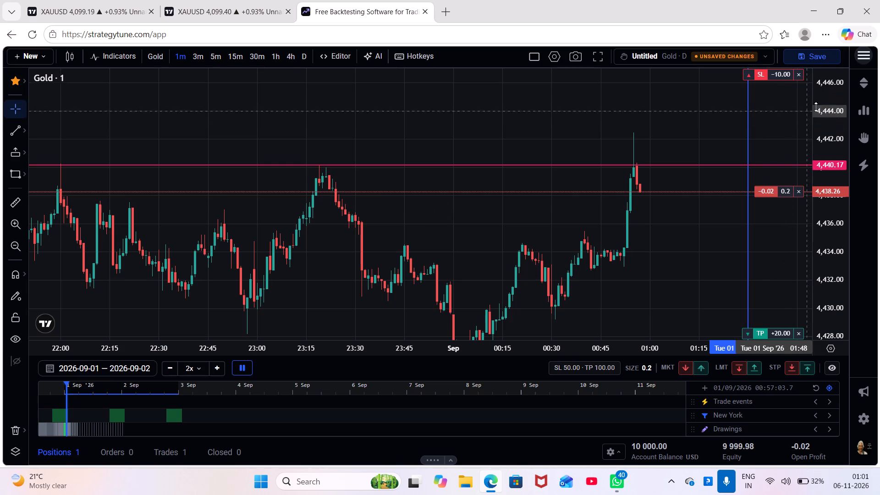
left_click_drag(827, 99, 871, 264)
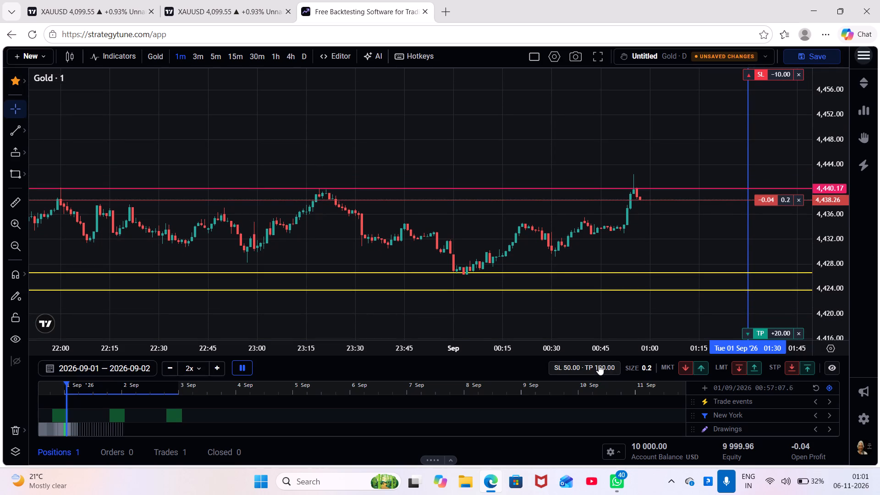
Set the default stop loss for new orders to 5 points, keeping the take profit at 2 R:R.
left_click(599, 365)
left_click(475, 253)
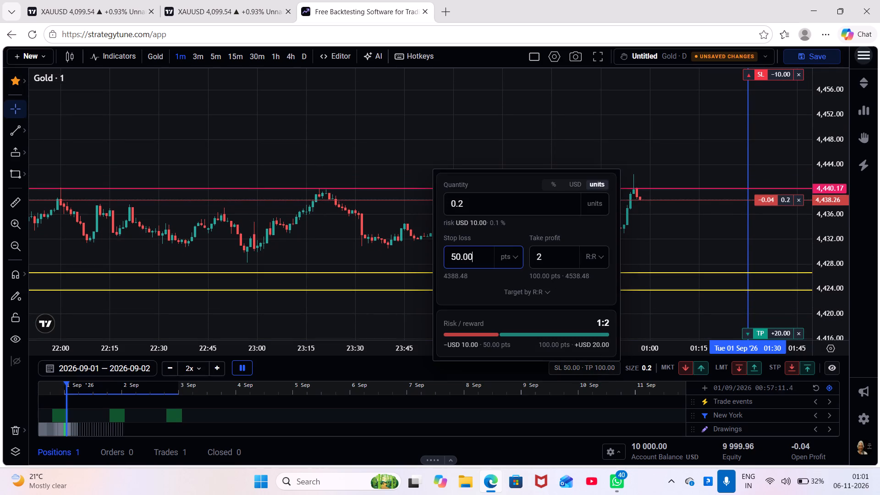
key("BackSpace")
key("BackSpace")
key("BackSpace")
key("BackSpace")
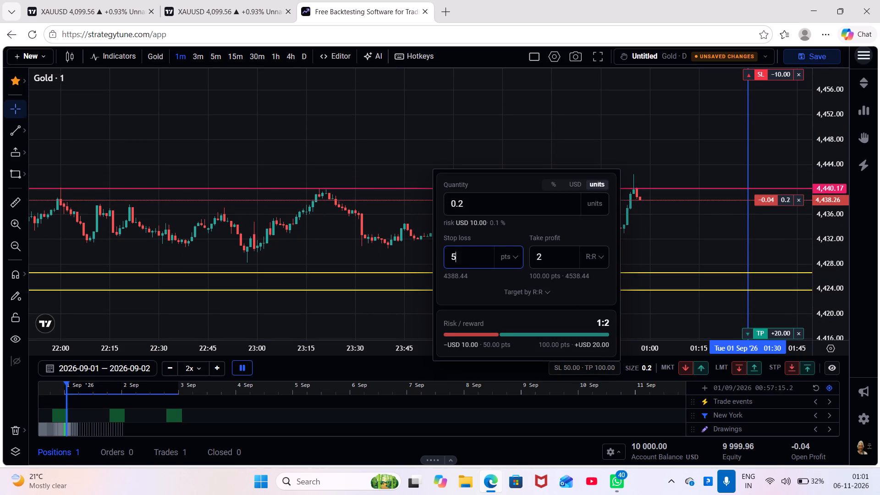
left_click(528, 338)
left_click(676, 311)
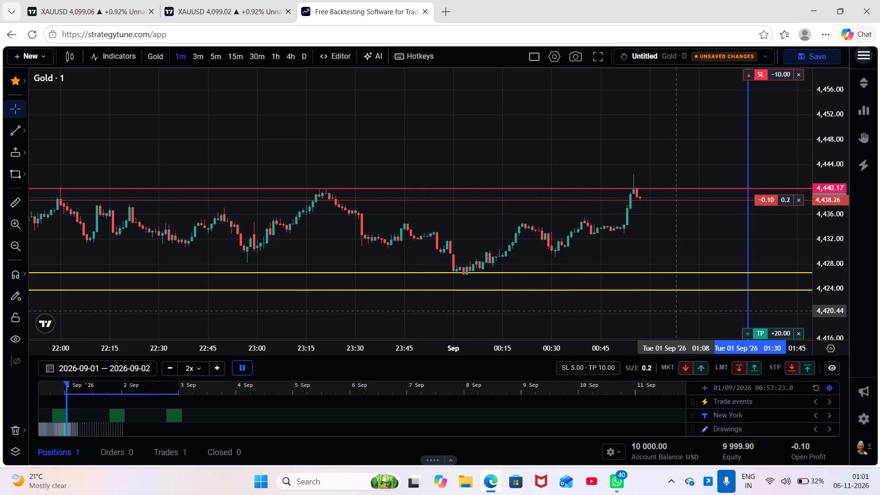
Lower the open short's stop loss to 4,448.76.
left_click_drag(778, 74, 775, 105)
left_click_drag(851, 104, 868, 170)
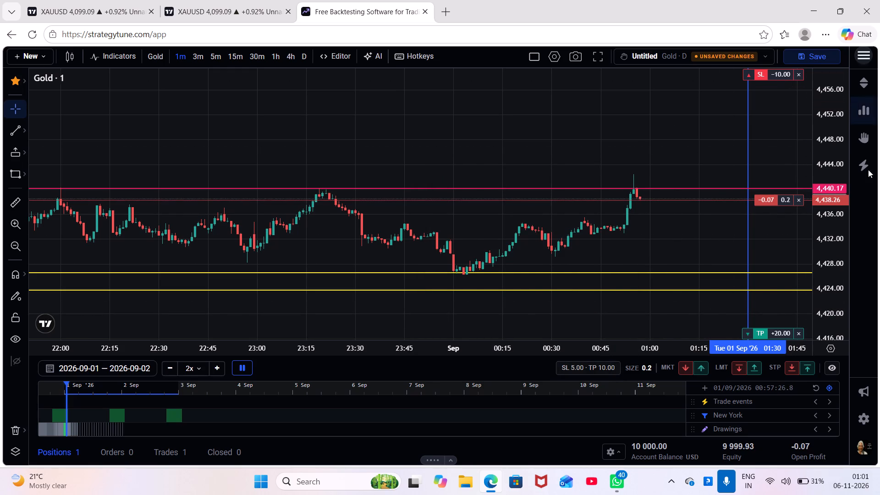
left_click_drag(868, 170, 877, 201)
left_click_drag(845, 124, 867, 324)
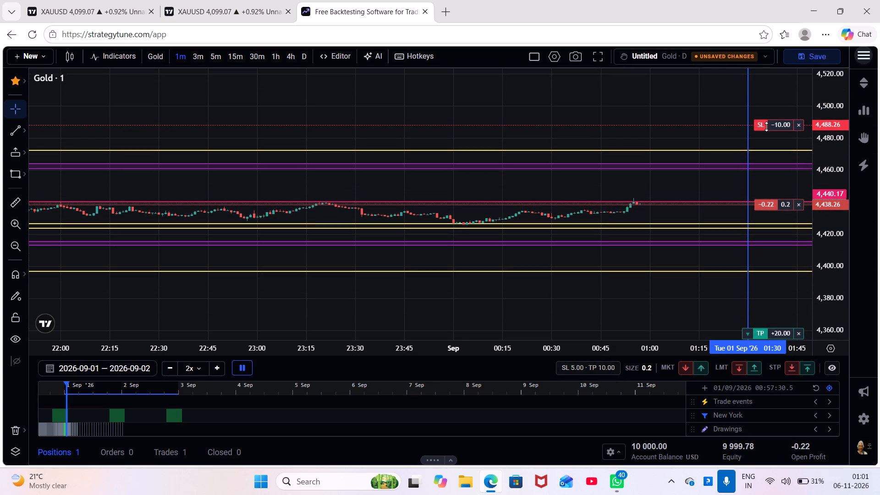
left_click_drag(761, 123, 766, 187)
Remove the open short's stop loss and set a new one at 4,442.69, just above the 00:55 spike.
scroll(843, 222, "up", 5)
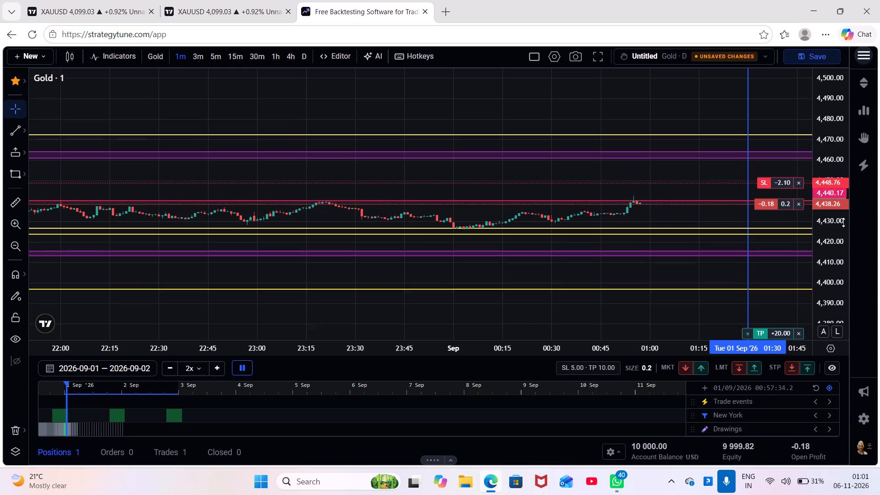
scroll(843, 222, "up", 20)
scroll(843, 222, "up", 8)
middle_click(843, 222)
middle_click(843, 222)
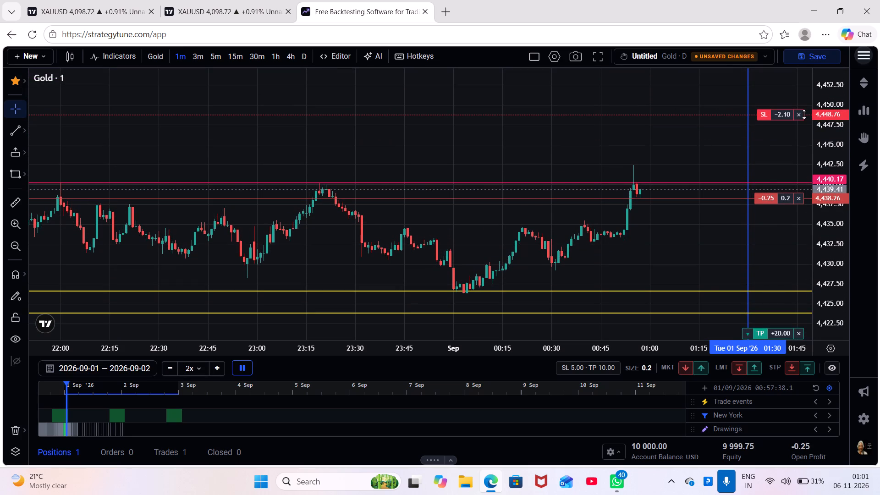
left_click(803, 114)
left_click(799, 115)
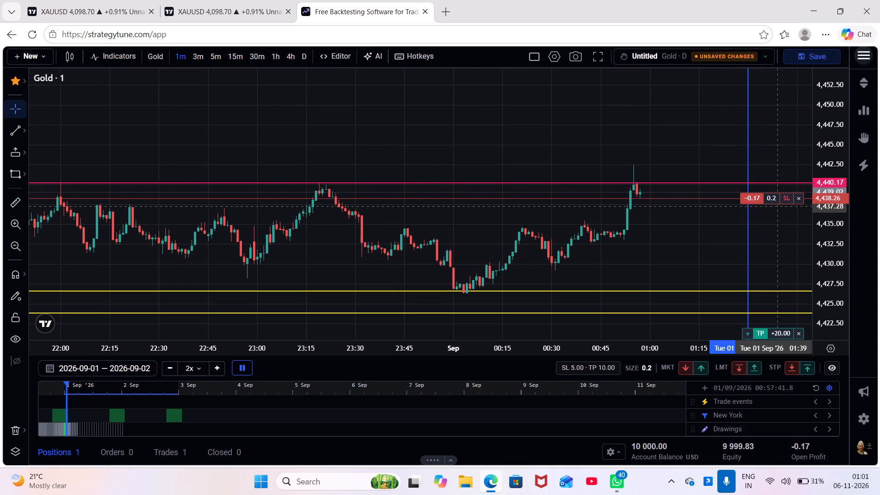
left_click_drag(785, 198, 785, 160)
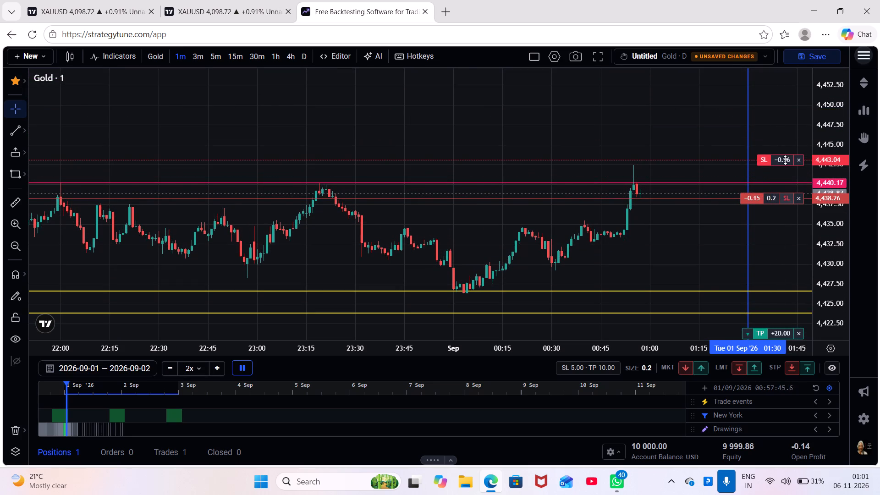
left_click_drag(785, 160, 786, 163)
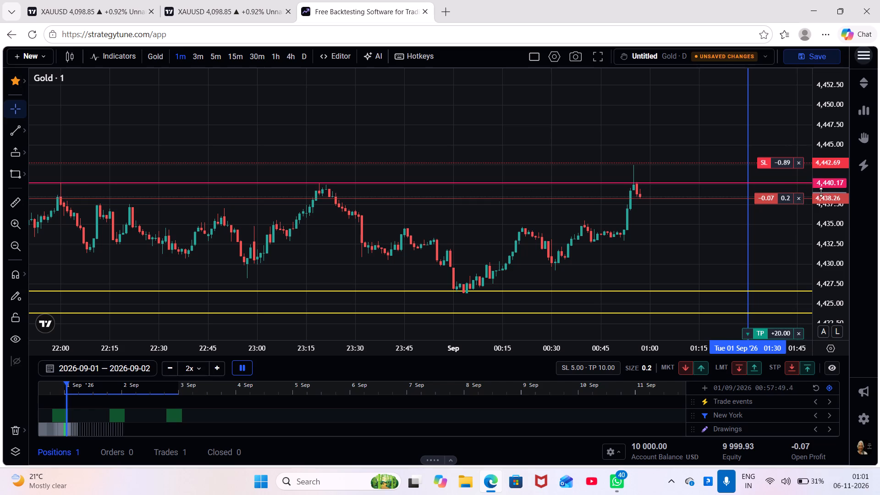
Show the chart full screen and close the open 0.2 Gold short.
scroll(821, 192, "up", 4)
scroll(742, 226, "up", 3)
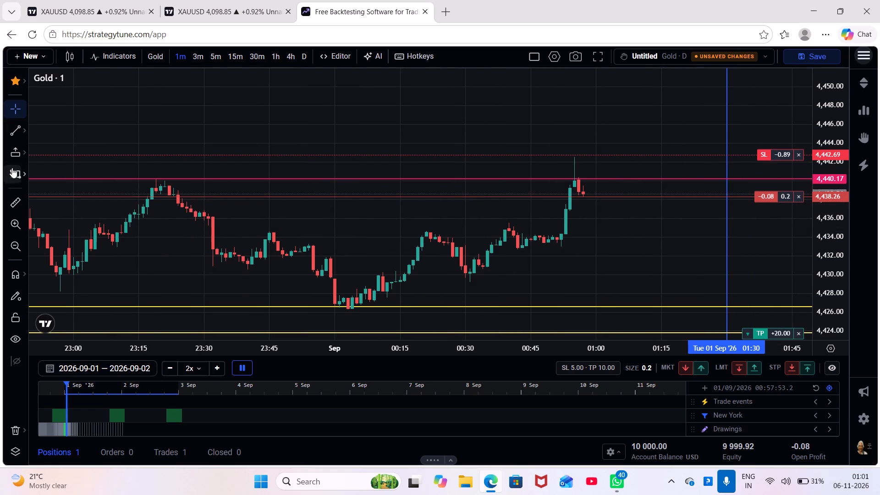
left_click(27, 155)
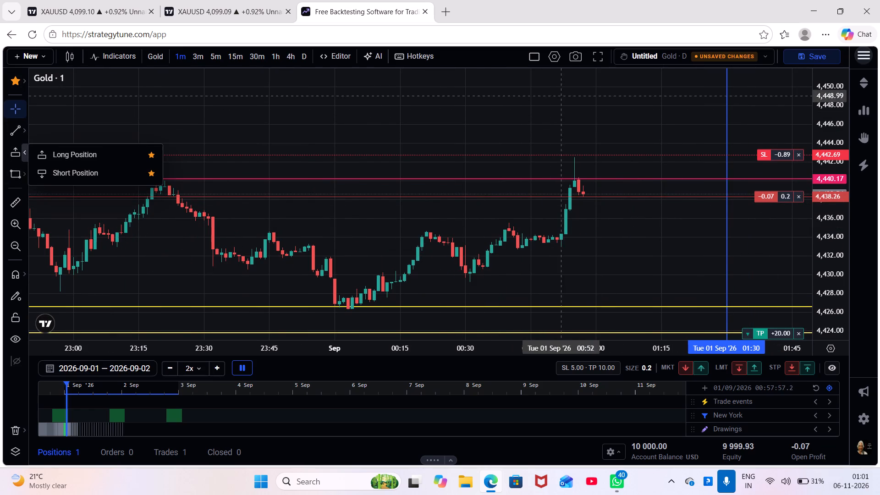
left_click(591, 64)
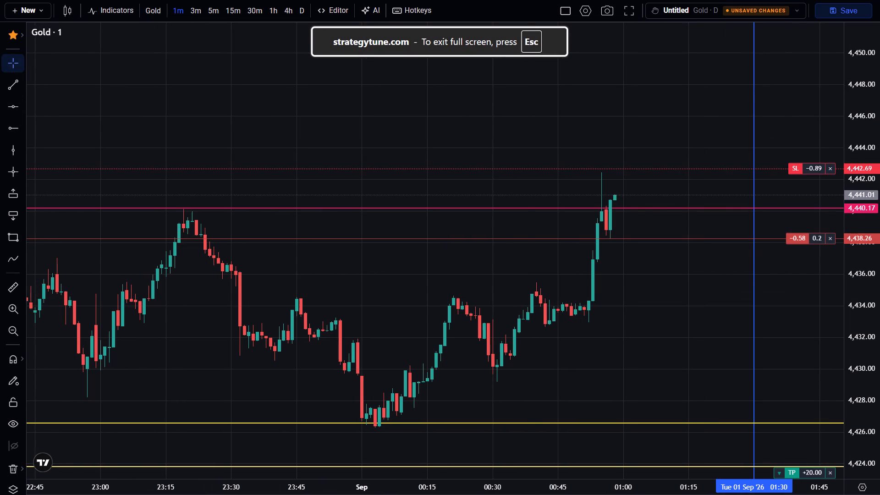
left_click(832, 241)
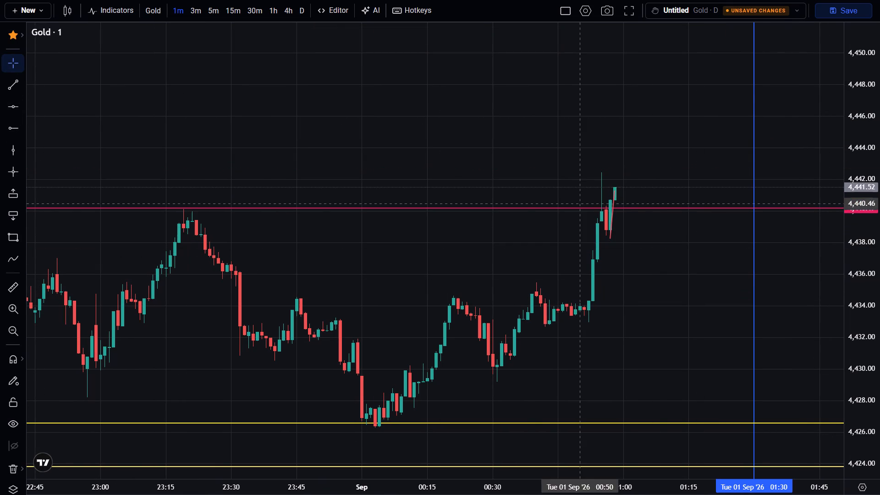
Leave the full-screen view and raise the replay speed to 5x.
scroll(633, 239, "up", 1)
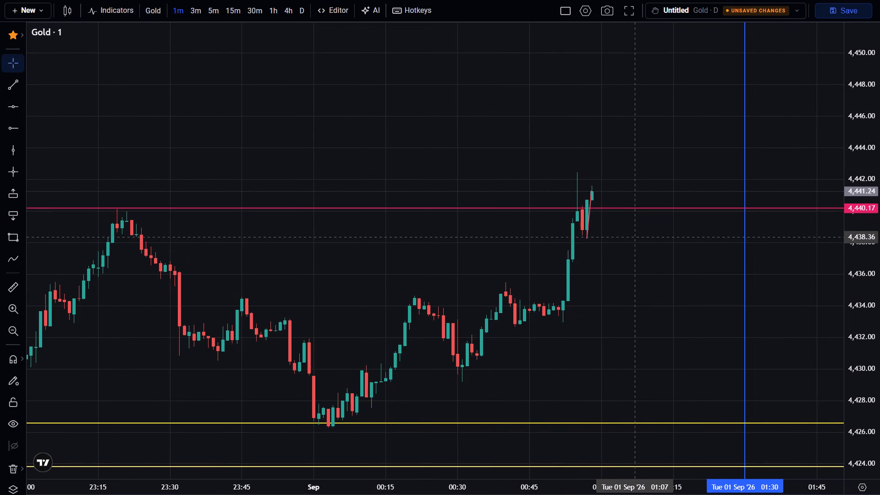
scroll(628, 239, "up", 2)
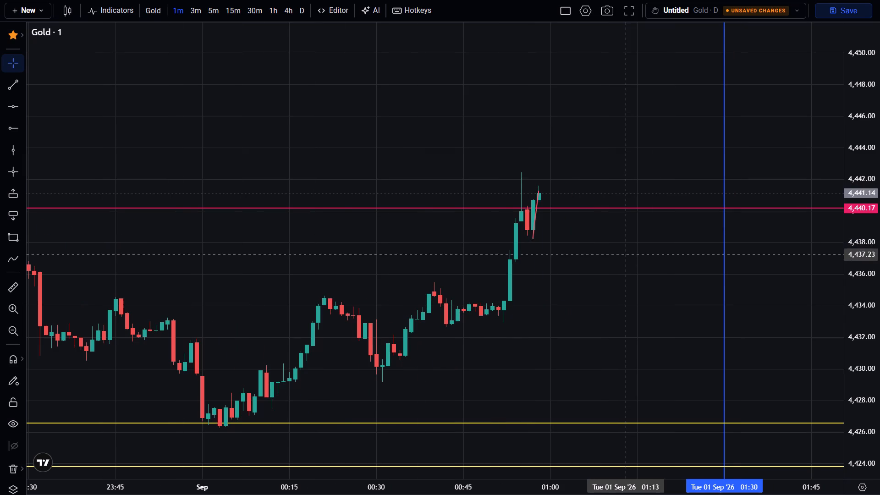
scroll(863, 317, "up", 5)
scroll(855, 316, "down", 5)
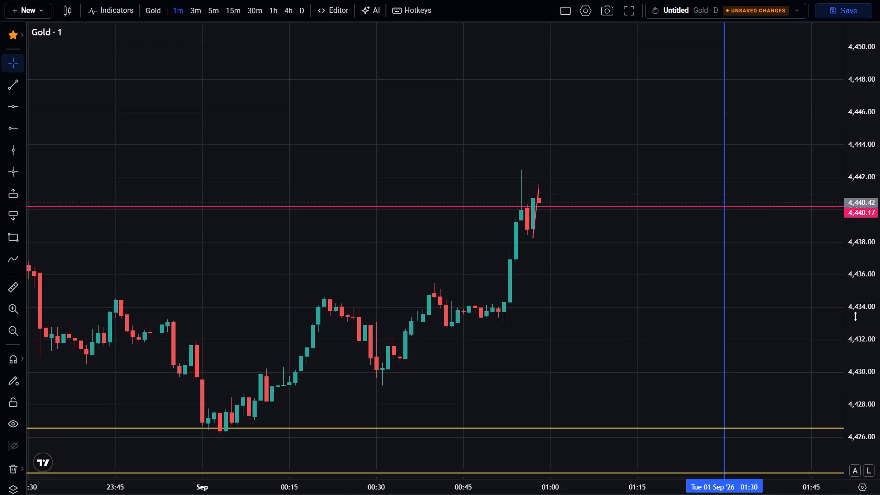
scroll(677, 299, "down", 3)
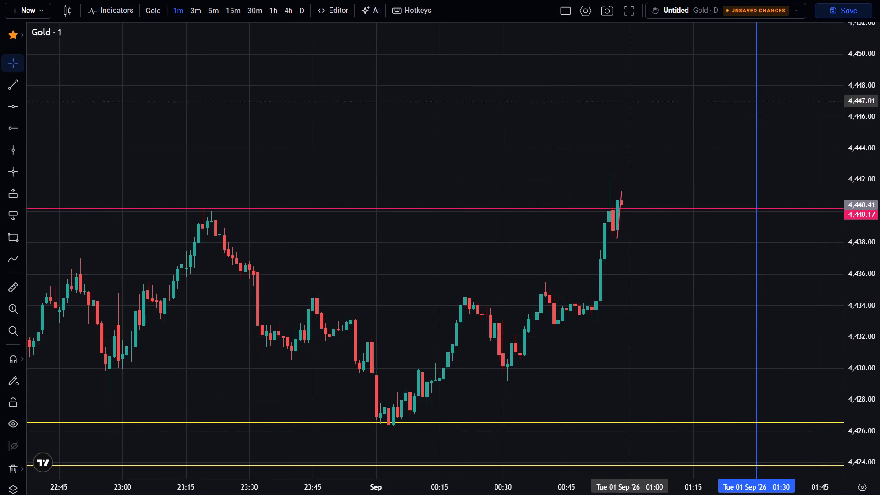
left_click(629, 10)
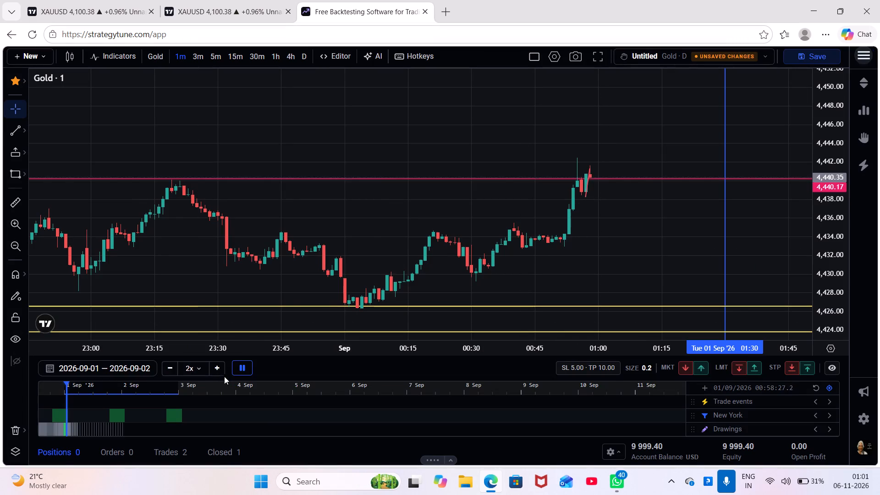
left_click(217, 370)
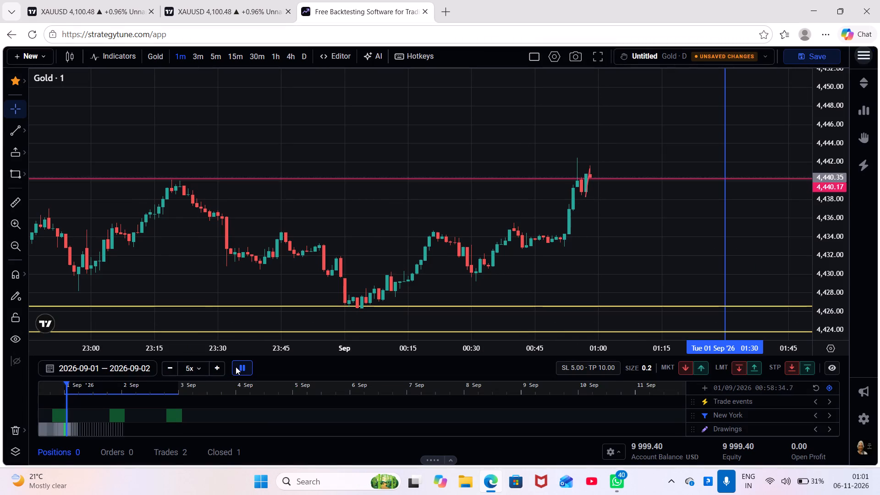
Examine how the 1-minute candles around 01:00 behave at the pink 4,440.17 level as the replay runs.
scroll(827, 275, "up", 2)
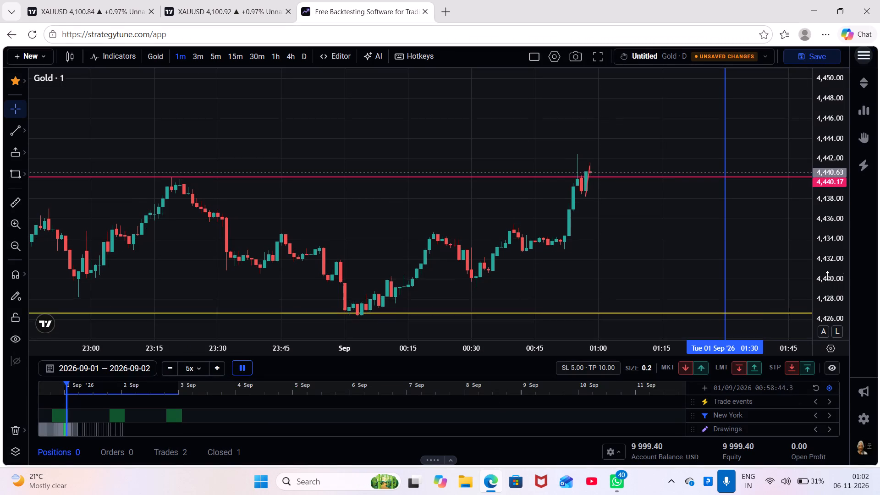
scroll(827, 275, "up", 8)
left_click_drag(776, 270, 748, 287)
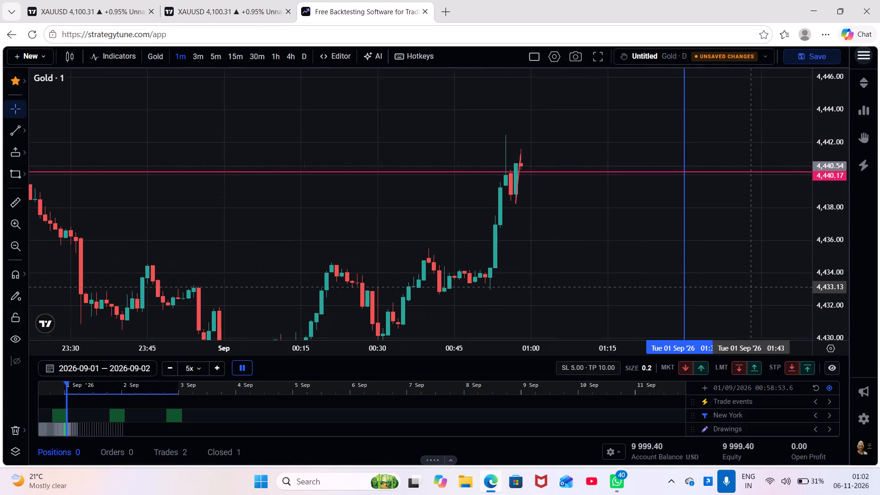
left_click_drag(748, 287, 747, 288)
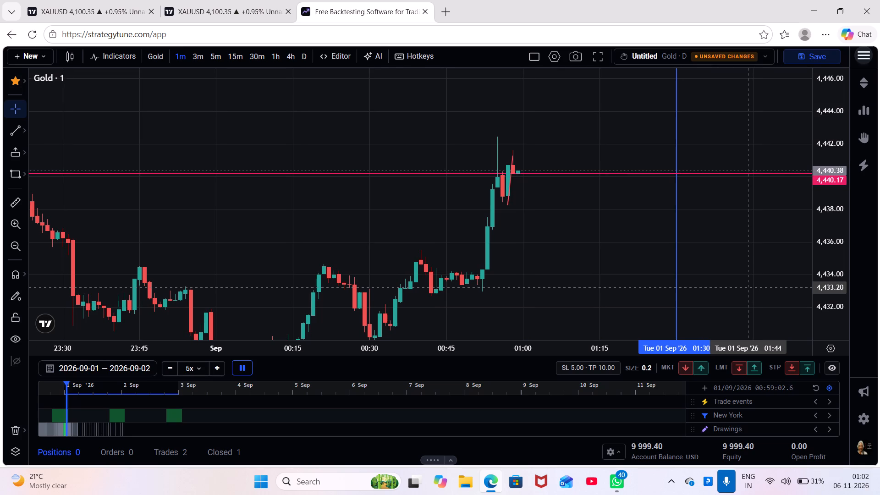
scroll(834, 286, "up", 3)
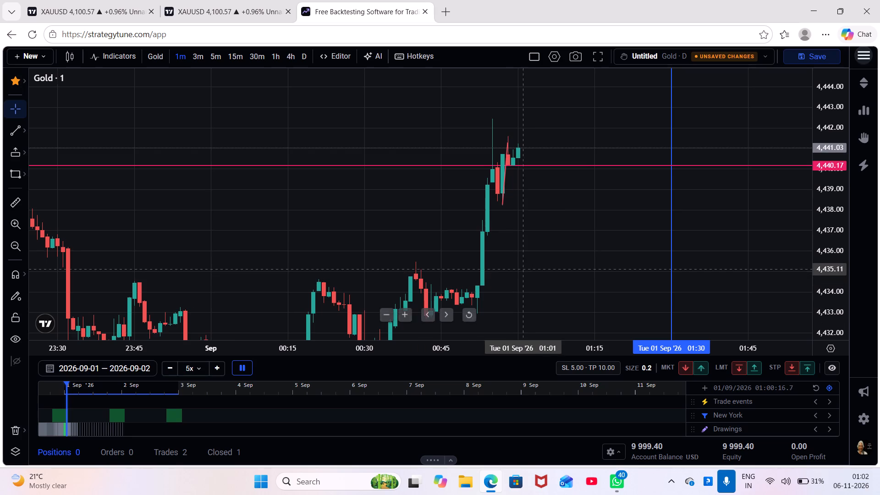
left_click_drag(532, 264, 530, 282)
scroll(529, 280, "up", 2)
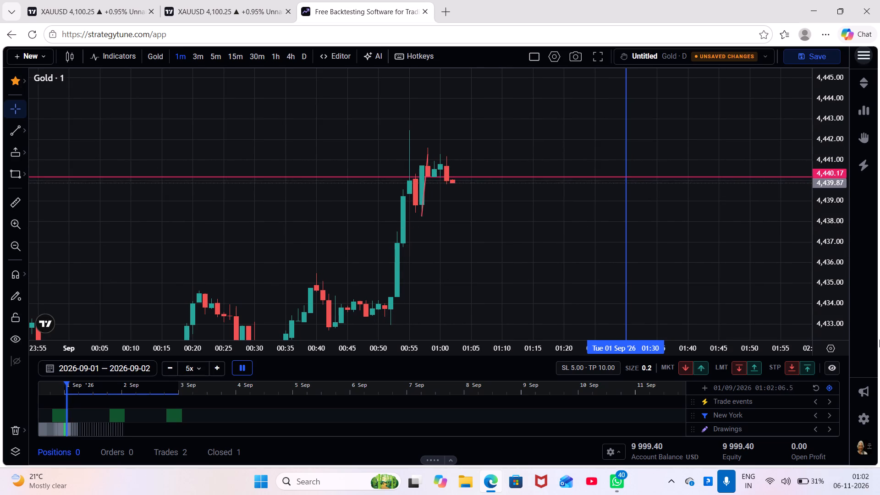
Place a sell stop order of size 0.2 at 4,439.29, below the pink level, with SL 5.00 and TP 10.00.
scroll(831, 248, "up", 5)
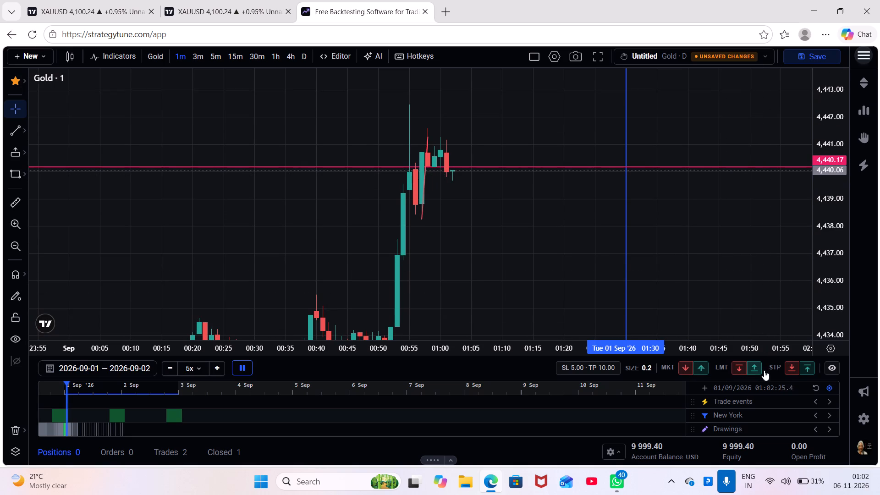
left_click(794, 370)
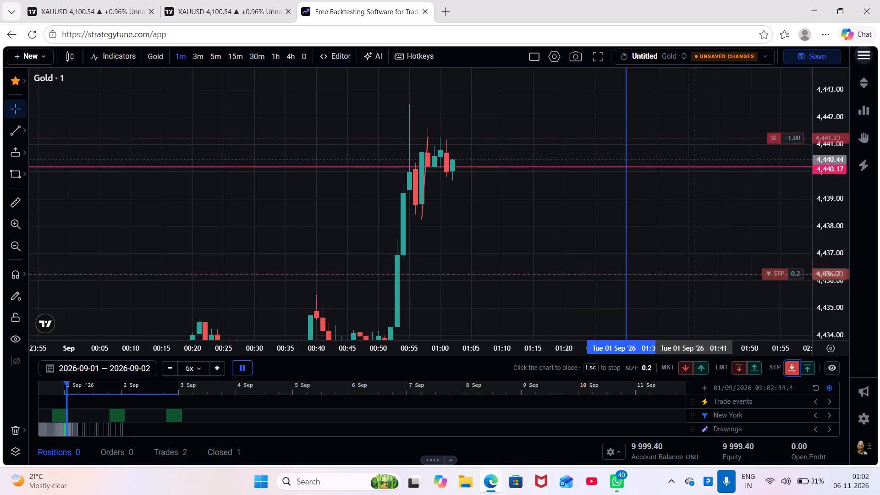
left_click(647, 191)
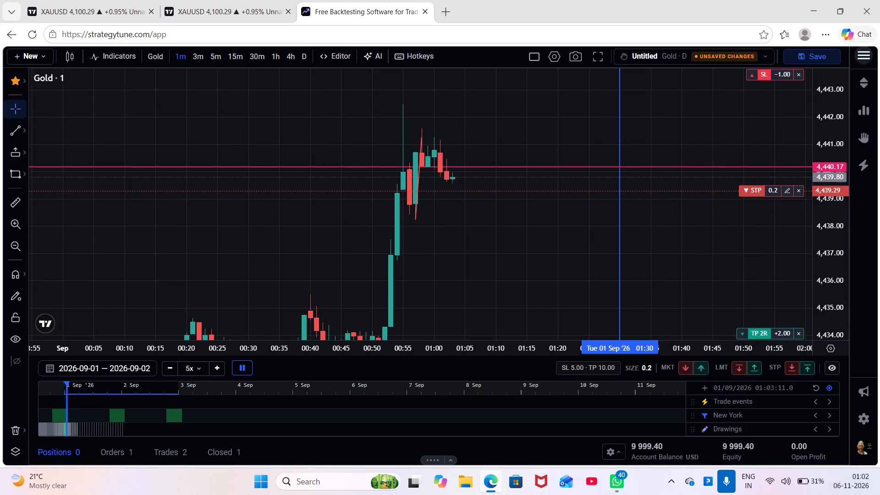
Open a market sell of size 0.2 on Gold with SL 5.00 and TP 10.00.
left_click(681, 366)
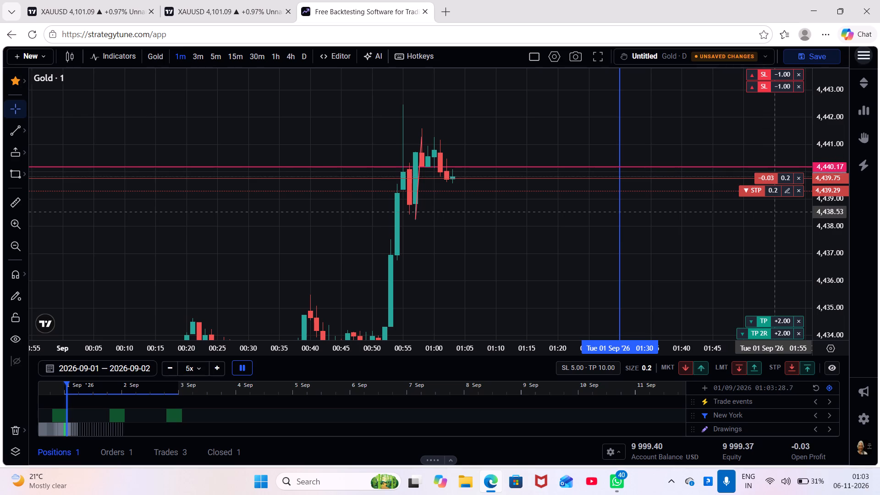
Lower the pending sell stop order's stop loss to 4,441.48, keeping its 2R target.
left_click_drag(766, 240, 772, 268)
left_click_drag(816, 126, 828, 187)
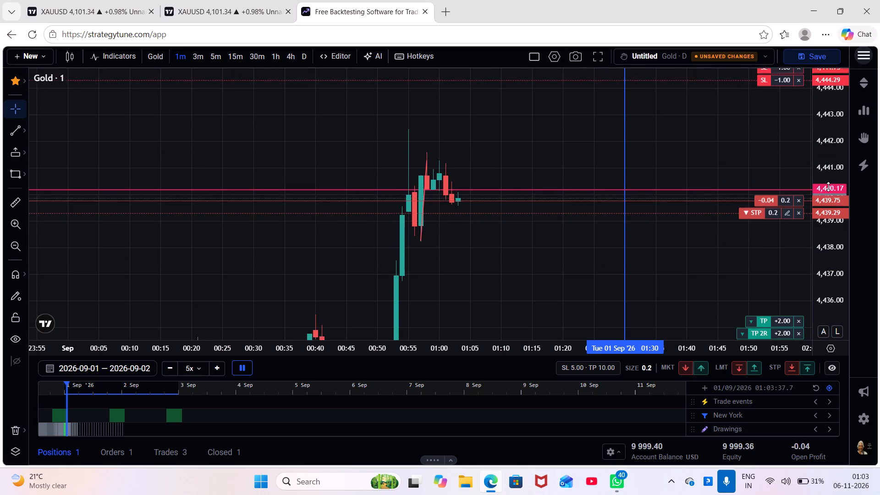
left_click_drag(828, 187, 830, 203)
left_click_drag(762, 111, 767, 162)
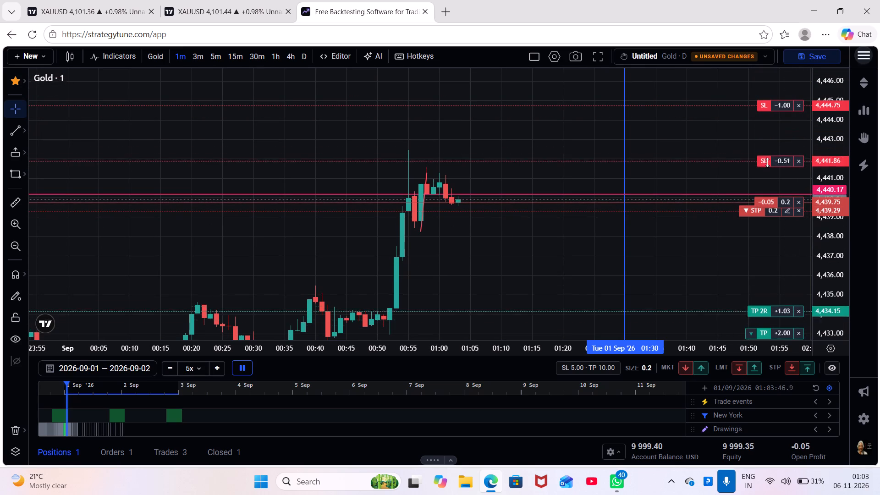
left_click_drag(767, 162, 768, 166)
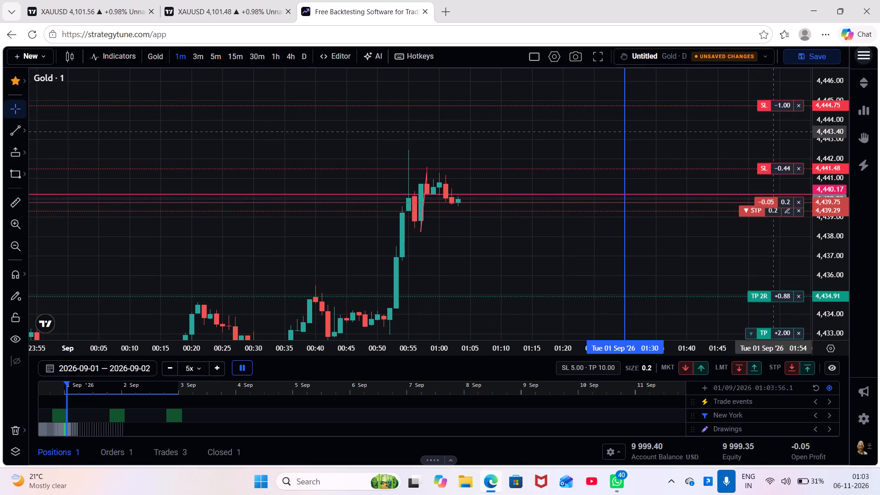
Lower the open market short's stop loss to 4,441.37.
left_click_drag(768, 107, 778, 173)
scroll(823, 204, "up", 12)
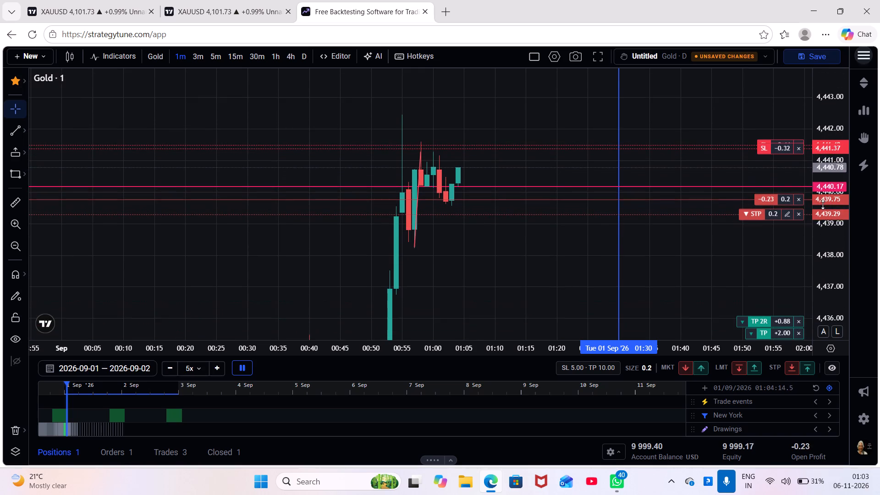
Raise the open market short's stop loss to 4,442.46, at the high of the tall wick.
scroll(823, 204, "up", 3)
left_click_drag(734, 268, 737, 307)
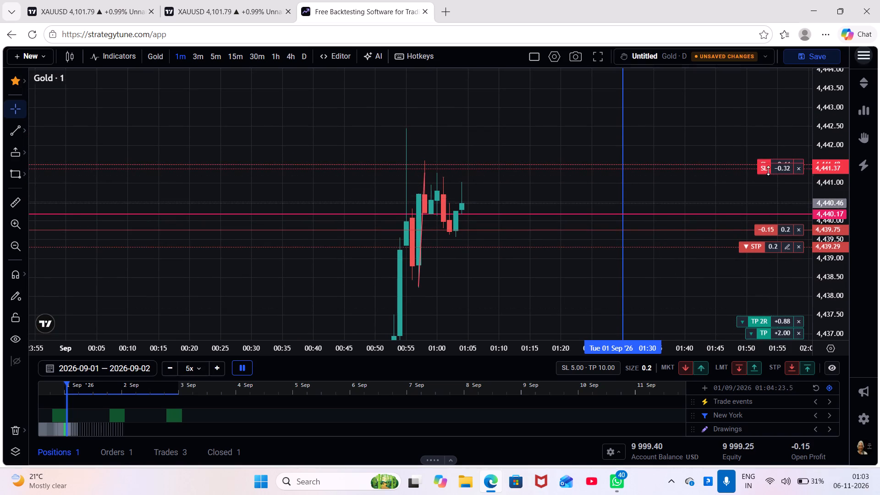
left_click_drag(768, 170, 771, 128)
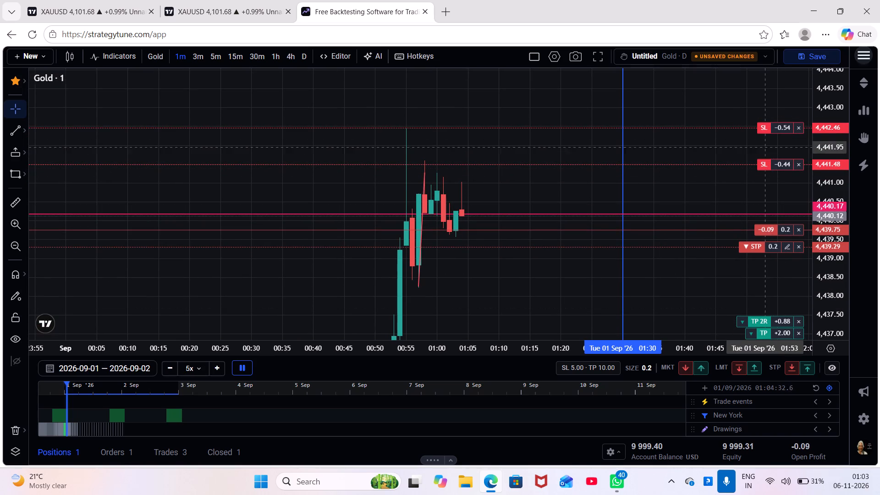
Raise the pending sell stop order's stop loss to 4,442.46, keeping its 2R target.
left_click_drag(765, 163, 780, 126)
left_click_drag(759, 167, 755, 154)
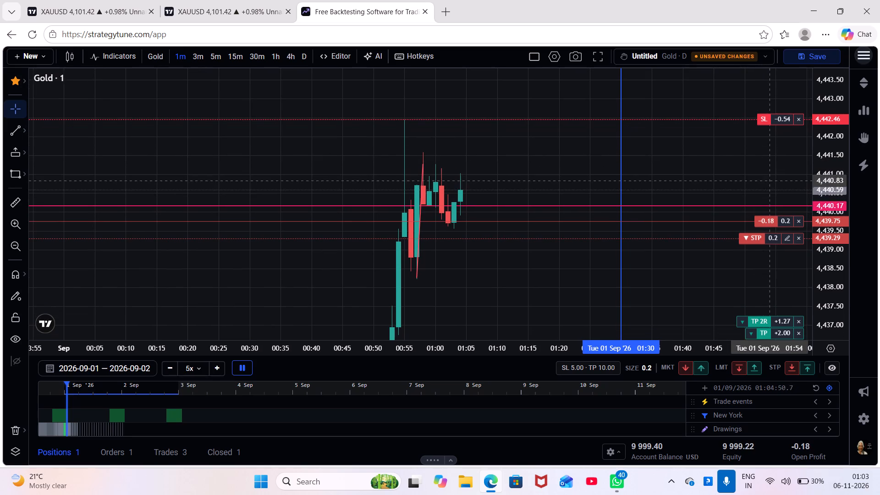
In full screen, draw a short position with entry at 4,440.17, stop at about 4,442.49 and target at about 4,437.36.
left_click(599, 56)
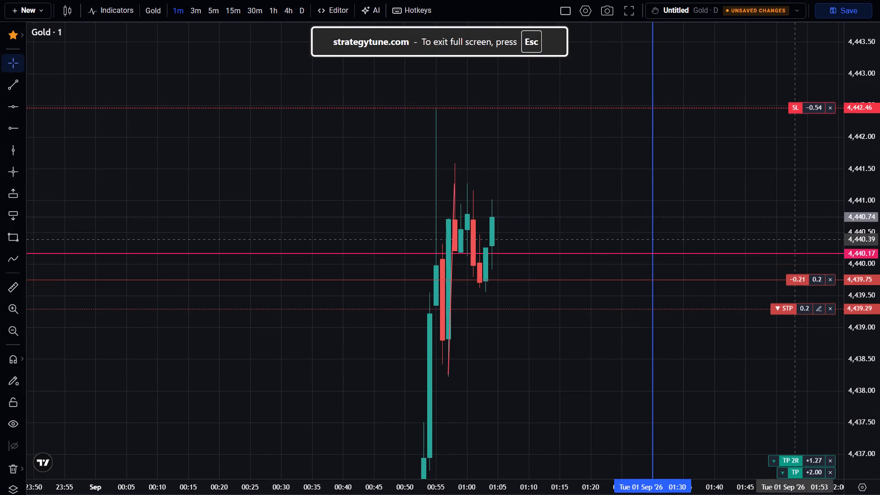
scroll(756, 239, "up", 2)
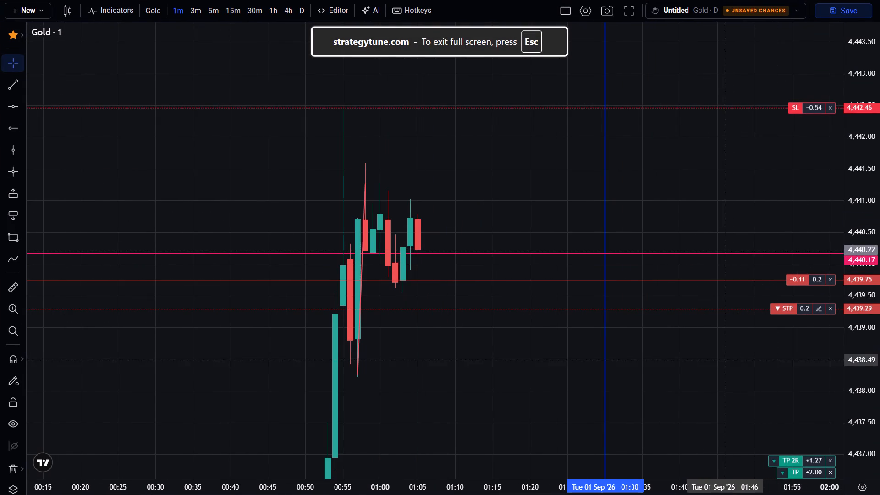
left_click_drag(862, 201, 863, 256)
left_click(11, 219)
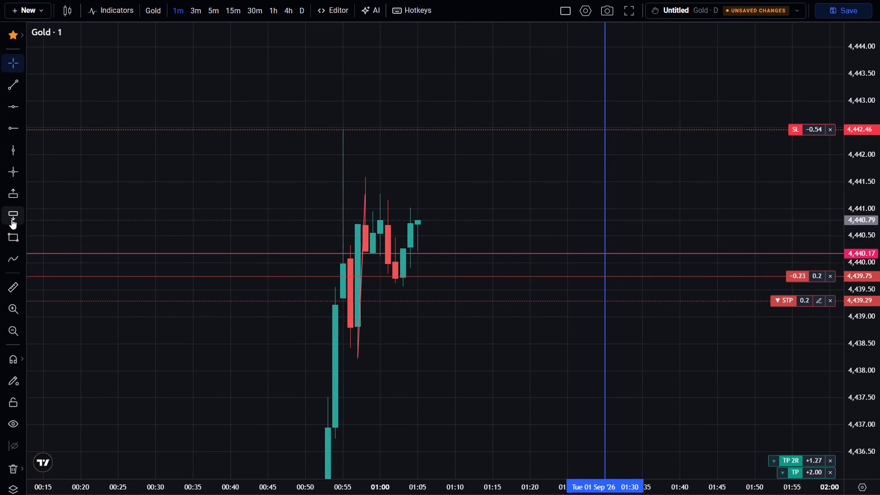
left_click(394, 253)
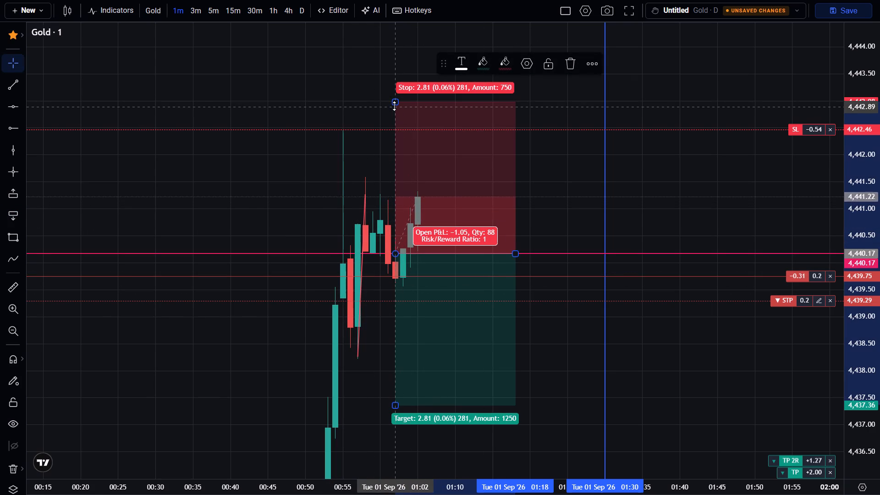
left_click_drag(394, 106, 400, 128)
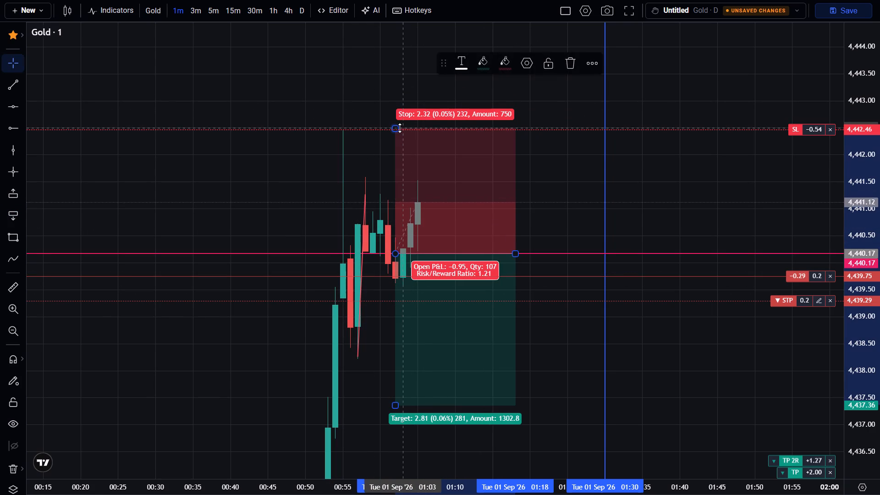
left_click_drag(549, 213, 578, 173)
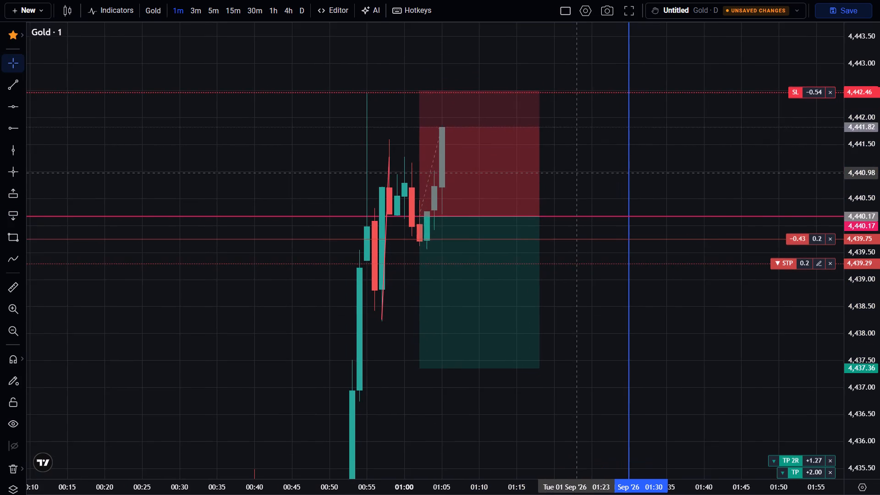
Cancel the pending sell stop order of size 0.2 at 4,439.29.
scroll(578, 173, "down", 1)
left_click_drag(879, 150, 879, 212)
scroll(781, 221, "down", 1)
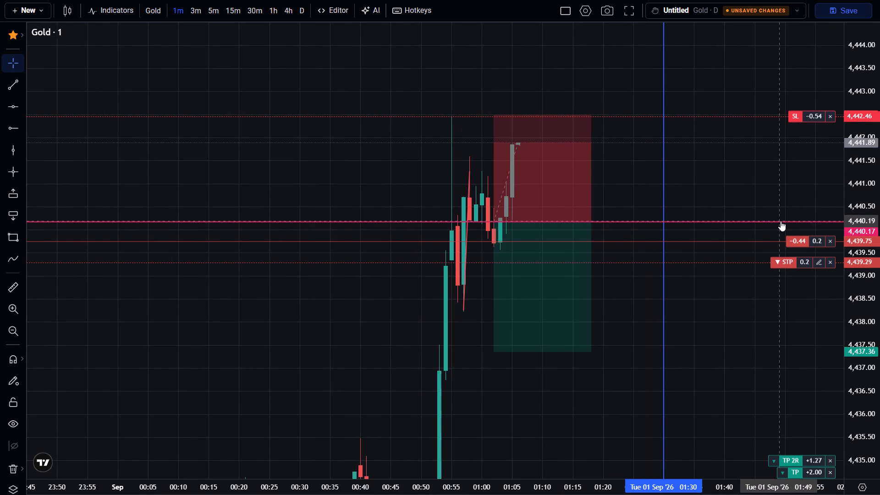
left_click_drag(771, 165, 774, 212)
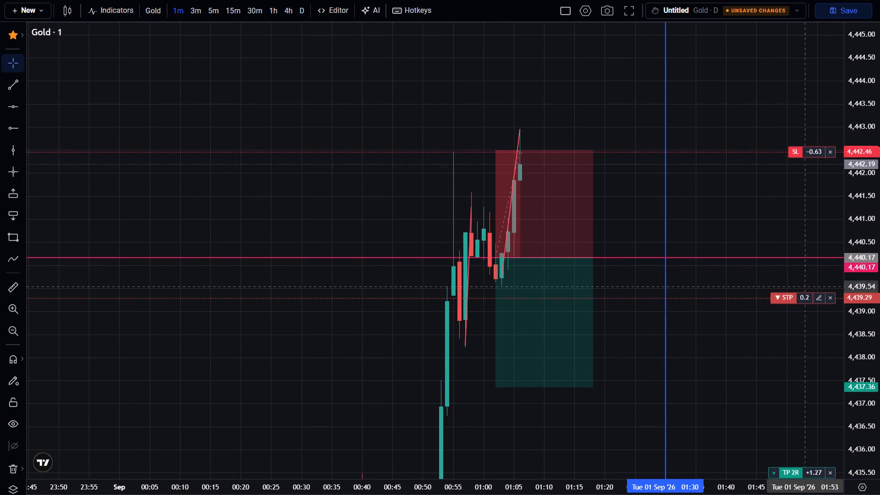
left_click(830, 298)
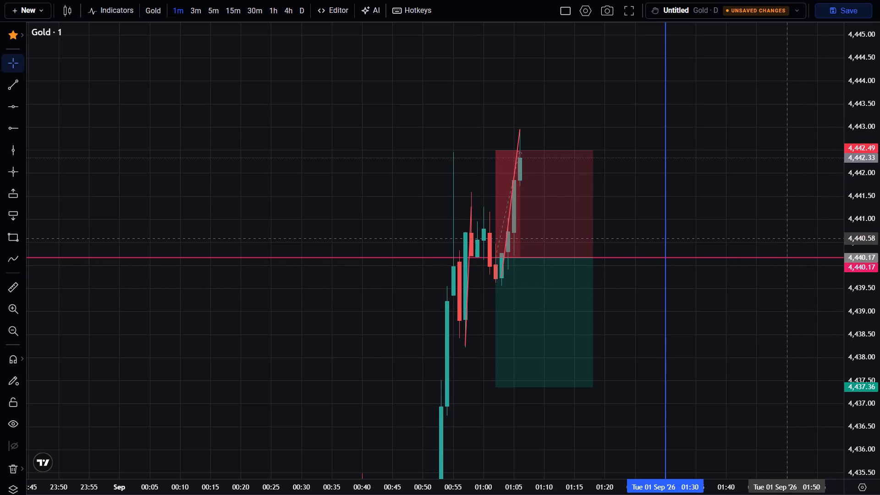
Examine the 1-minute Gold price action around the 4,440.17 level and the preceding swings as the replay advances.
scroll(787, 239, "up", 2)
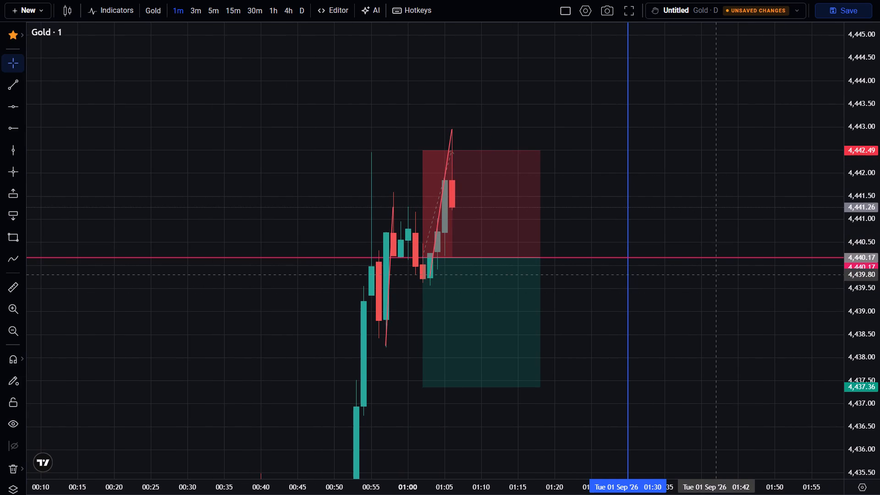
key("Escape")
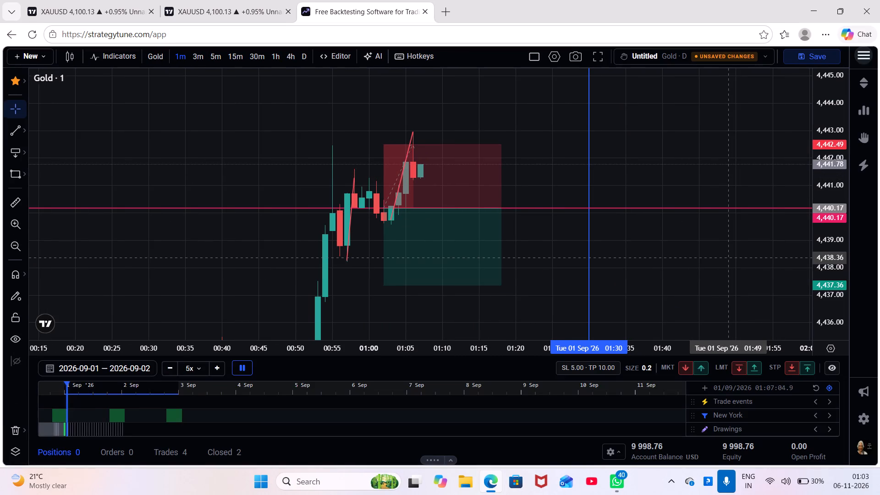
scroll(729, 258, "down", 2)
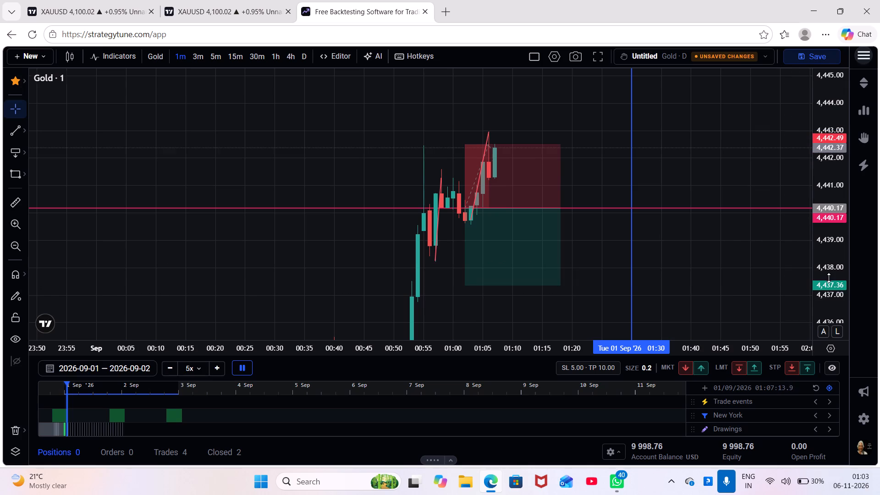
scroll(829, 276, "up", 4)
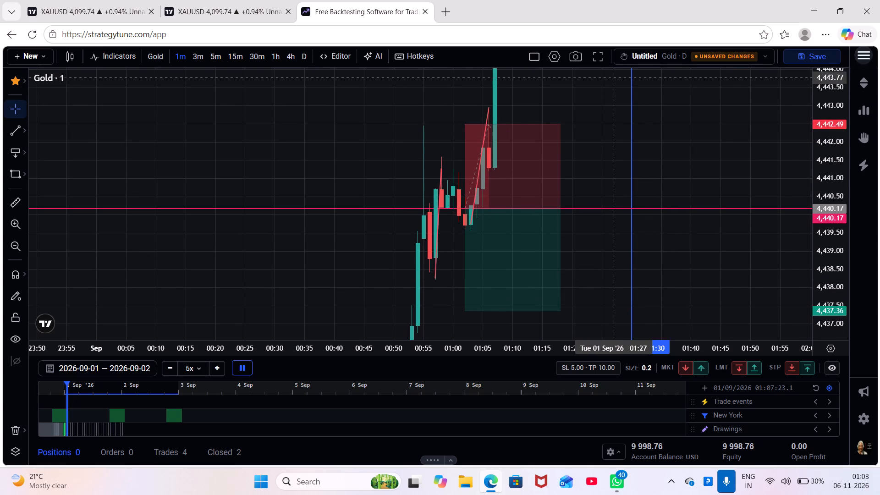
left_click_drag(844, 114, 853, 302)
scroll(750, 268, "down", 3)
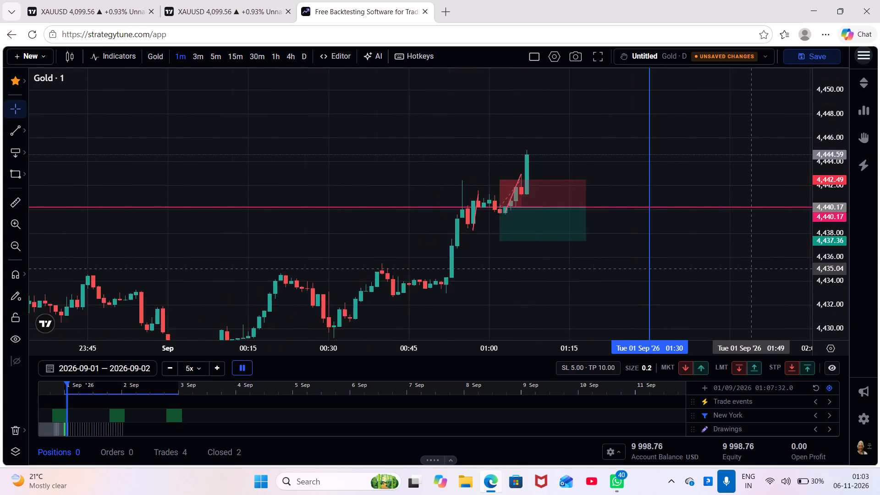
scroll(750, 268, "down", 2)
left_click(598, 57)
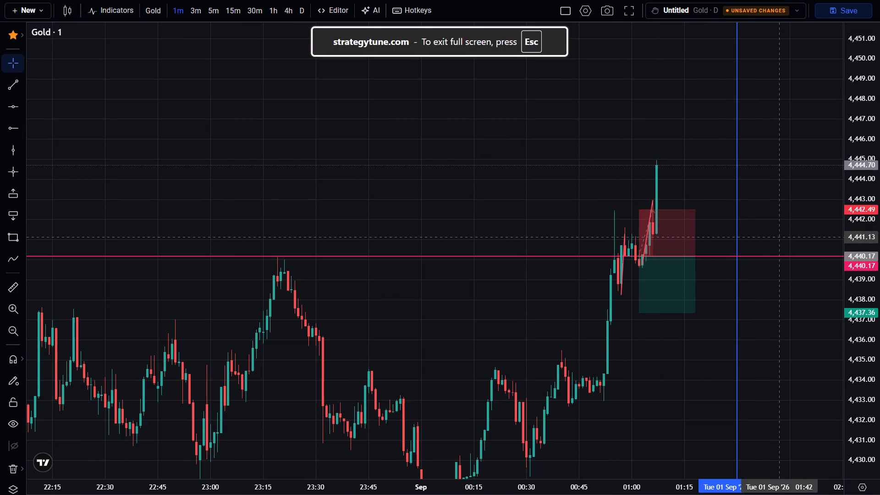
scroll(774, 241, "up", 3)
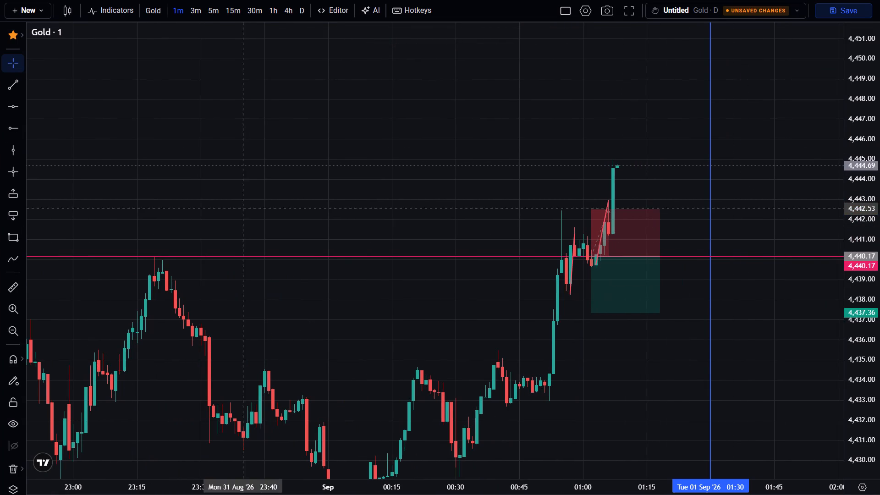
Switch the Gold chart to the 1-hour timeframe, bringing the recent candles and marked purple zones into view.
left_click(269, 16)
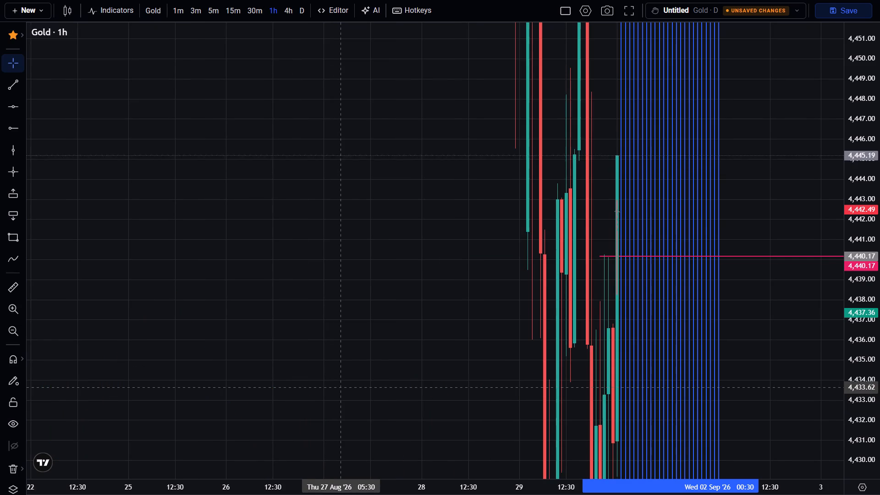
left_click_drag(879, 94, 879, 441)
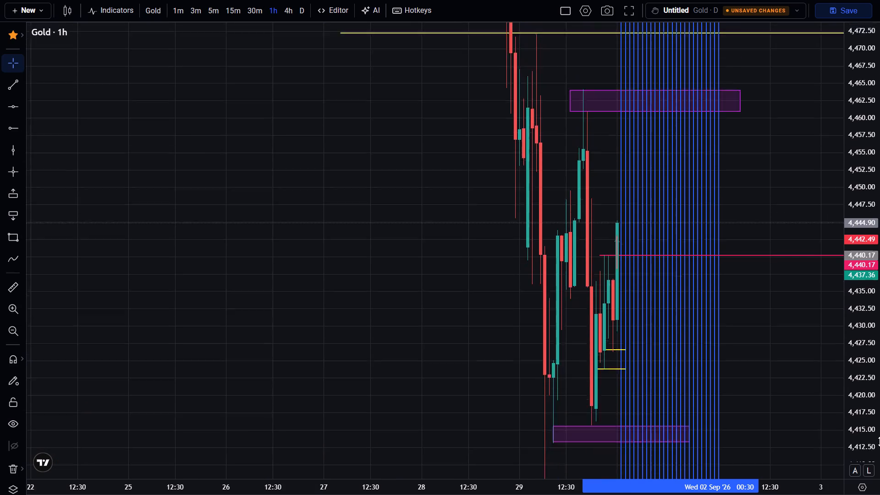
left_click_drag(879, 441, 879, 472)
scroll(825, 394, "up", 4)
scroll(878, 346, "up", 11)
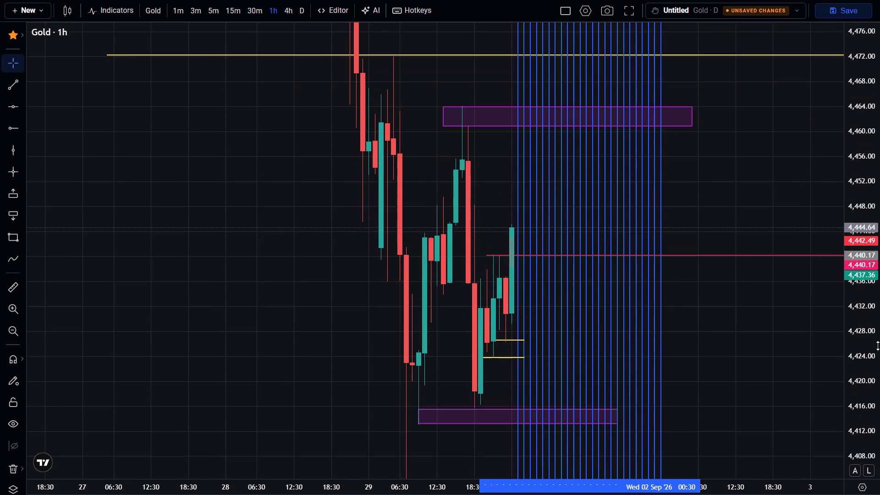
scroll(827, 345, "up", 4)
left_click_drag(635, 303, 803, 329)
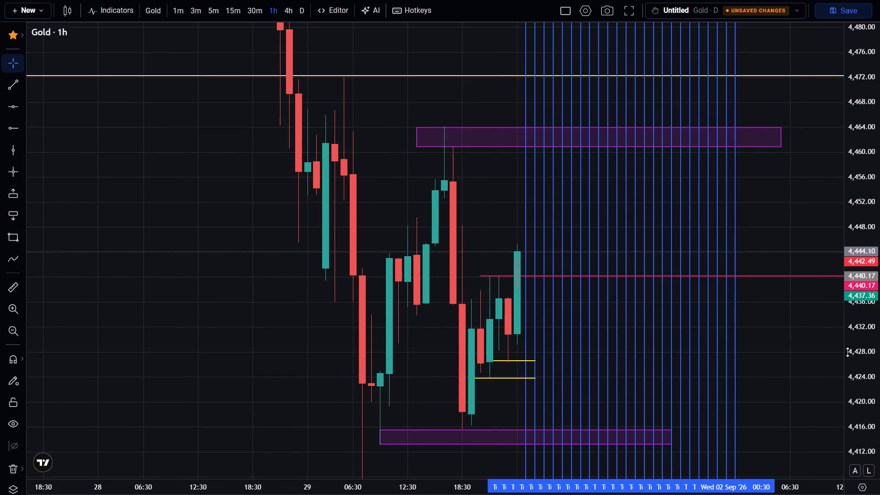
Delete the blue vertical line at 01:30 on 1 September 2026.
left_click(526, 240)
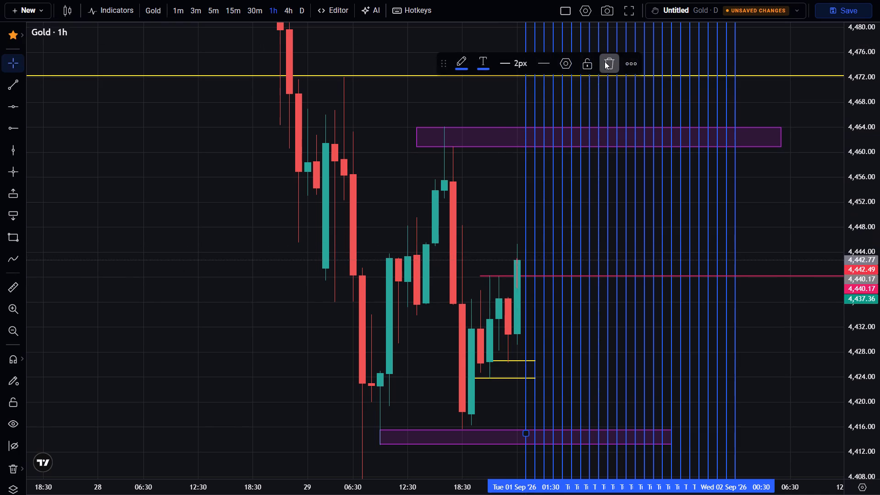
left_click(605, 61)
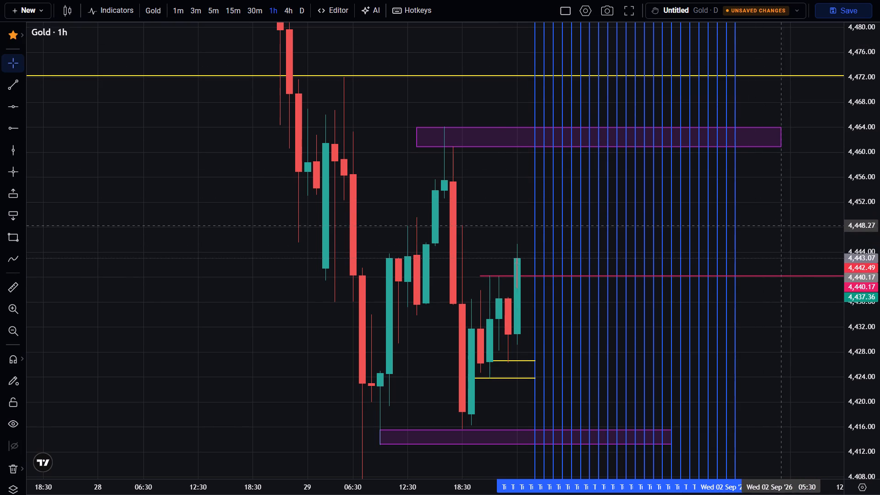
Move the pink horizontal level up to 4,445.35, at the wick high of the latest 1-hour candle.
scroll(858, 281, "up", 12)
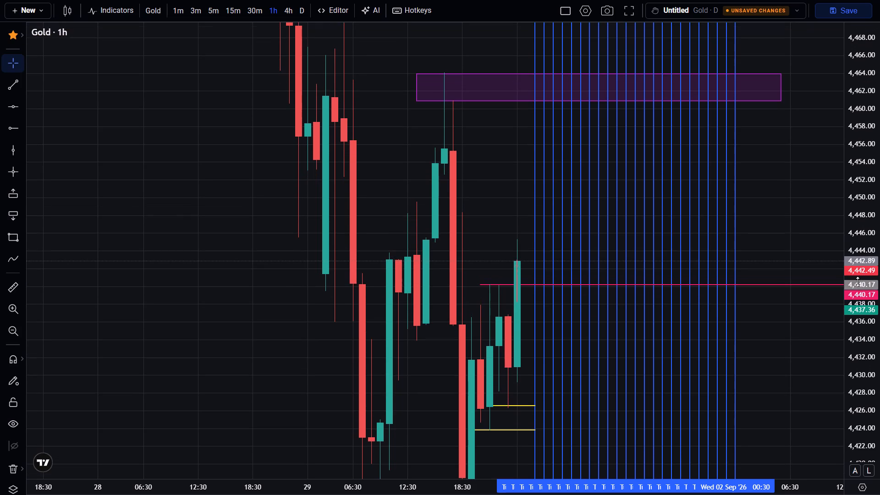
scroll(858, 281, "up", 4)
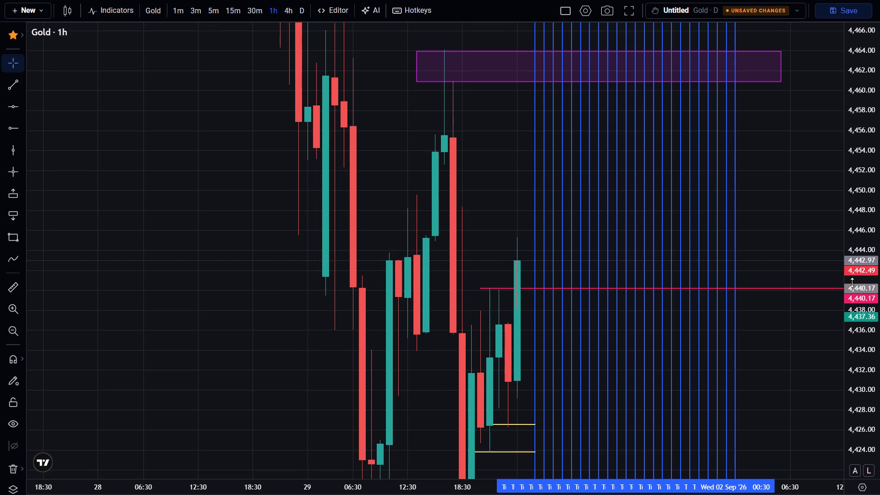
scroll(849, 283, "up", 1)
scroll(799, 292, "up", 2)
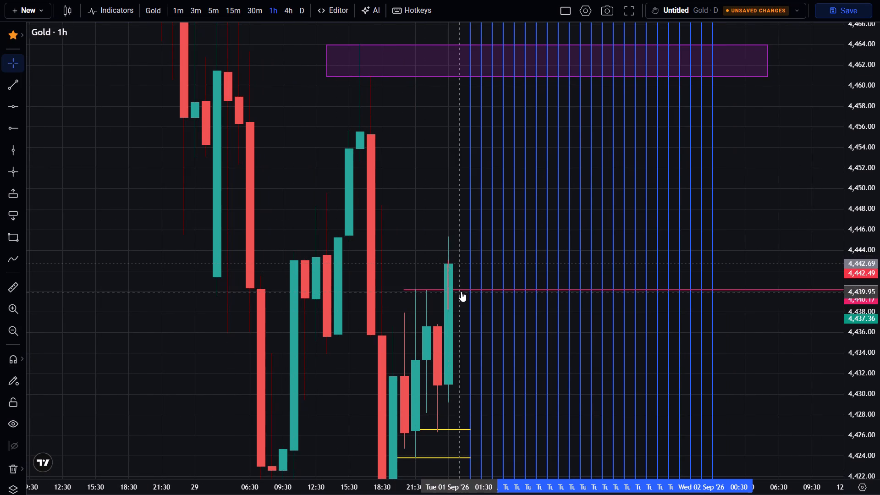
left_click_drag(462, 291, 456, 236)
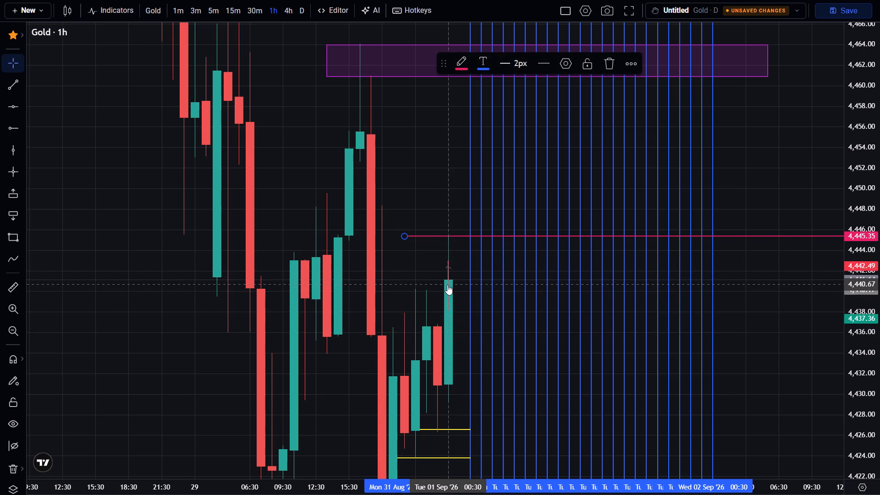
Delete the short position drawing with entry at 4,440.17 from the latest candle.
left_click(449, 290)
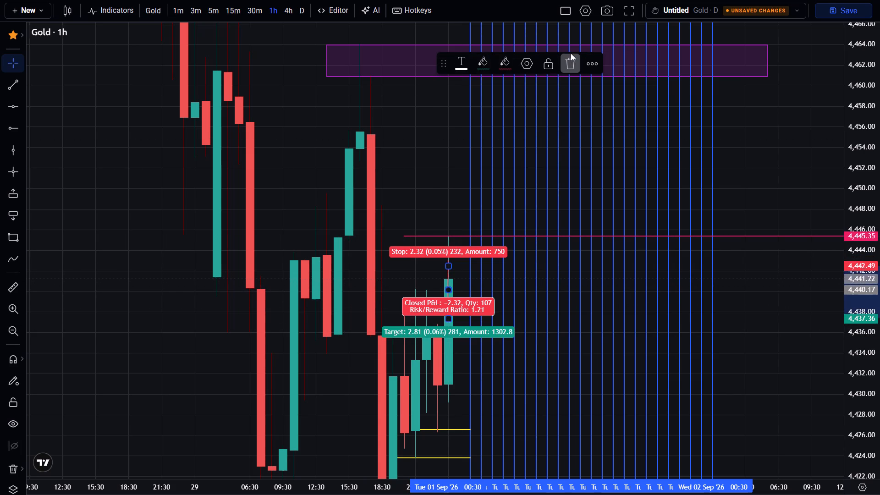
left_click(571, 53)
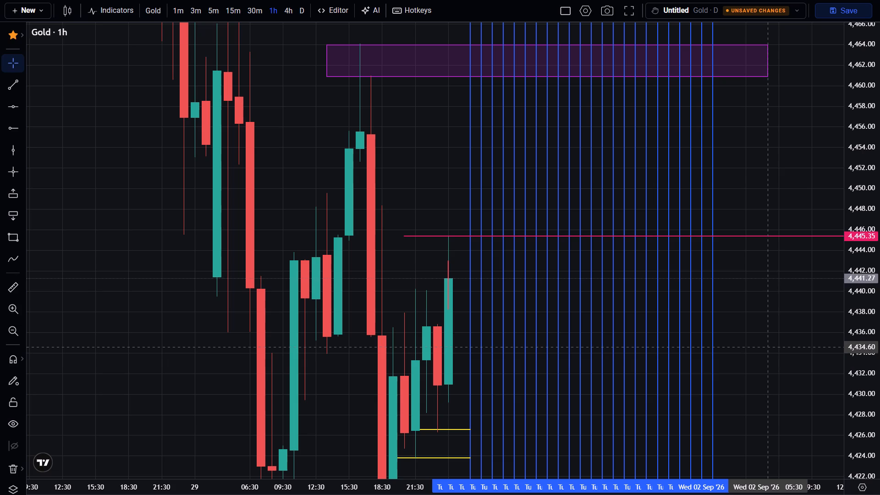
Delete the upper short yellow line at 4,426.56 beneath the recent candles.
scroll(752, 344, "up", 1)
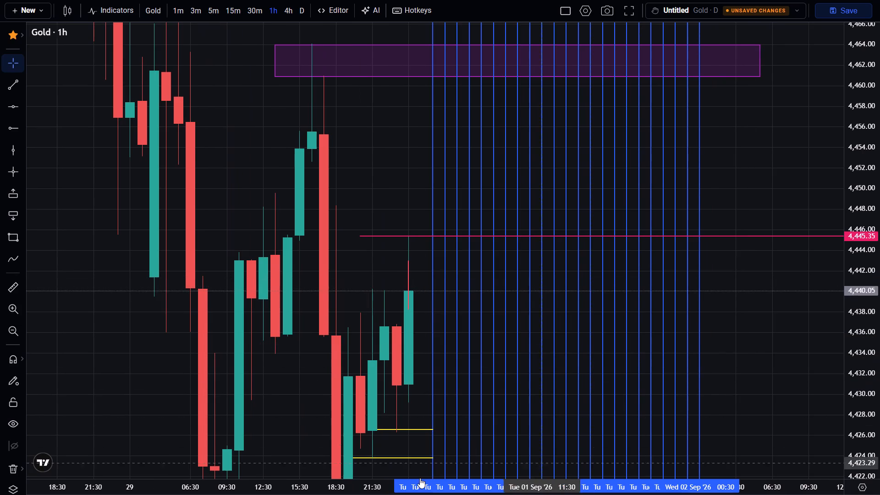
left_click(388, 431)
left_click(608, 59)
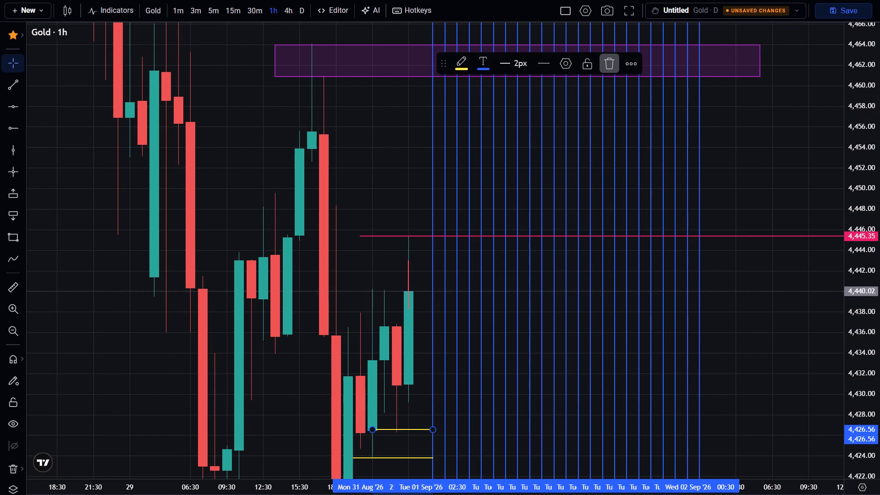
Draw a purple rectangle zone from about 4,428.80 to 4,426.85, starting at the 23:30 candle on 31 August and extending to the right.
left_click(12, 236)
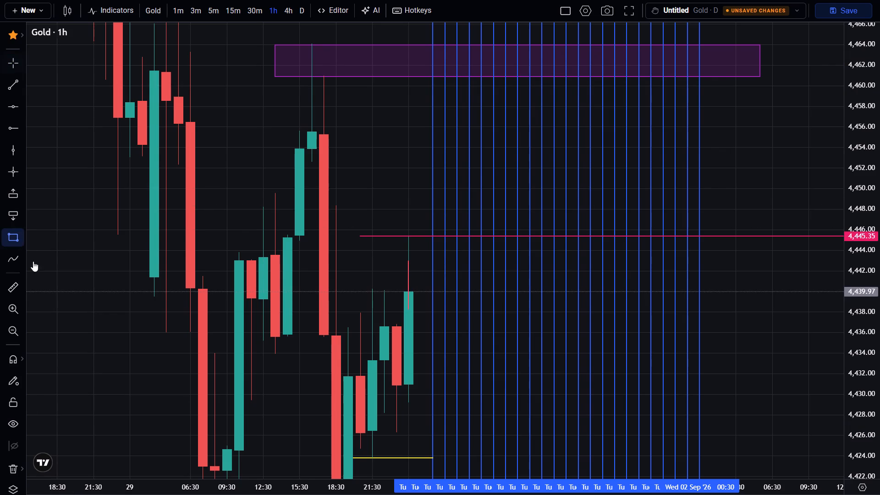
left_click(396, 407)
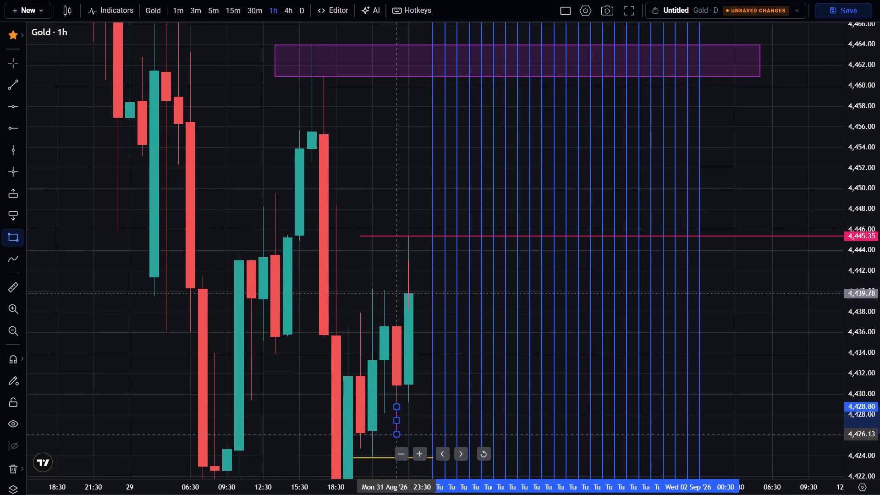
left_click(595, 427)
left_click(840, 408)
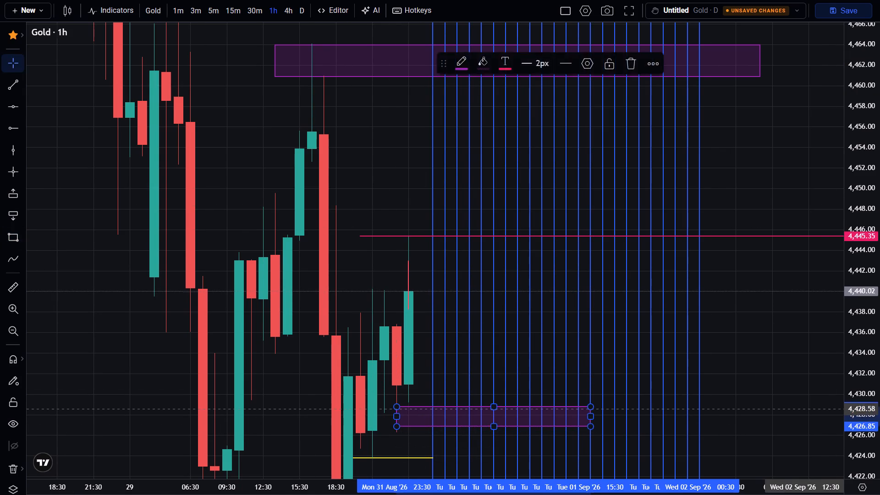
left_click_drag(822, 398, 817, 340)
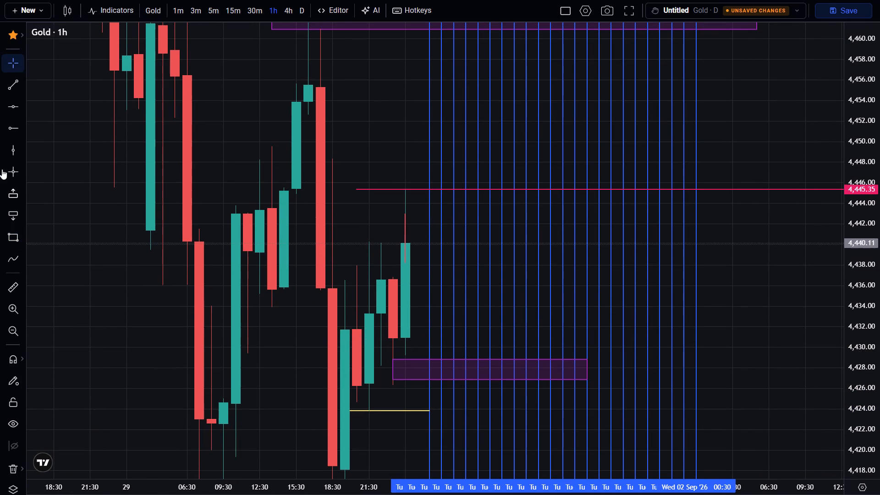
Raise the replay speed to 50x and pause playback after price breaks above the 4,445.35 level.
key("Up")
key("Up")
key("Up")
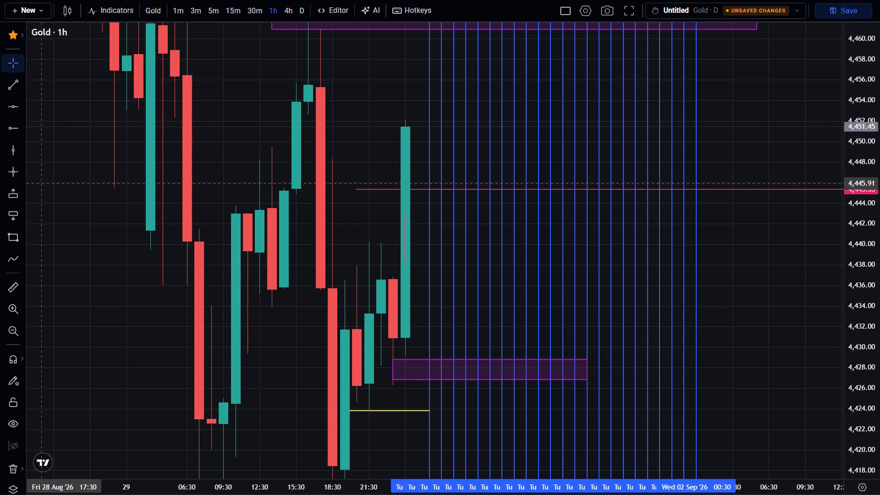
key("space")
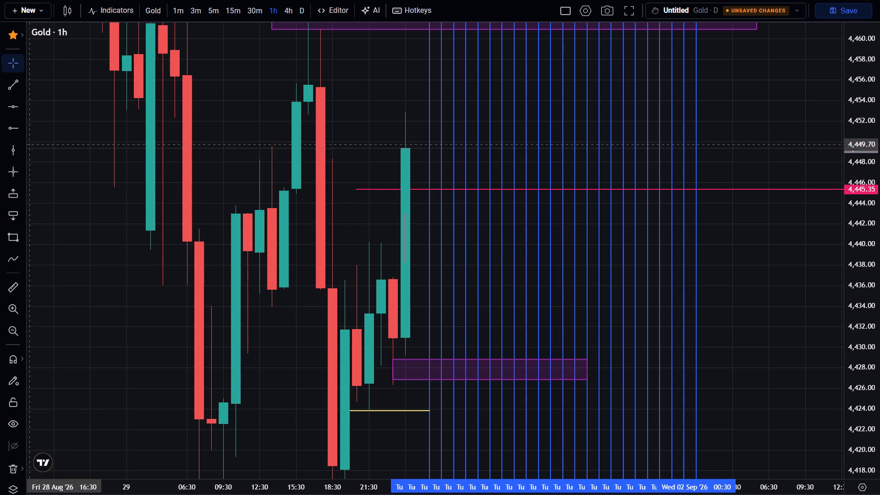
Draw a pink horizontal ray at 4,448.25 from the 14:30 candle on 31 August.
left_click(15, 130)
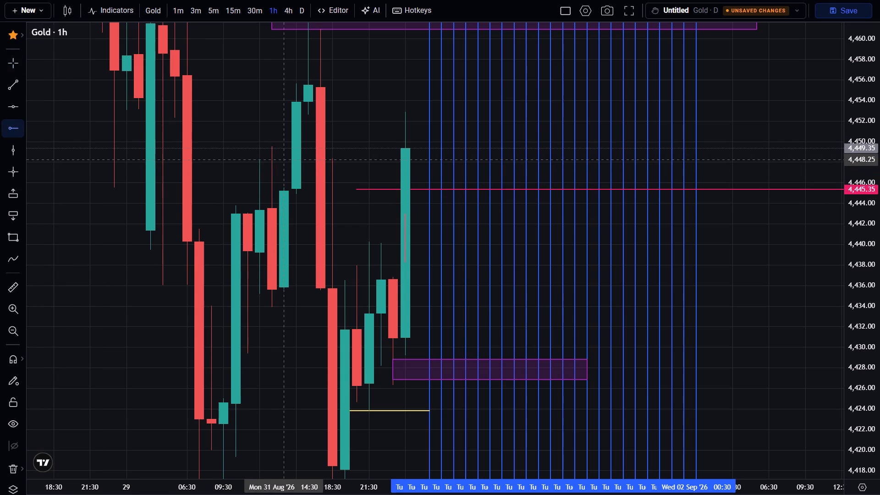
left_click(287, 159)
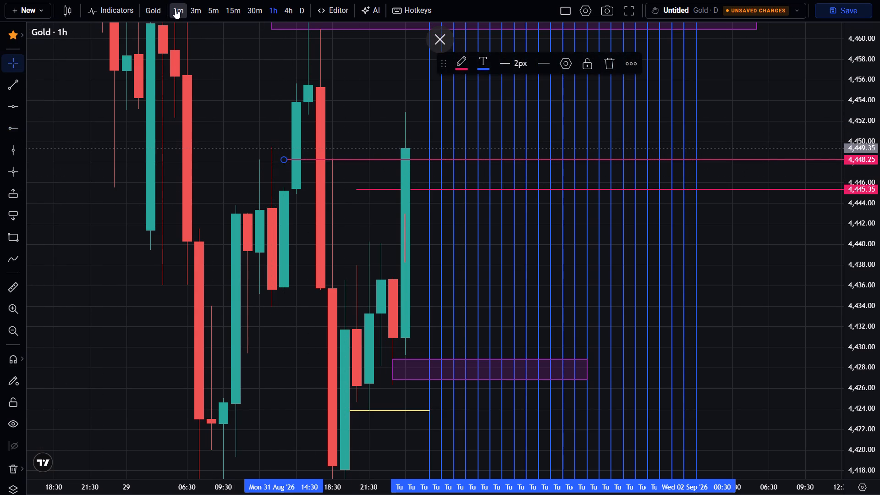
Switch the Gold chart to the 1-minute timeframe.
left_click(176, 8)
scroll(383, 266, "down", 6)
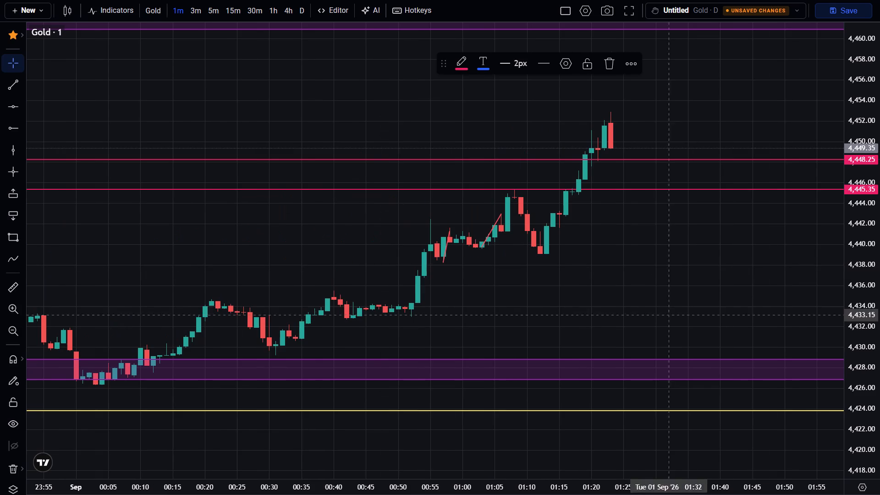
scroll(855, 288, "down", 1)
scroll(855, 287, "up", 8)
left_click_drag(660, 249, 658, 329)
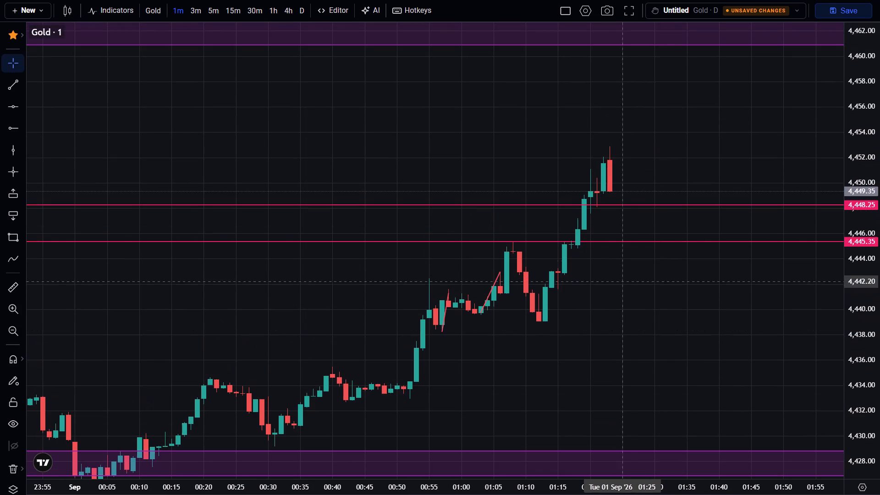
Delete the pink horizontal level at 4,445.35.
left_click(618, 244)
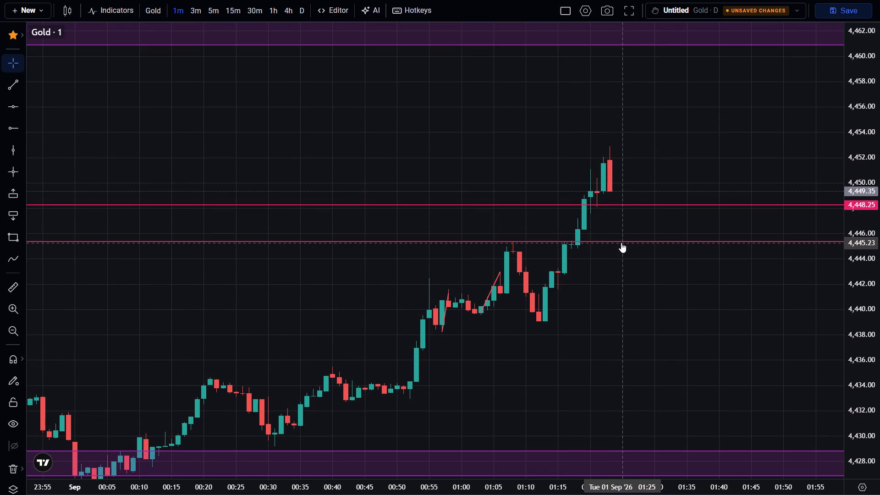
left_click(621, 242)
left_click(610, 68)
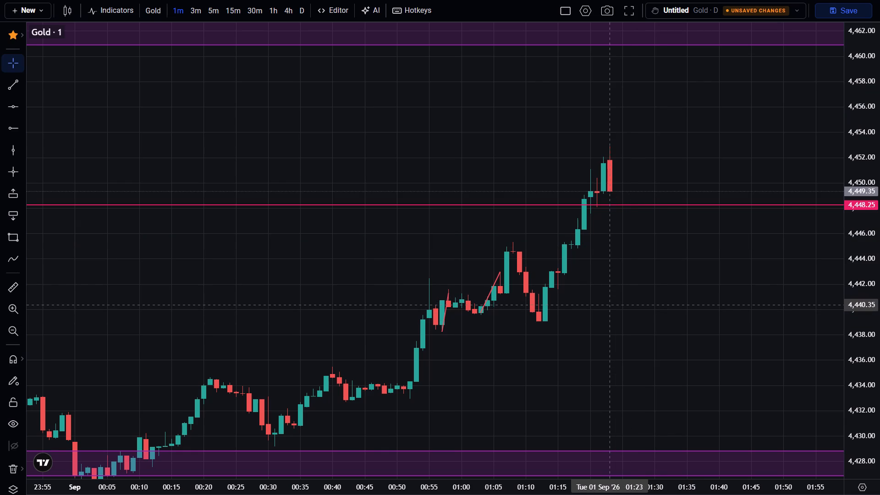
Exit the full-screen chart, set the replay speed to 2x and resume playback.
scroll(864, 358, "up", 5)
left_click_drag(704, 319, 701, 363)
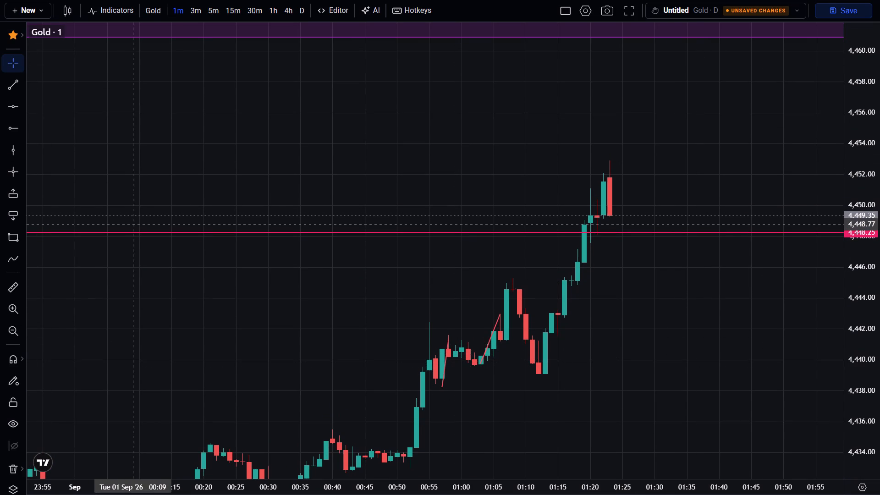
left_click(635, 12)
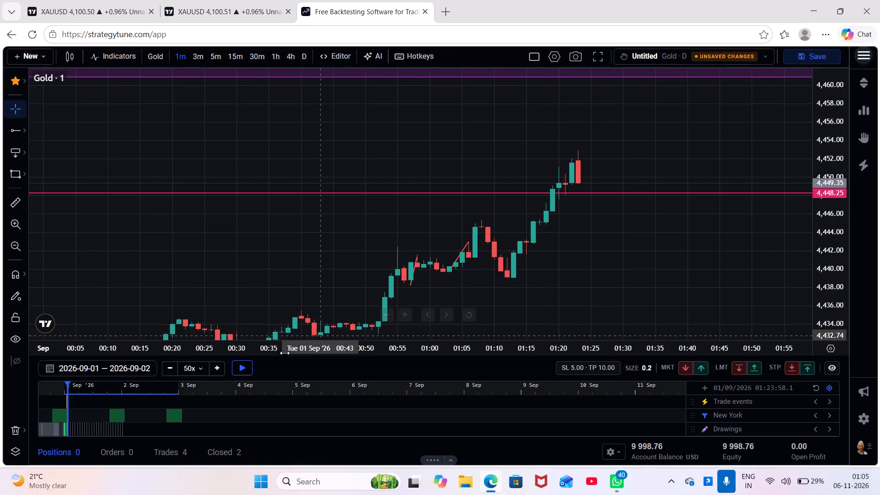
left_click(197, 372)
left_click(200, 143)
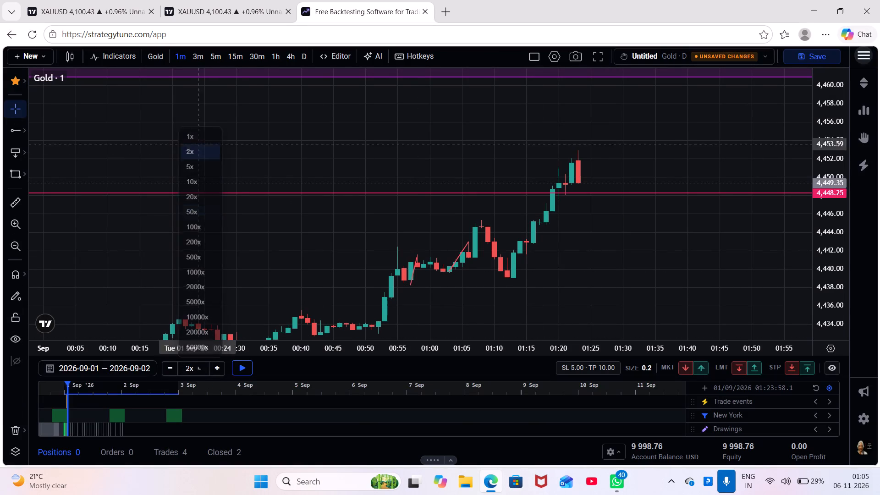
left_click(241, 370)
Place a sell stop order of size 0.2 at 4,448.49, just above the pink 4,448.25 level.
scroll(565, 271, "down", 2)
scroll(704, 280, "down", 3)
left_click_drag(704, 286, 694, 205)
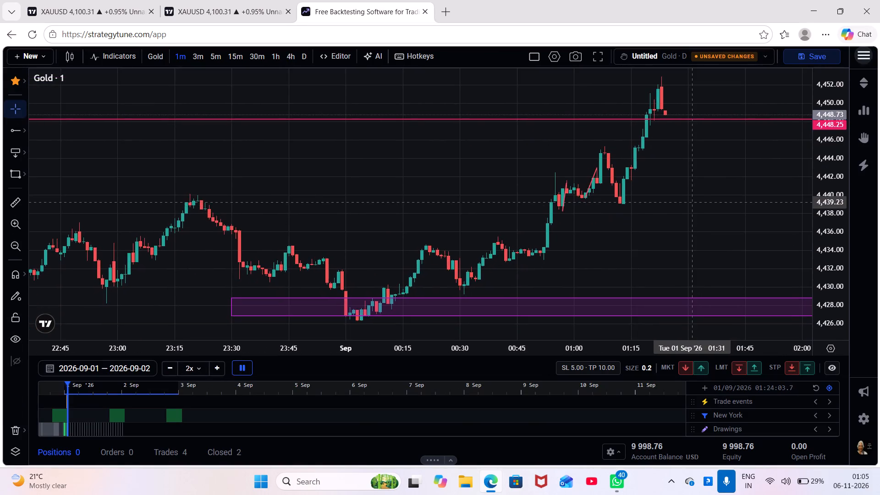
scroll(693, 202, "down", 2)
left_click_drag(745, 188, 709, 258)
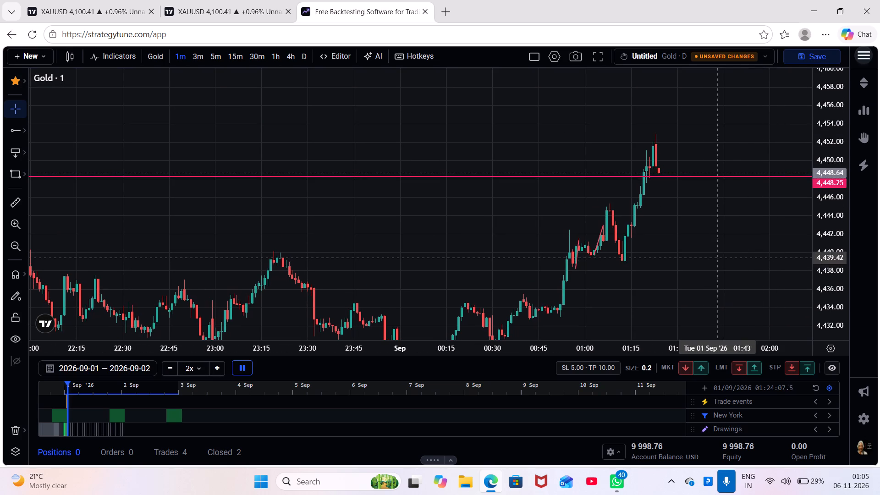
left_click_drag(684, 257, 667, 313)
scroll(827, 288, "up", 9)
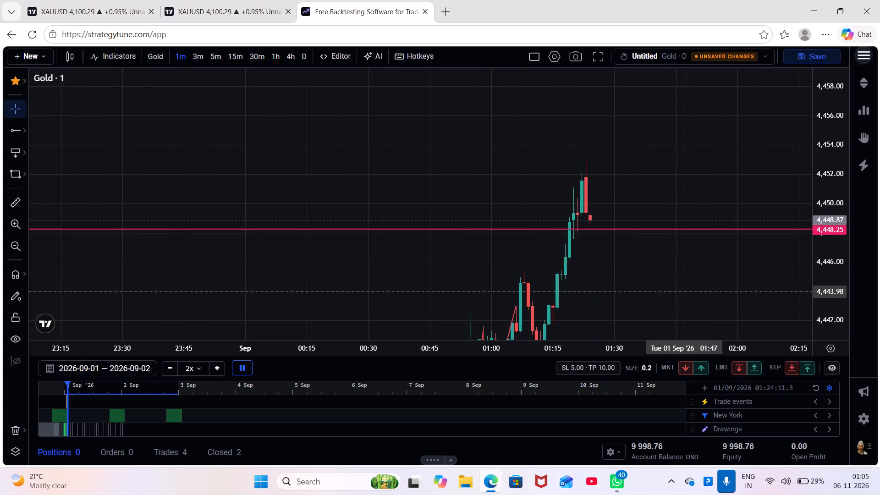
scroll(654, 294, "up", 2)
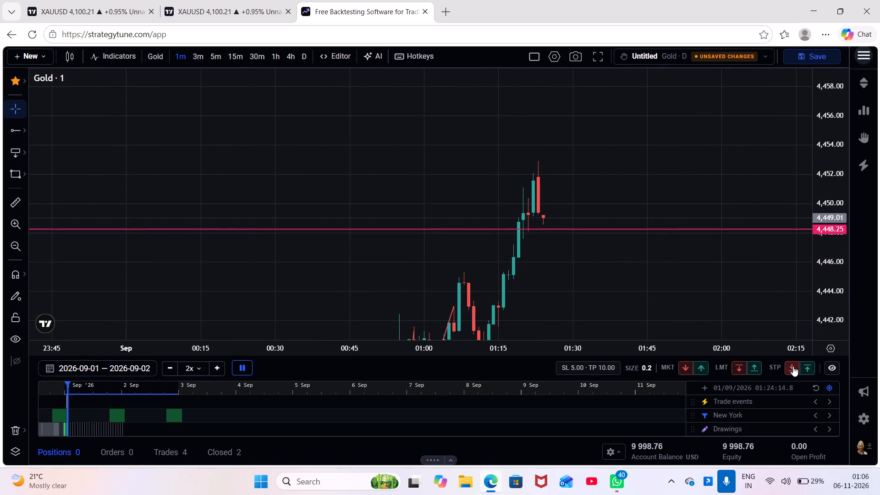
left_click(793, 366)
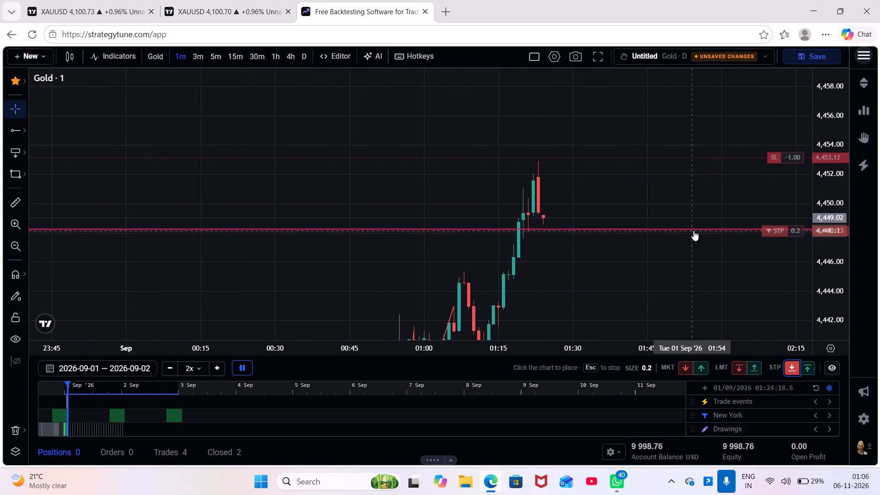
left_click(693, 225)
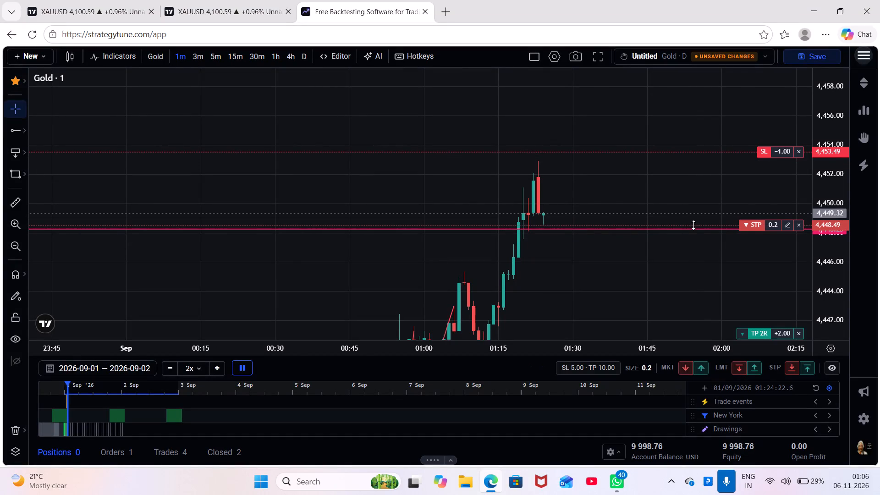
Lower the sell stop order's stop loss to 4,452.93, at the recent wick high.
left_click_drag(767, 155, 768, 161)
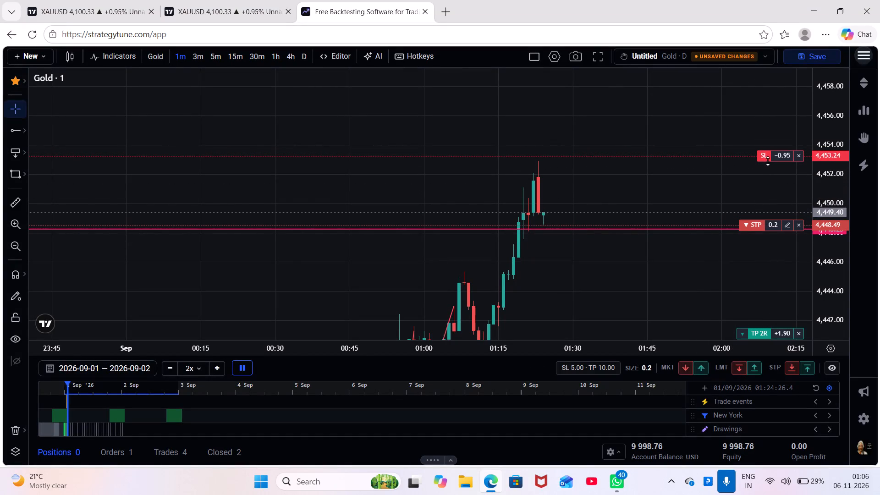
left_click_drag(768, 161, 768, 163)
Place a short position drawing at the latest 1-minute candle with its entry at about 4,448.85.
left_click_drag(734, 194, 728, 192)
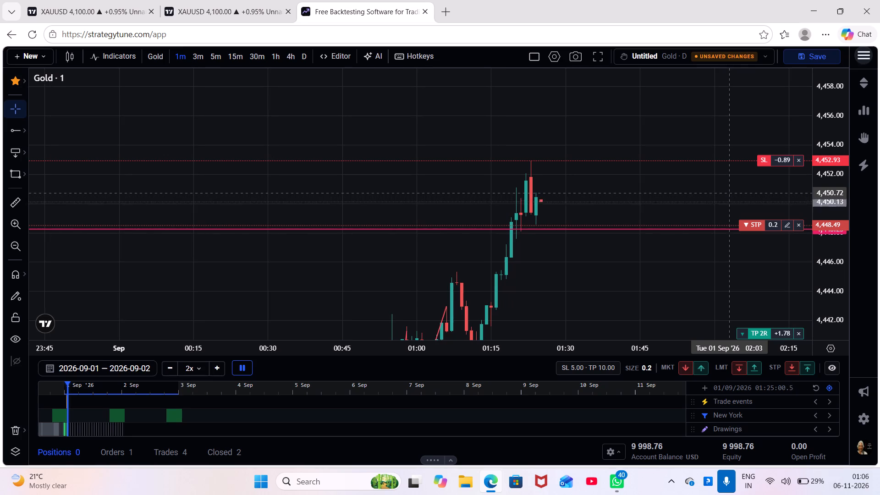
scroll(728, 192, "up", 1)
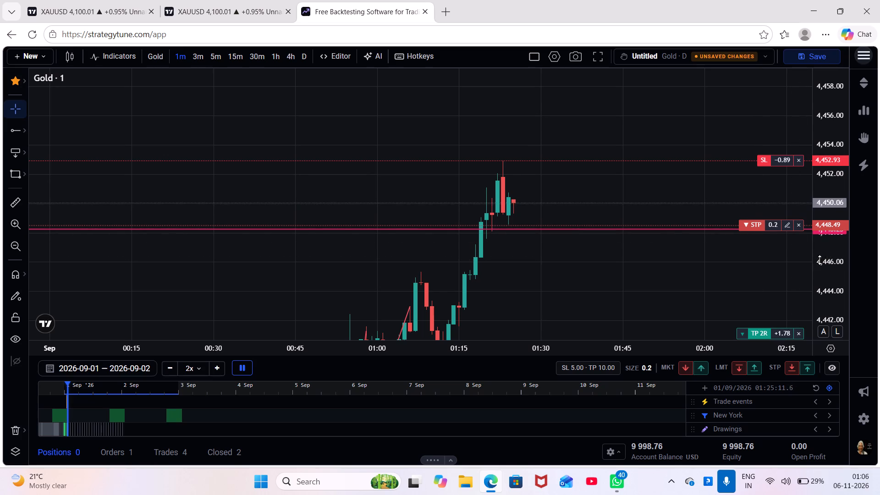
scroll(838, 260, "up", 8)
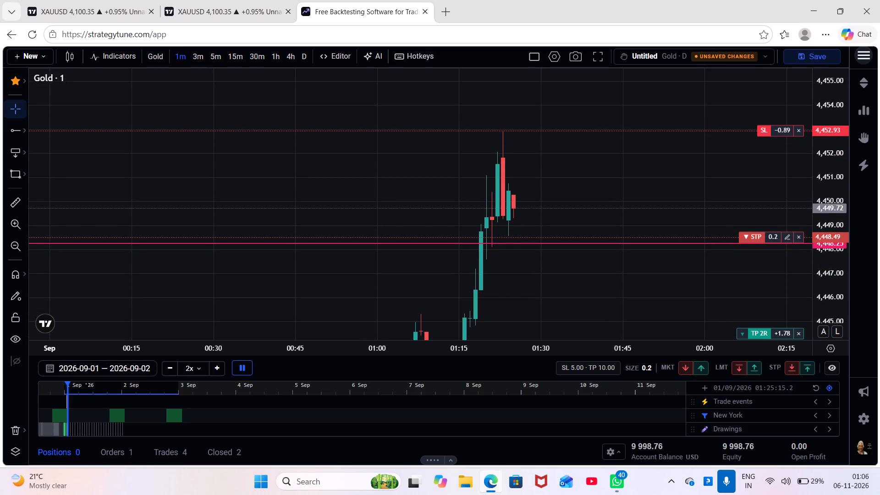
left_click_drag(727, 291, 717, 206)
left_click_drag(841, 178, 850, 272)
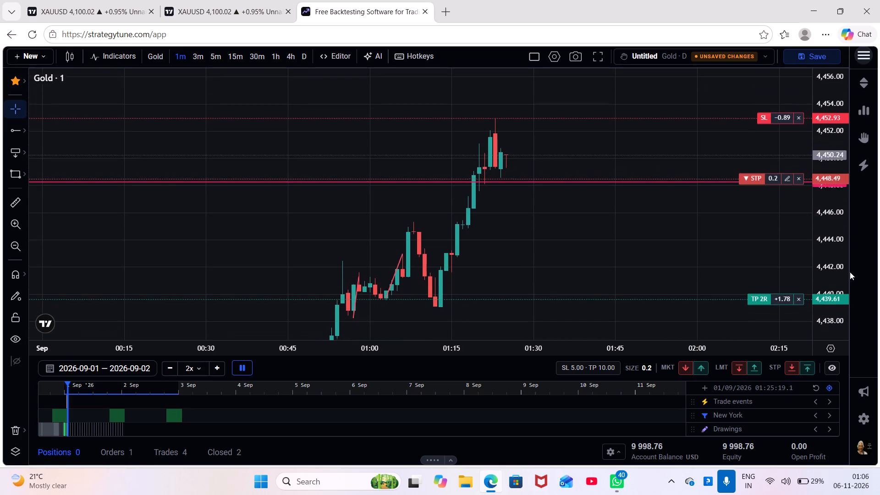
left_click_drag(850, 272, 850, 283)
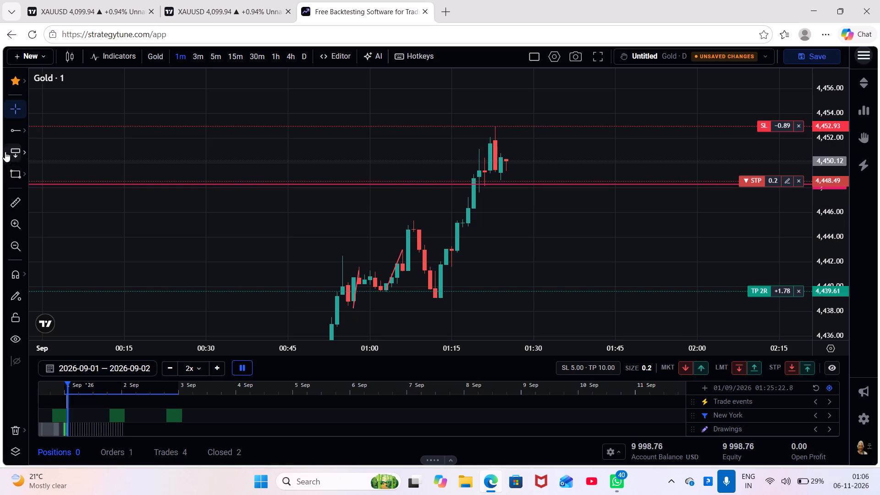
left_click(5, 148)
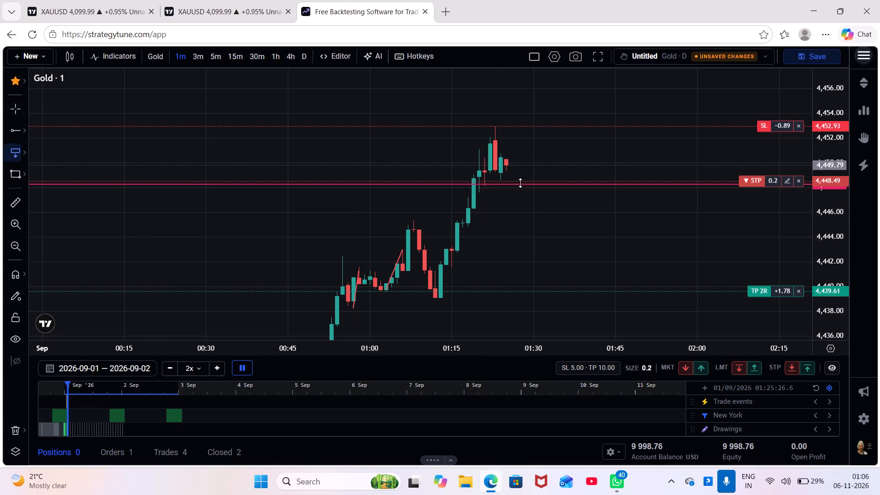
left_click(520, 183)
left_click(504, 181)
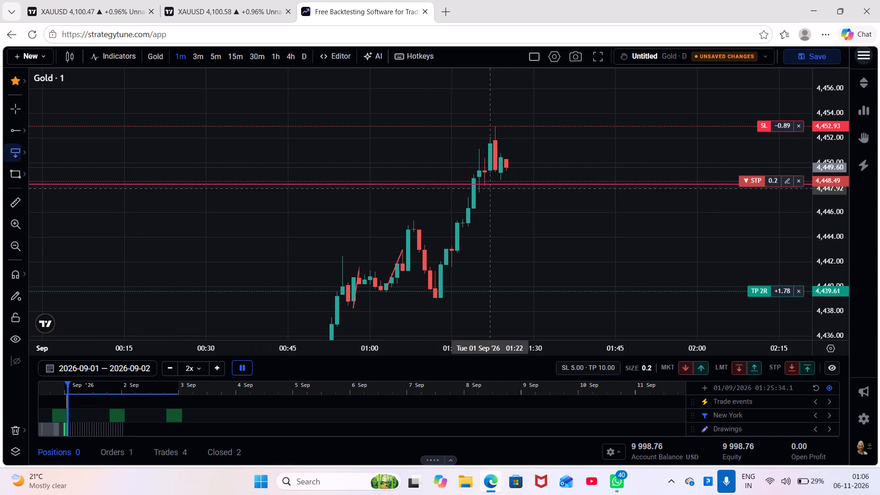
left_click(509, 181)
left_click(508, 178)
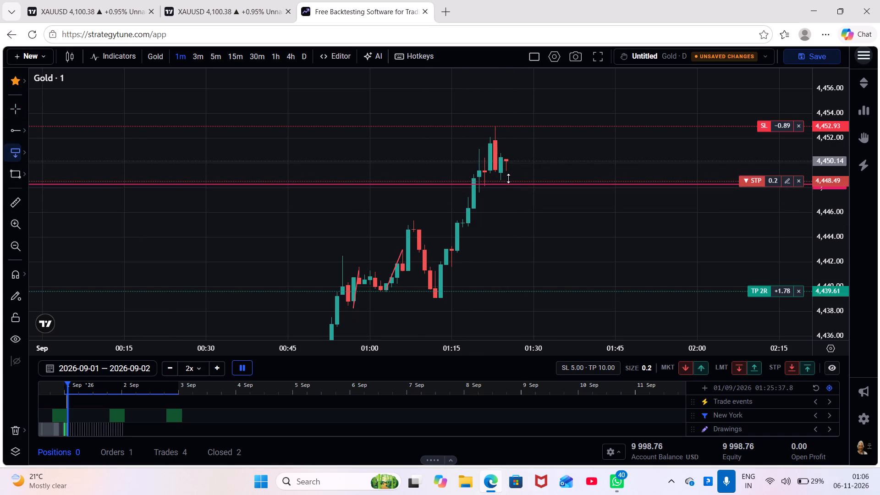
left_click(507, 176)
Adjust the short position drawing's stop to 4.03 and target to 9.31, matching the order's stop-loss and take-profit lines.
left_click_drag(488, 204, 505, 269)
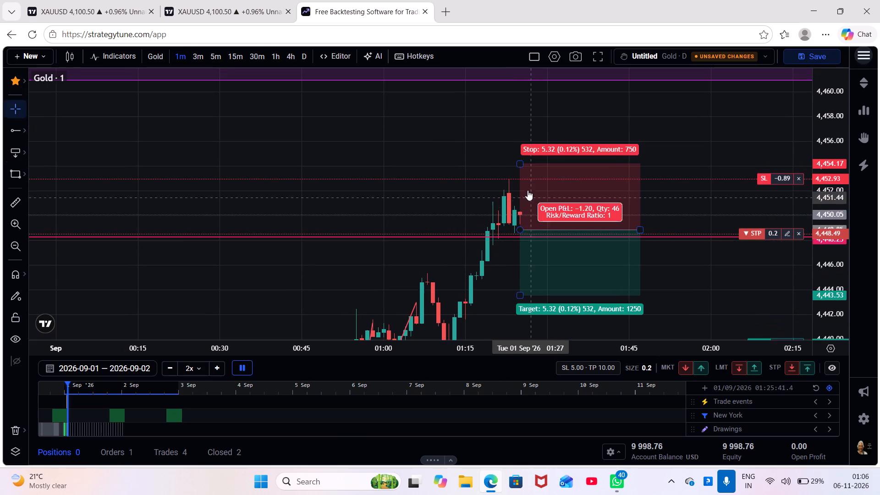
left_click_drag(520, 165, 521, 180)
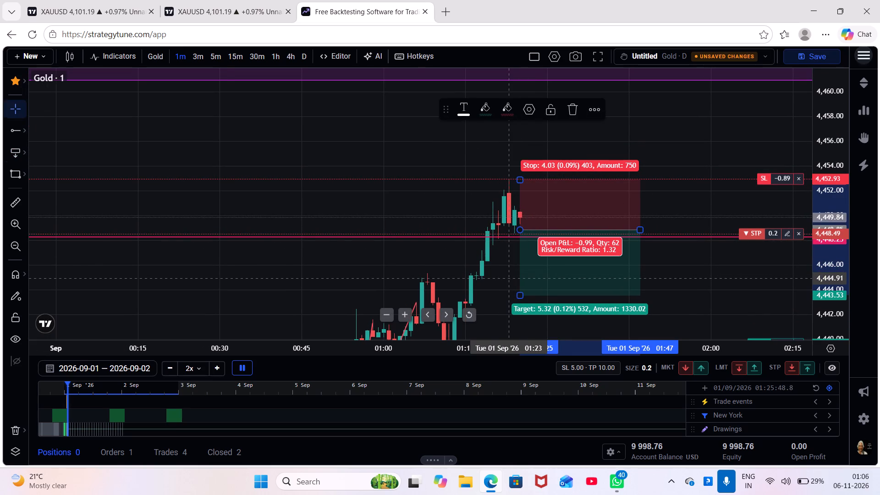
left_click_drag(499, 285, 499, 201)
left_click_drag(521, 232, 525, 267)
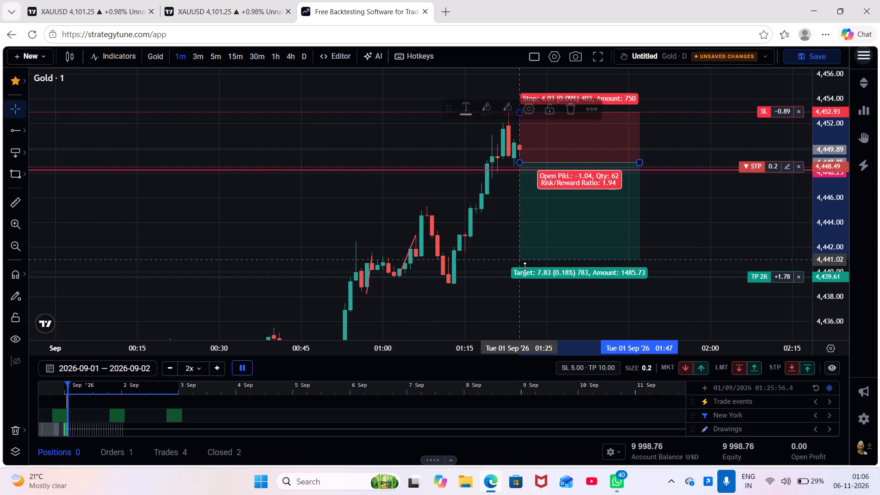
left_click_drag(525, 267, 525, 278)
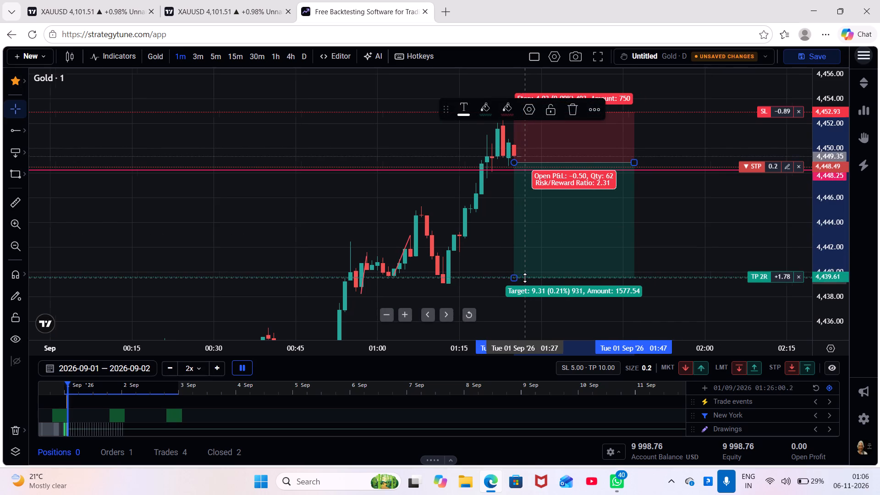
left_click_drag(479, 250, 492, 290)
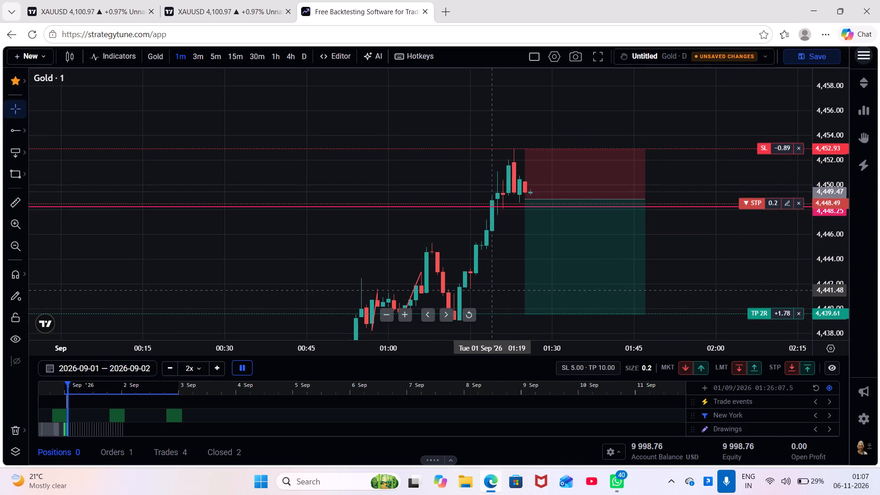
Raise the replay speed to 50x, run the replay to about 01:34 on 1 September, and pause it.
left_click(213, 365)
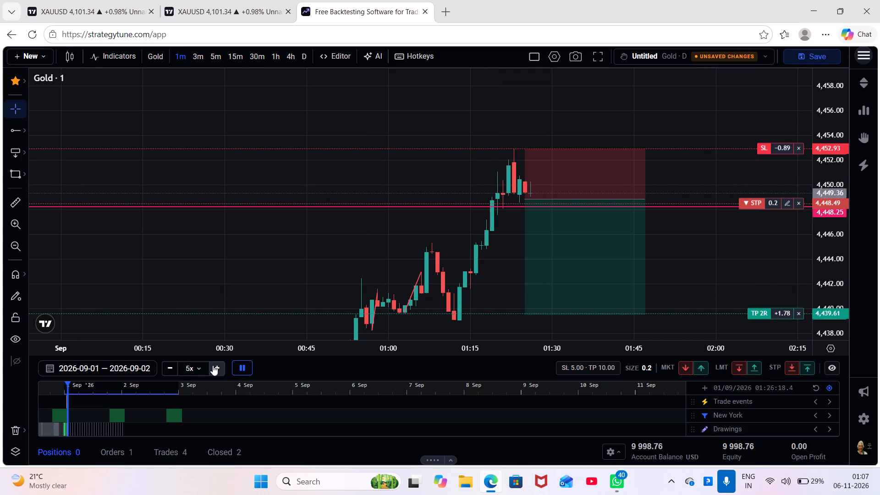
left_click(213, 365)
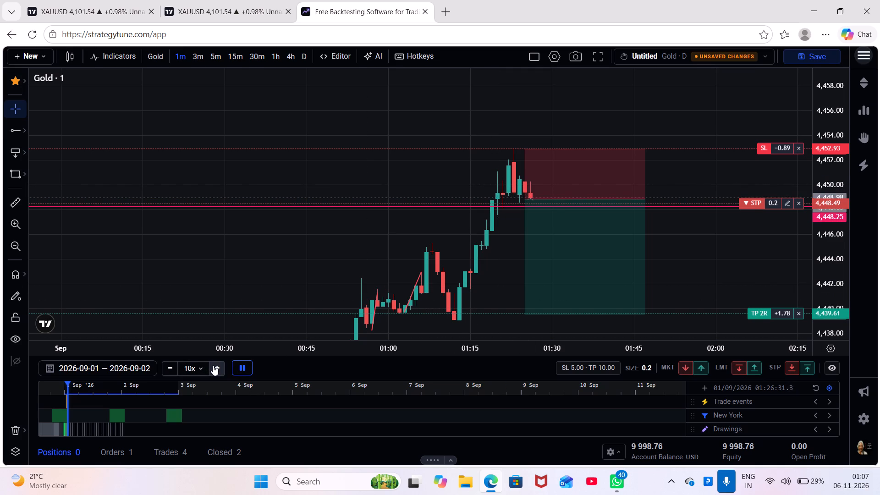
left_click(213, 365)
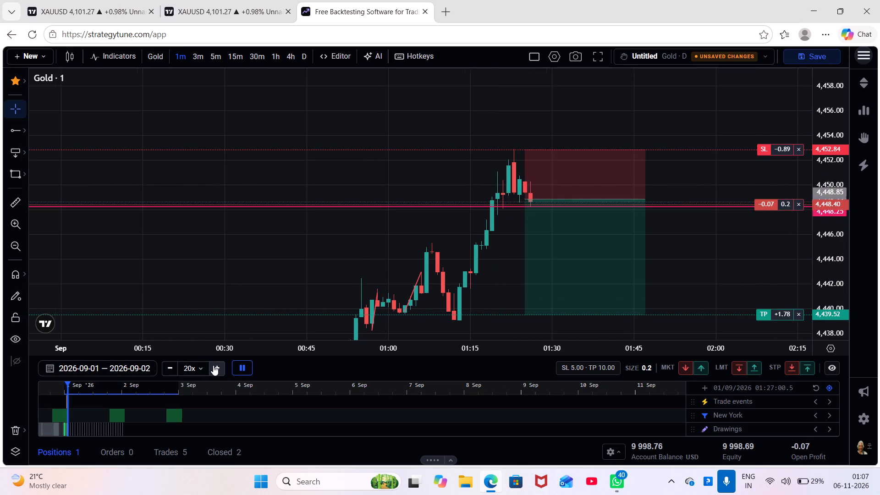
left_click(213, 365)
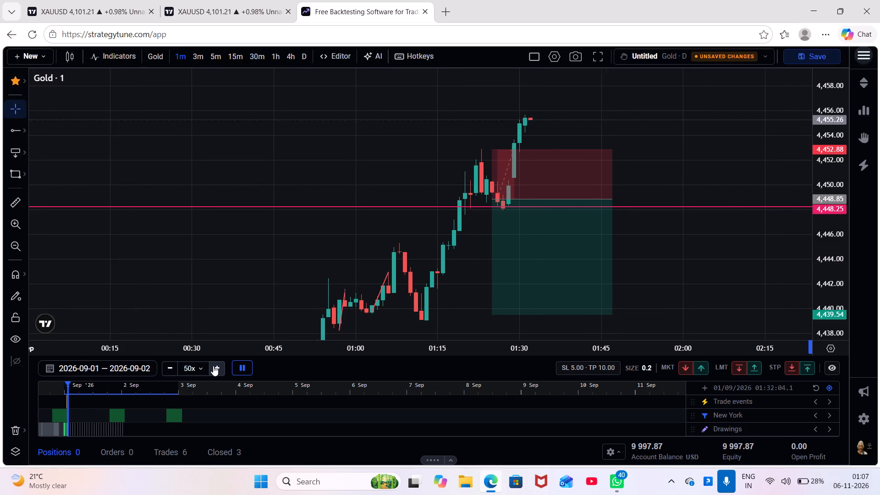
left_click(245, 371)
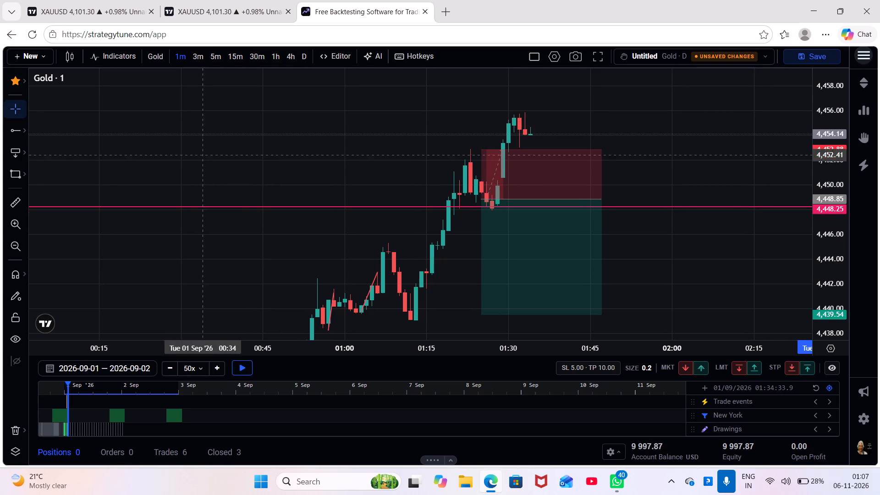
Switch to the 1-hour chart with the upper purple zone in view and resume the replay, running it to about 01:38.
left_click(273, 57)
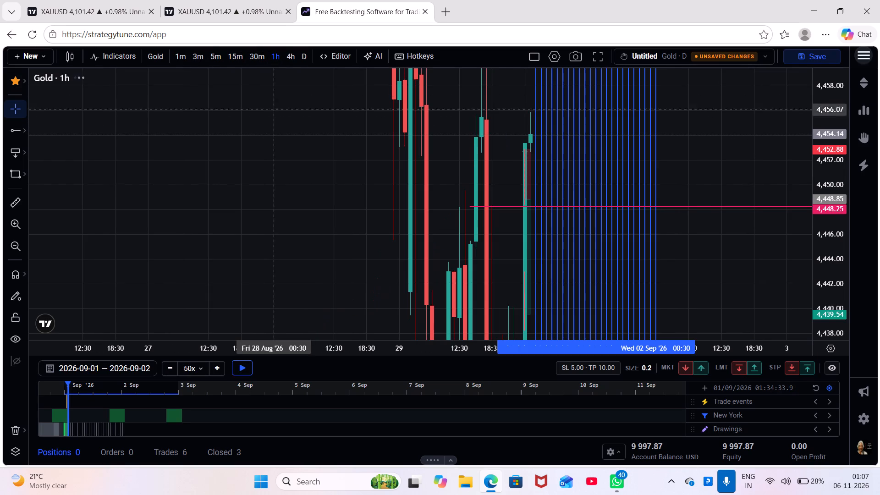
left_click_drag(830, 137, 844, 199)
scroll(674, 201, "up", 2)
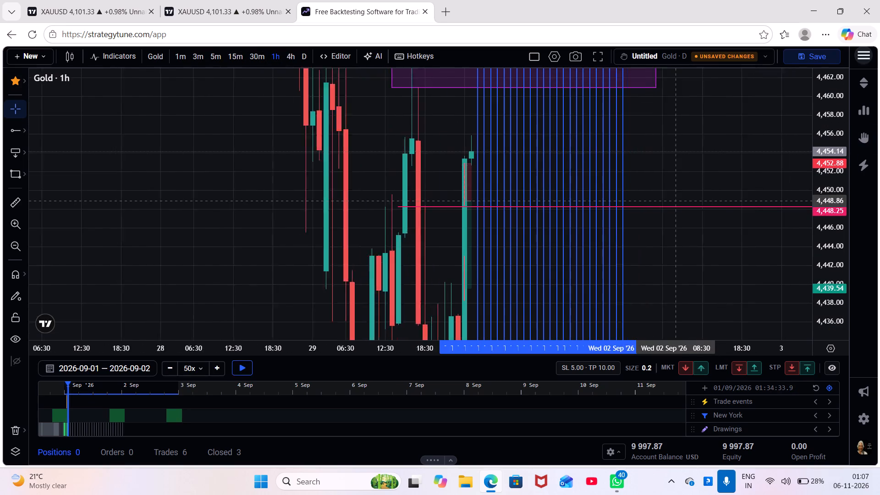
scroll(674, 201, "up", 1)
left_click_drag(823, 128, 846, 220)
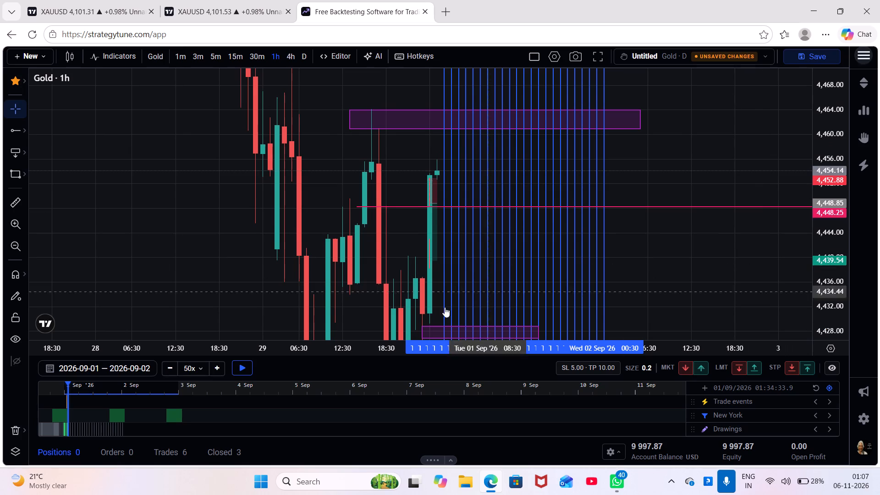
left_click(236, 366)
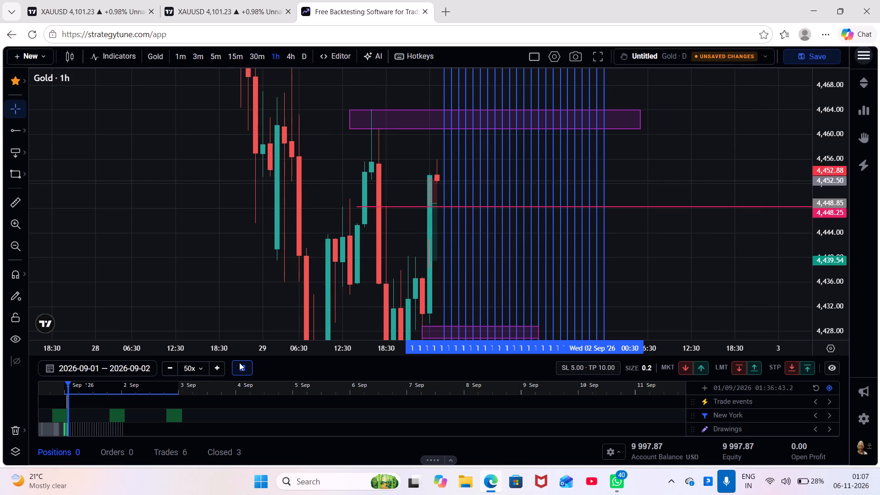
left_click(239, 363)
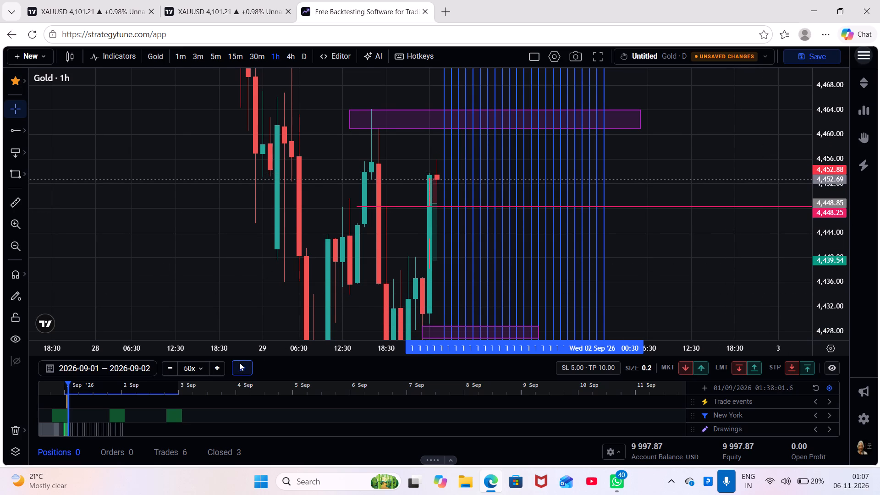
left_click(239, 363)
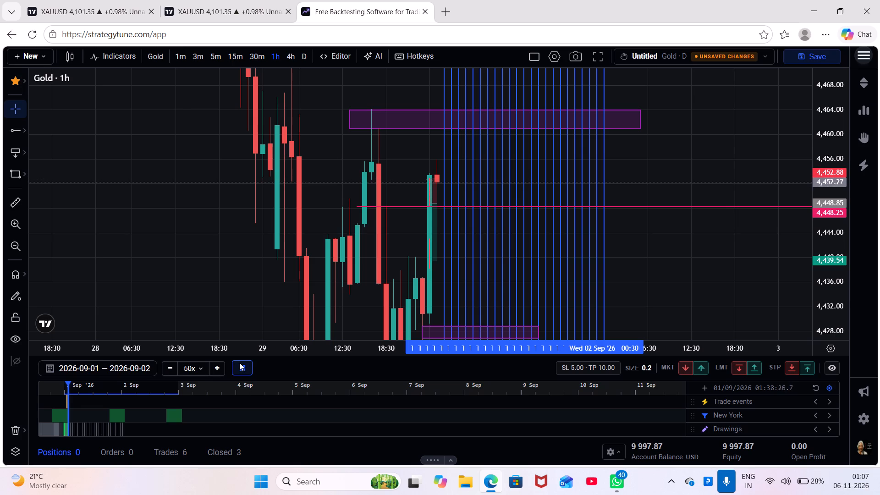
Return to the 1-minute chart and open a market sell of size 0.2 at 4,450.05.
left_click(181, 57)
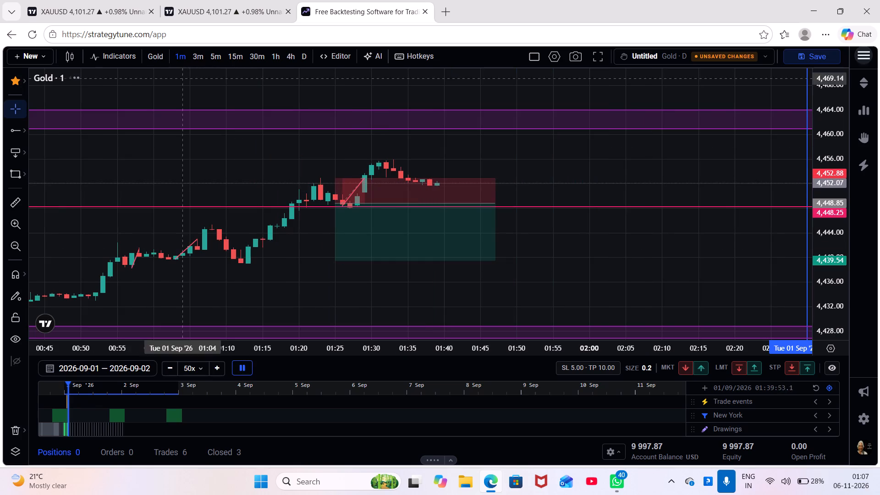
scroll(307, 207, "down", 10)
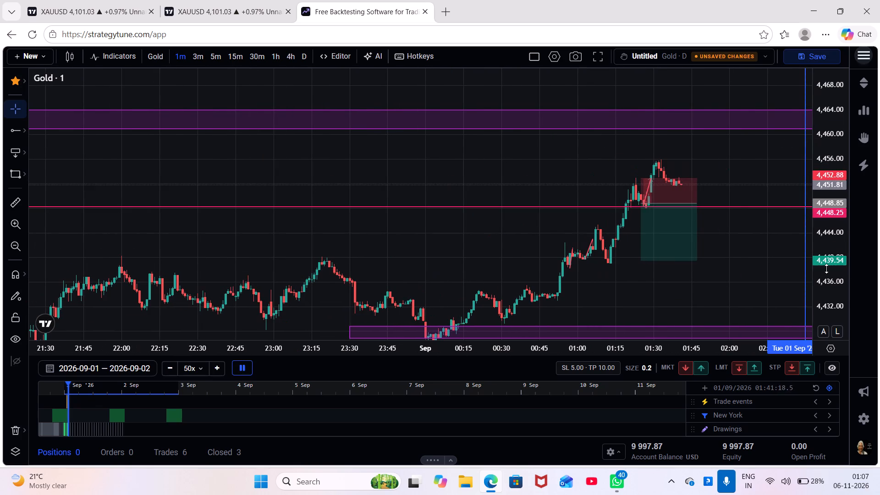
scroll(827, 267, "up", 13)
scroll(746, 261, "up", 7)
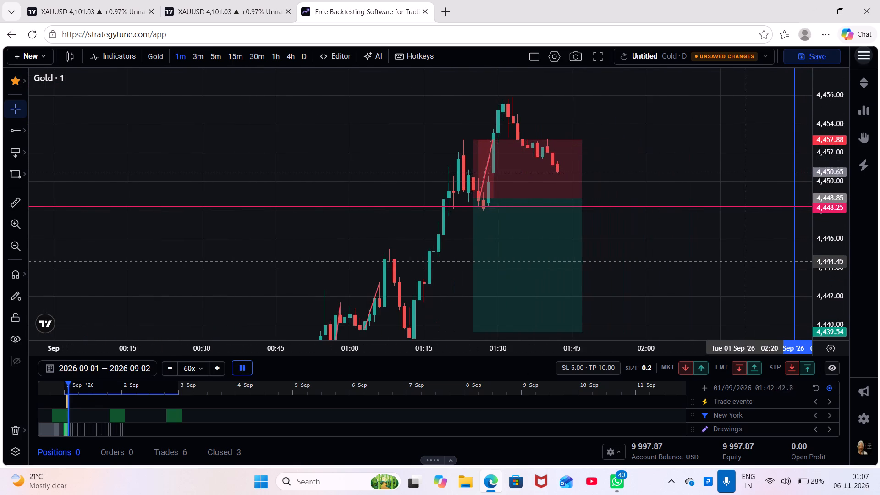
left_click_drag(718, 266, 693, 298)
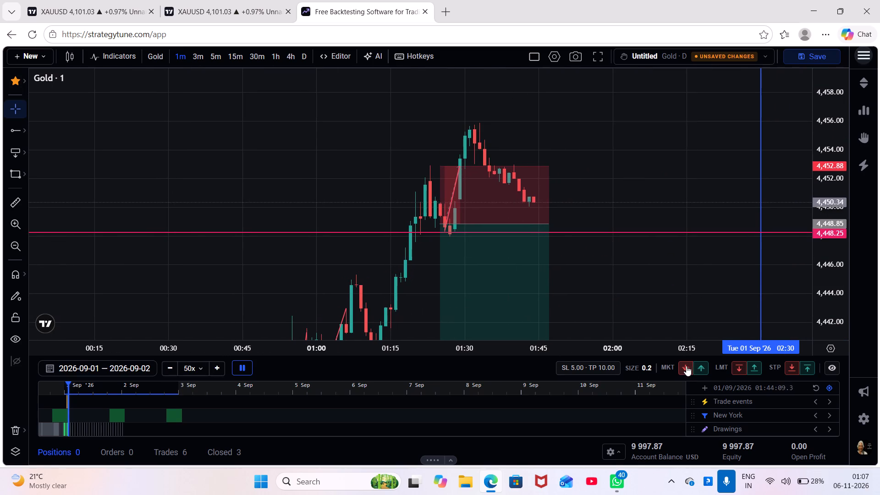
left_click(685, 366)
Raise the open short's stop loss to 4,456.10, just above the recent swing high.
left_click_drag(646, 321, 646, 267)
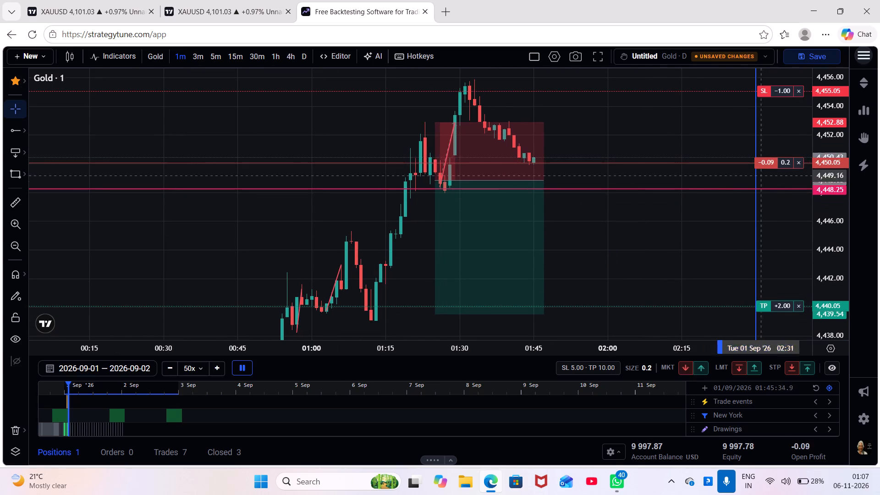
left_click_drag(702, 146, 715, 195)
left_click_drag(766, 135, 765, 120)
Lower the open short's take profit to 4,438.83, just below the short position drawing's target.
left_click_drag(644, 297, 632, 239)
scroll(631, 239, "down", 3)
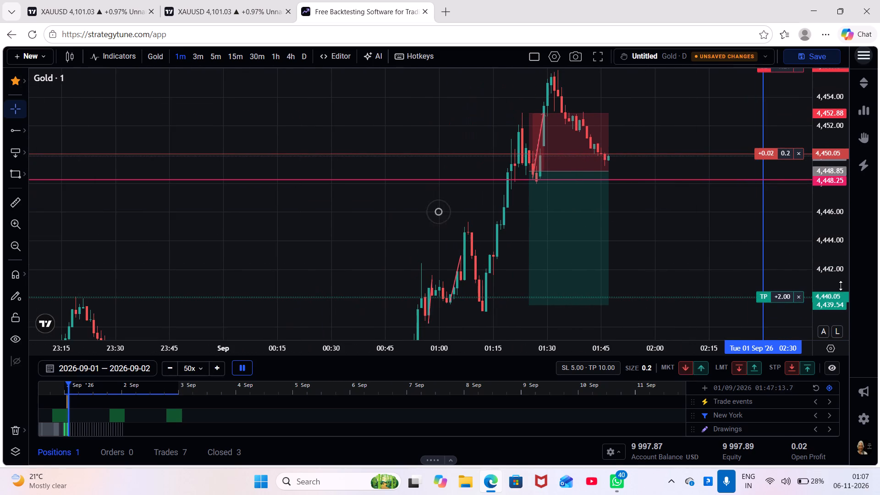
scroll(841, 285, "up", 7)
left_click_drag(632, 258, 614, 348)
scroll(657, 304, "up", 4)
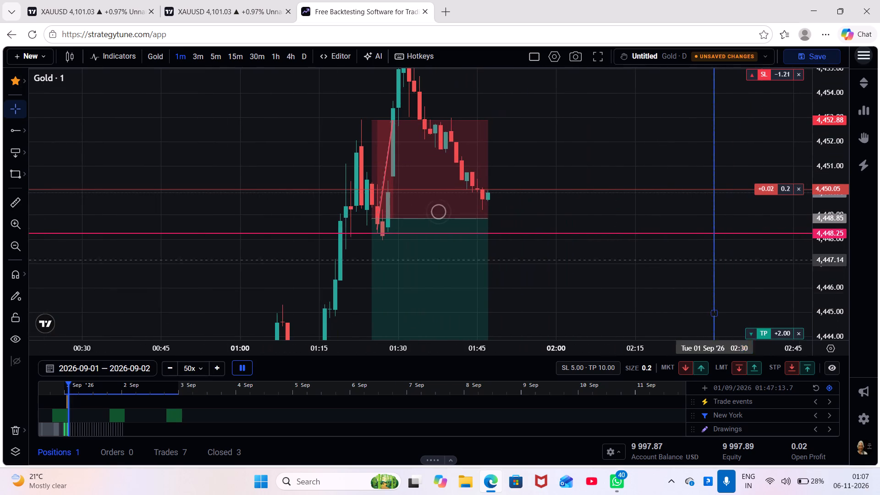
left_click_drag(814, 160, 832, 275)
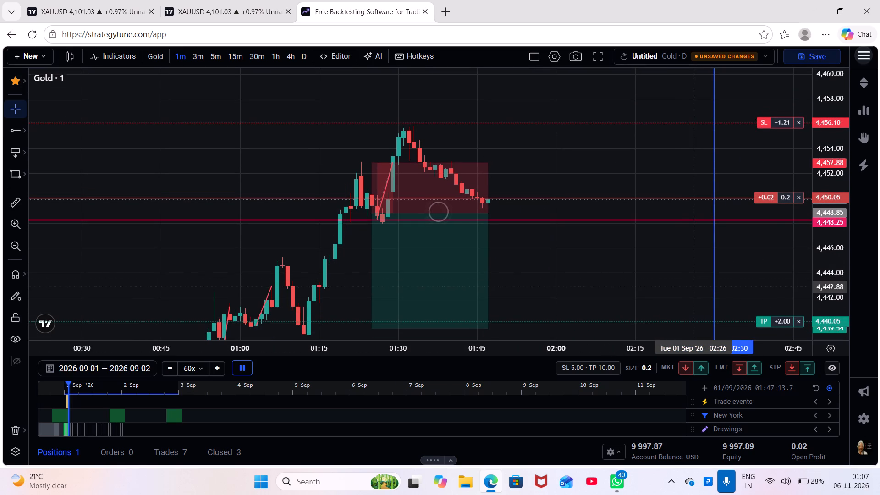
left_click_drag(649, 294, 656, 242)
scroll(656, 242, "down", 2)
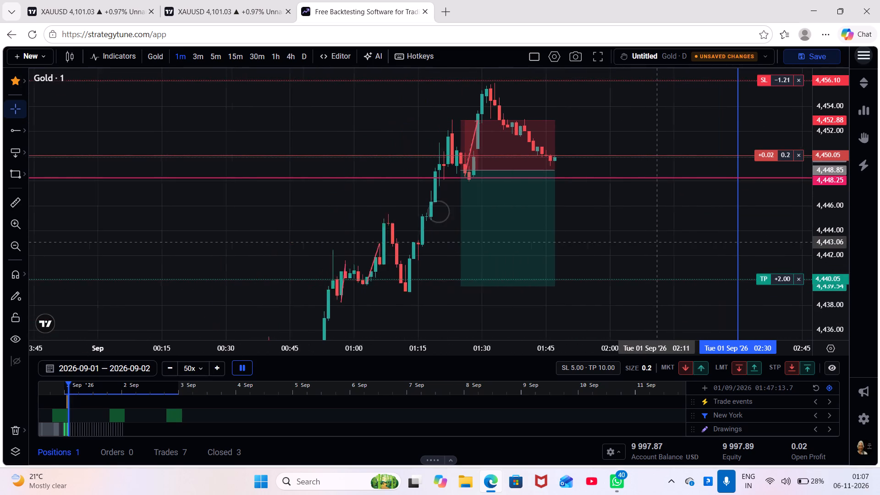
scroll(656, 242, "down", 1)
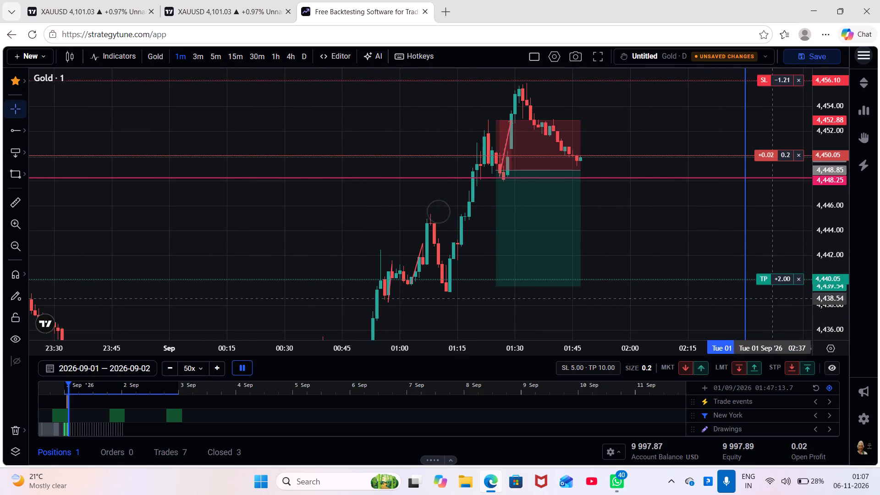
left_click_drag(775, 281, 782, 297)
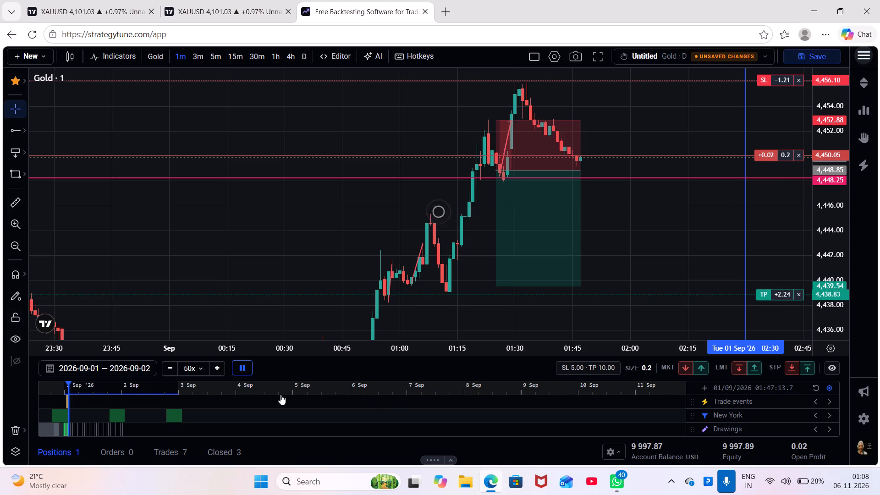
Increase the replay speed in stages to 500x, run the replay to about 03:34, and pause it.
double_click(224, 369)
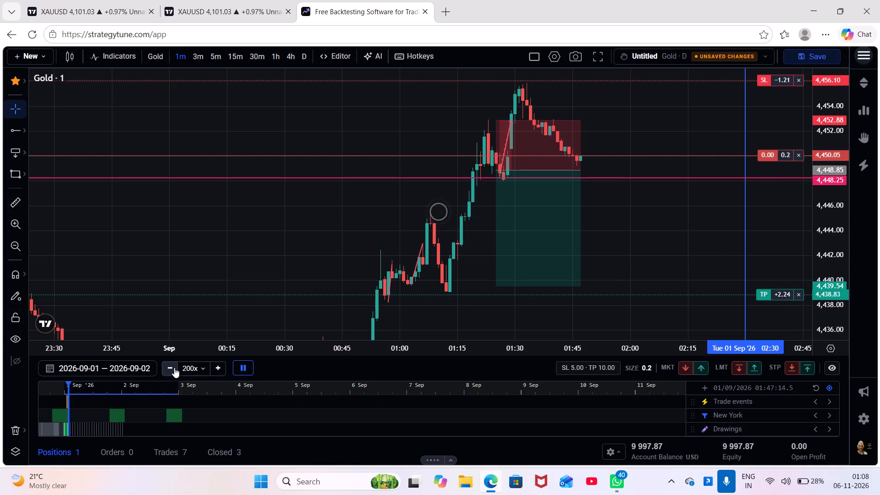
left_click(173, 369)
scroll(441, 296, "down", 2)
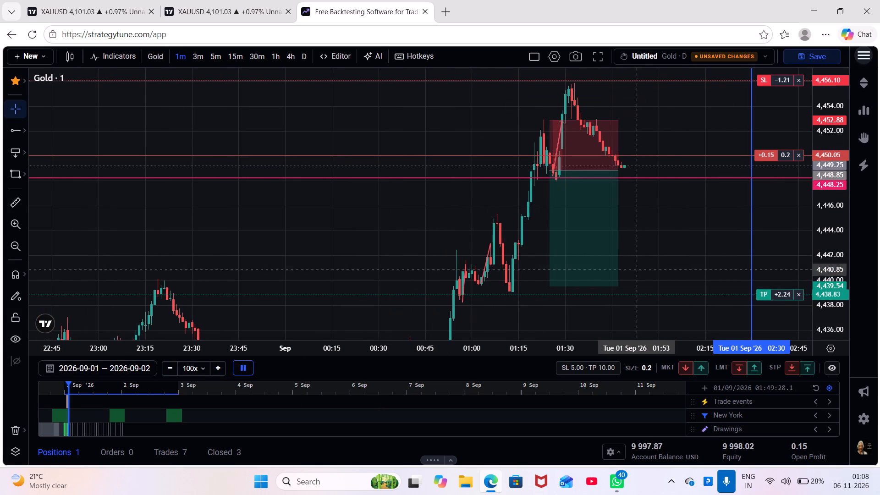
left_click_drag(674, 238, 624, 278)
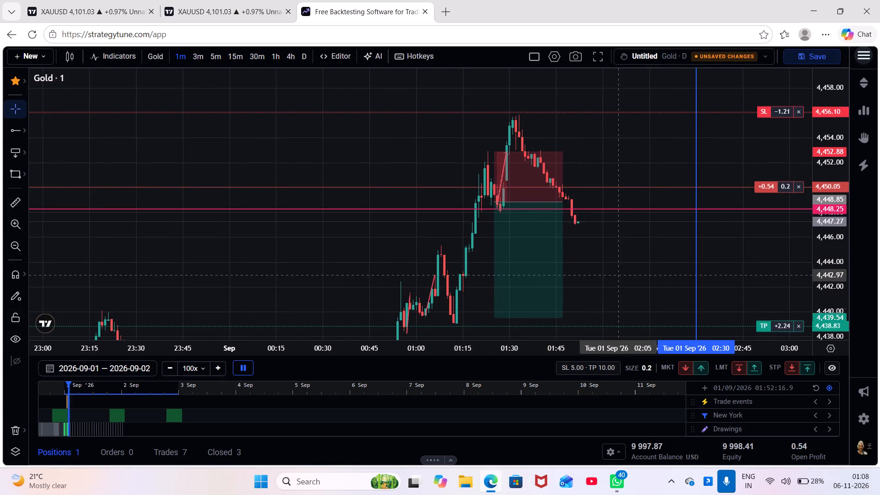
left_click_drag(620, 272, 622, 229)
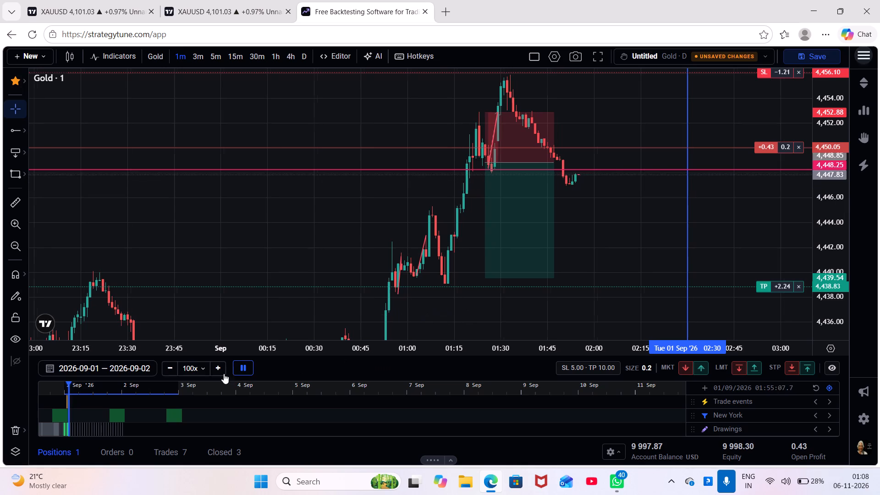
left_click(221, 364)
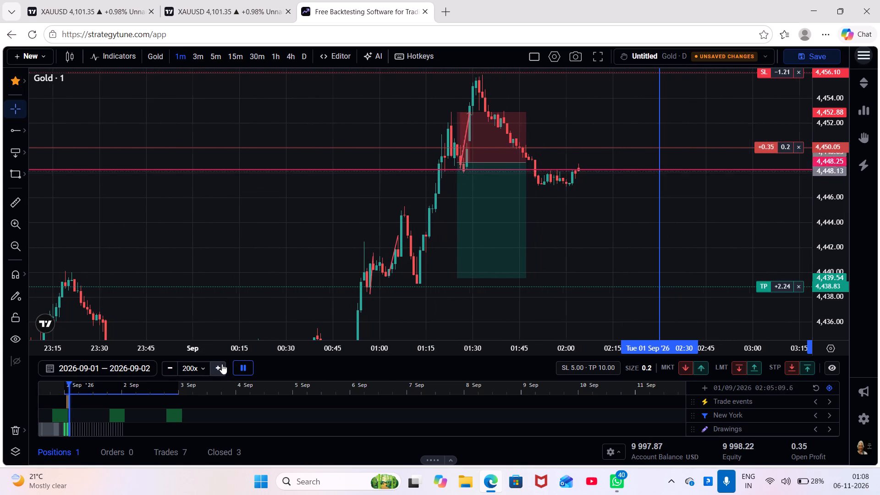
left_click(222, 364)
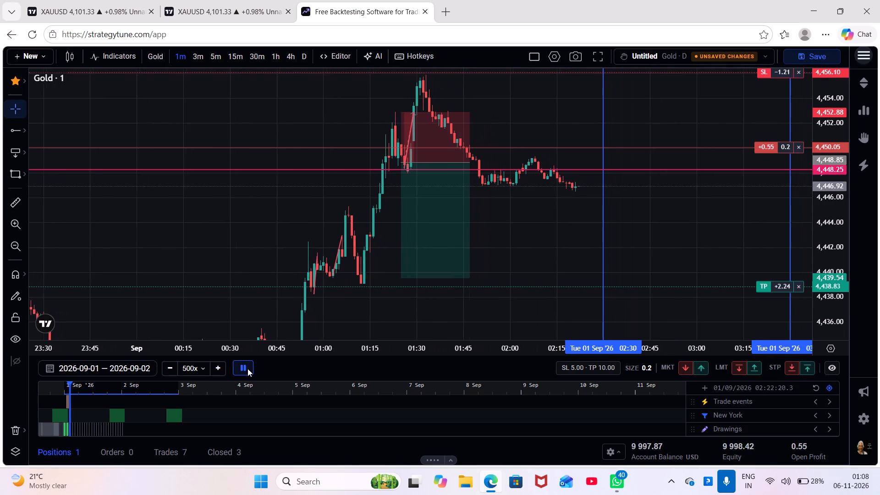
left_click(247, 368)
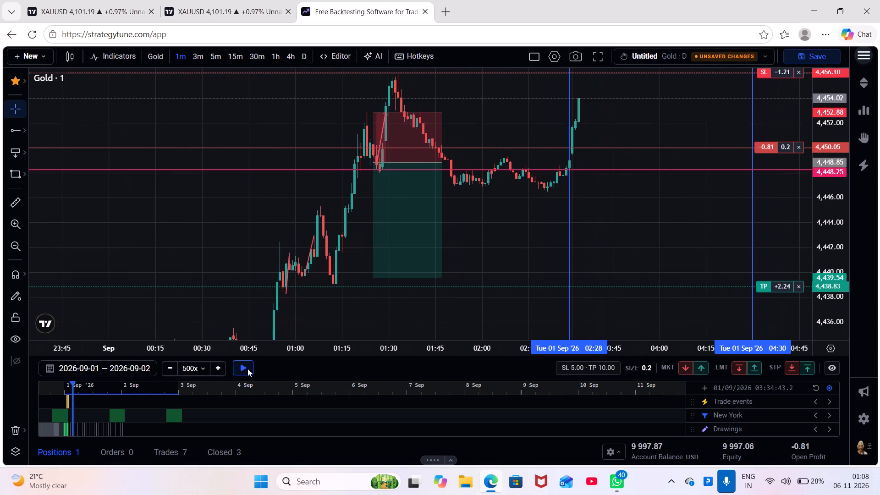
Switch to the 1-hour chart, reduce the replay speed to 2x, and resume the replay.
left_click_drag(653, 255, 642, 302)
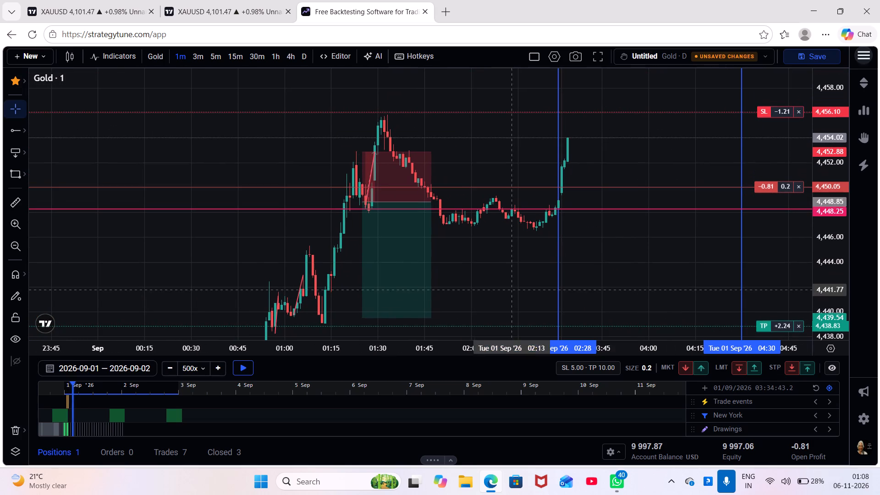
left_click(281, 56)
scroll(416, 260, "up", 5)
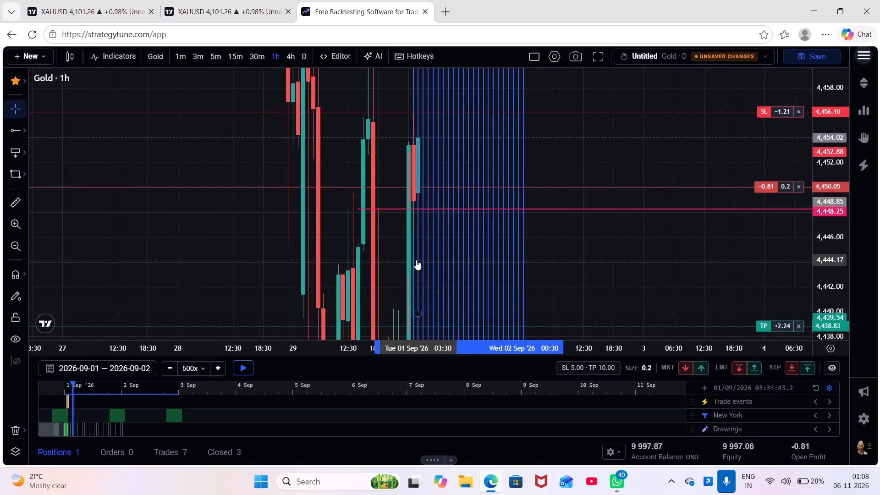
scroll(416, 260, "up", 1)
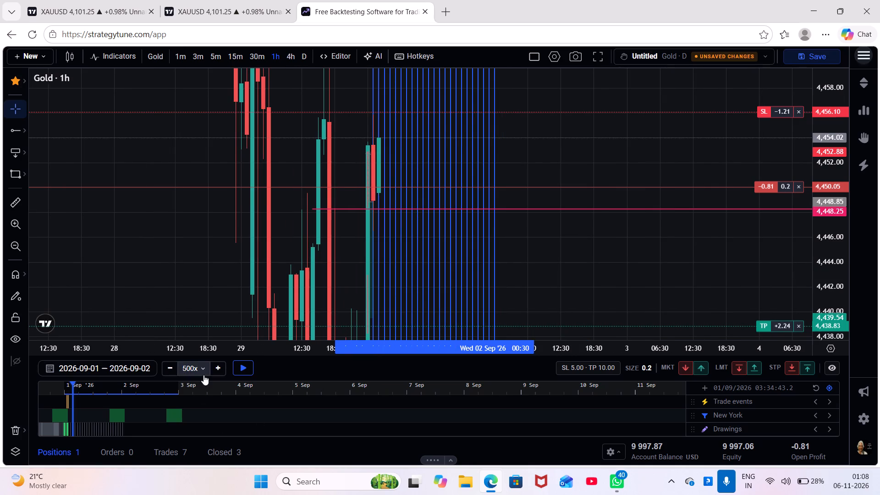
left_click(201, 371)
left_click(206, 145)
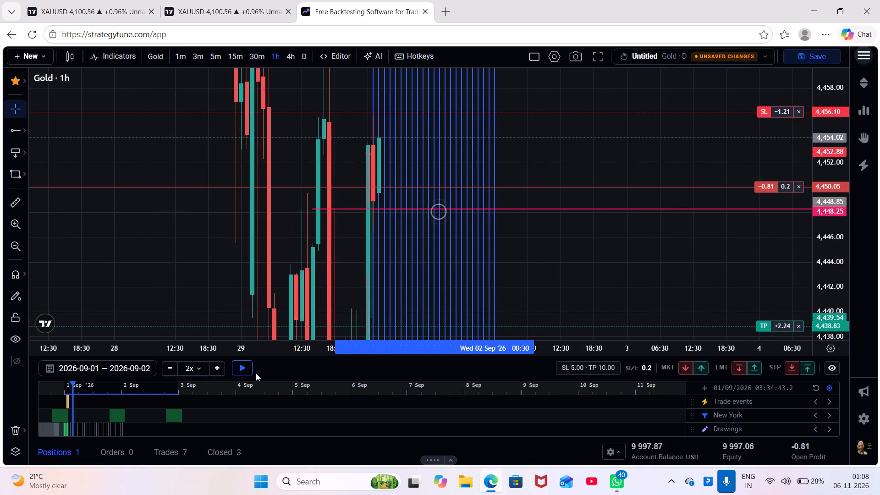
left_click(236, 367)
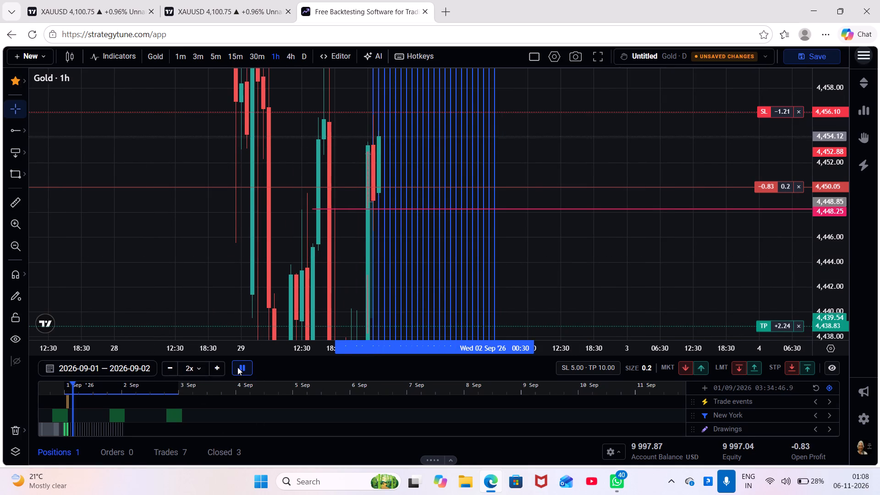
Delete the short position drawing, then clear all remaining drawings from the 1-hour Gold chart.
left_click(370, 283)
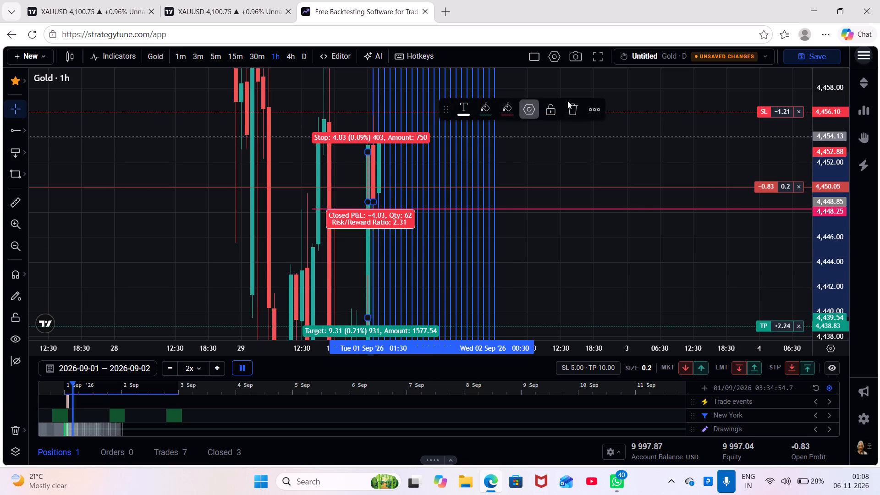
left_click(575, 106)
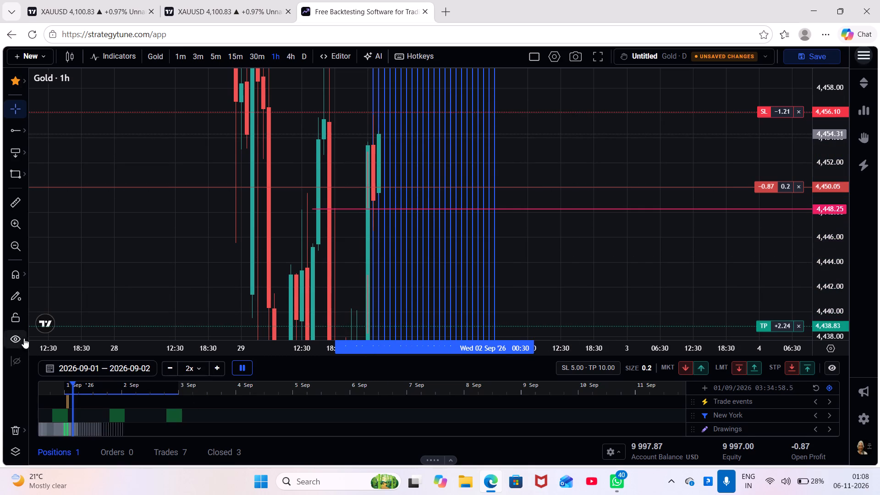
left_click(11, 428)
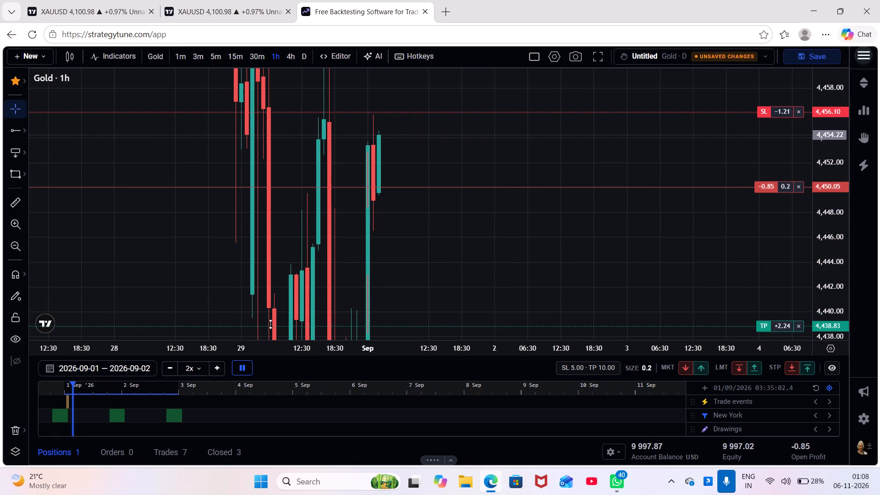
Examine the latest 1-hour candles against the open short's entry, stop loss and take profit levels.
scroll(511, 286, "up", 2)
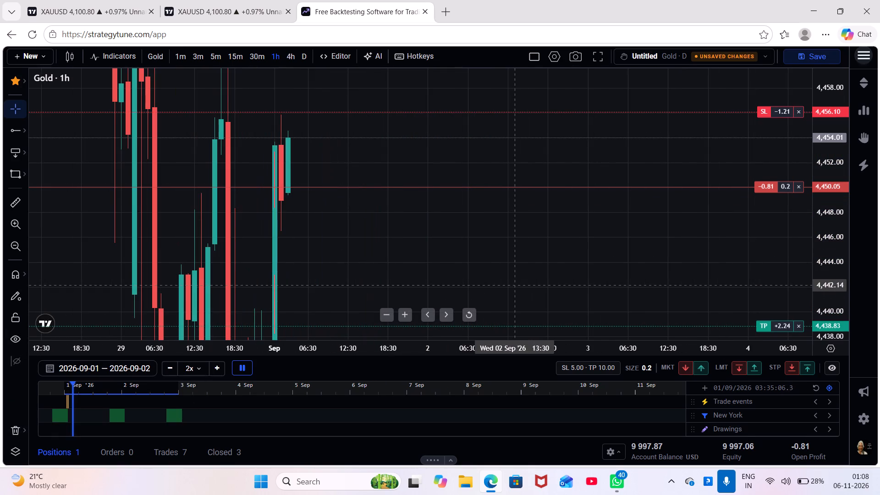
left_click_drag(473, 276, 571, 282)
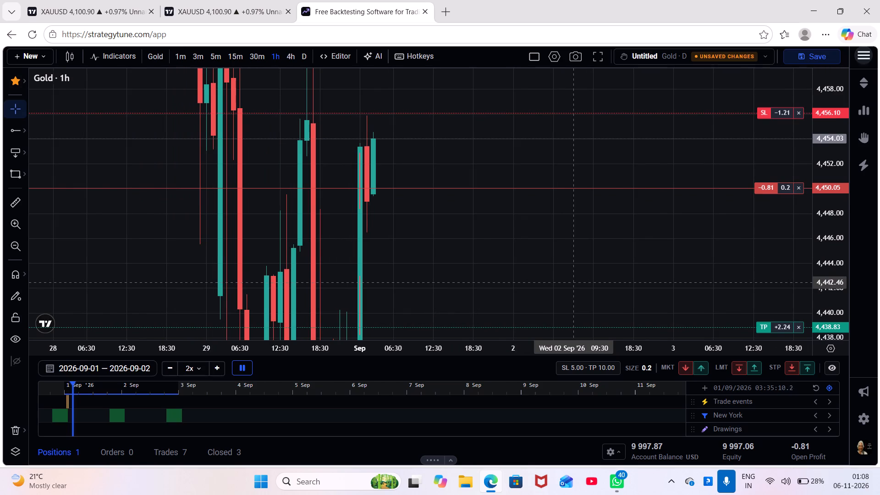
scroll(571, 282, "up", 1)
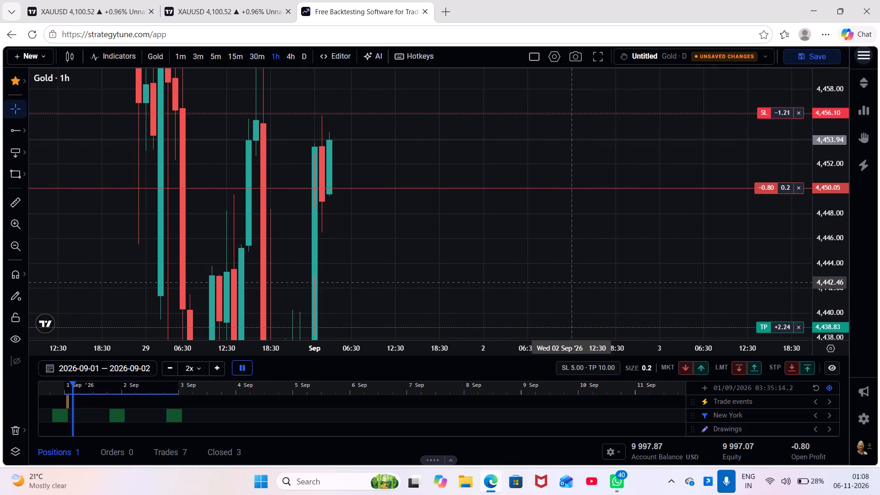
scroll(571, 282, "down", 1)
left_click_drag(845, 145, 847, 161)
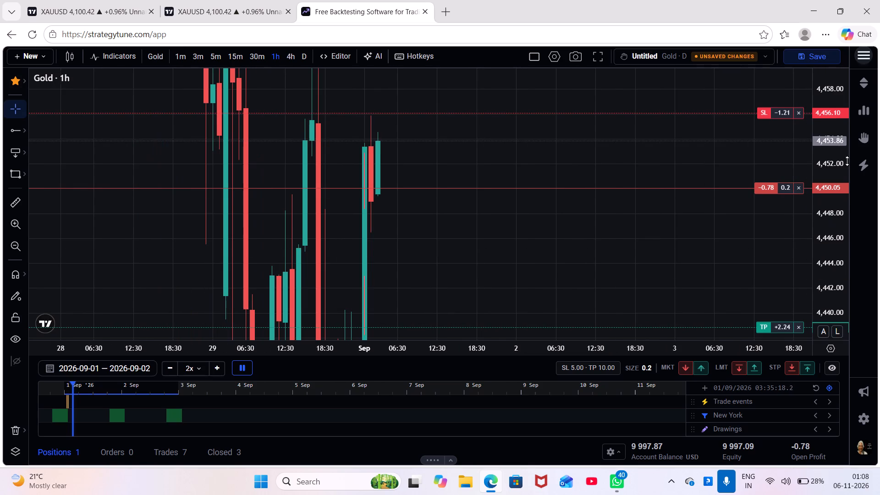
left_click_drag(847, 161, 874, 264)
scroll(594, 262, "down", 2)
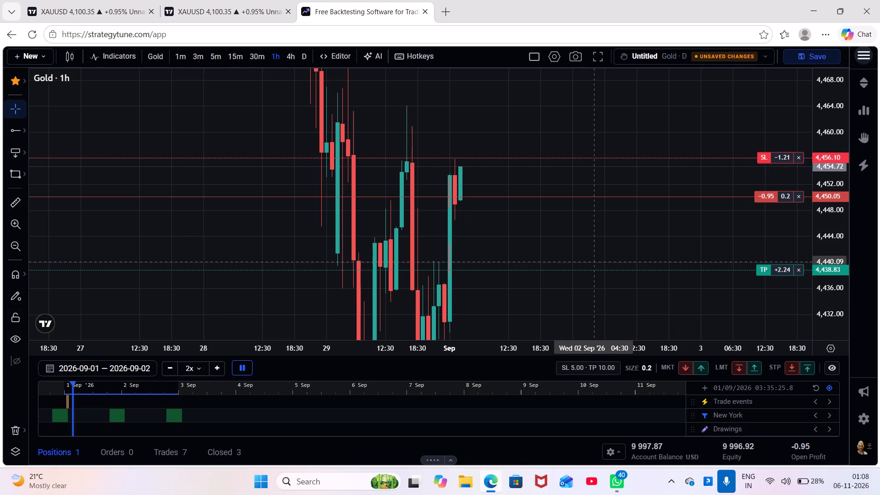
scroll(594, 262, "up", 1)
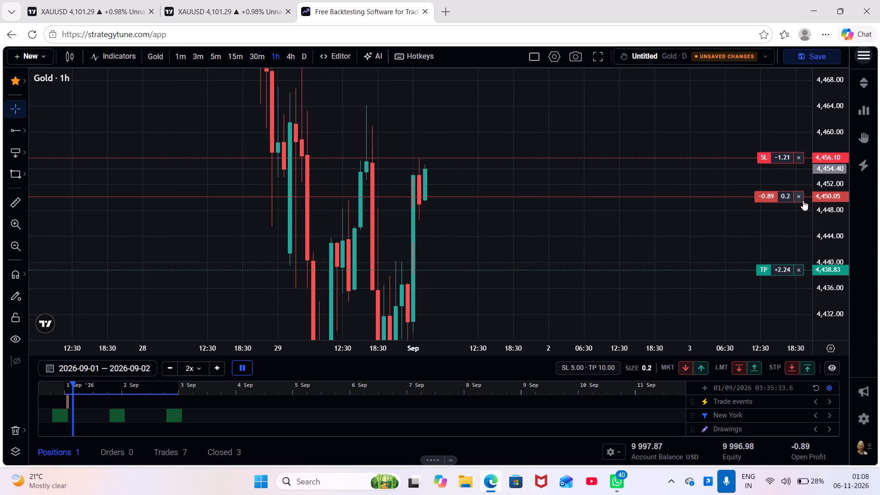
scroll(754, 268, "up", 2)
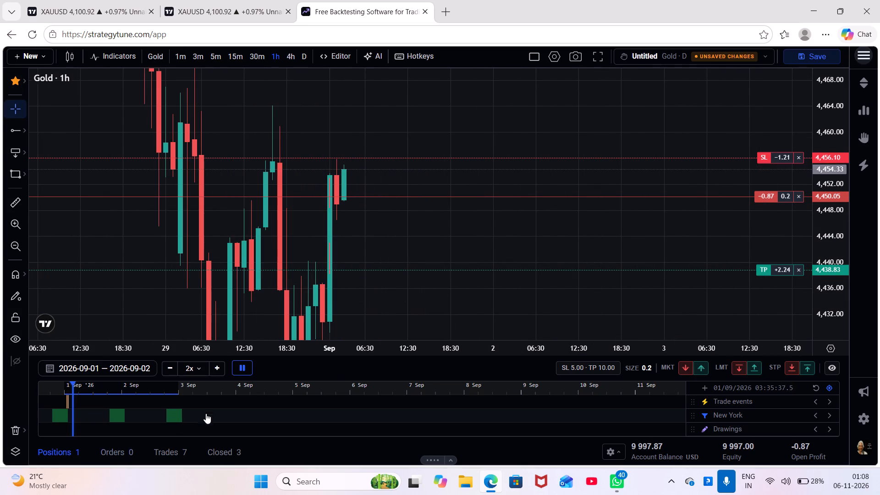
Raise the replay speed to 50x and switch to the 1-minute chart, framing price around the open short's entry and stop loss.
triple_click(221, 371)
left_click(221, 371)
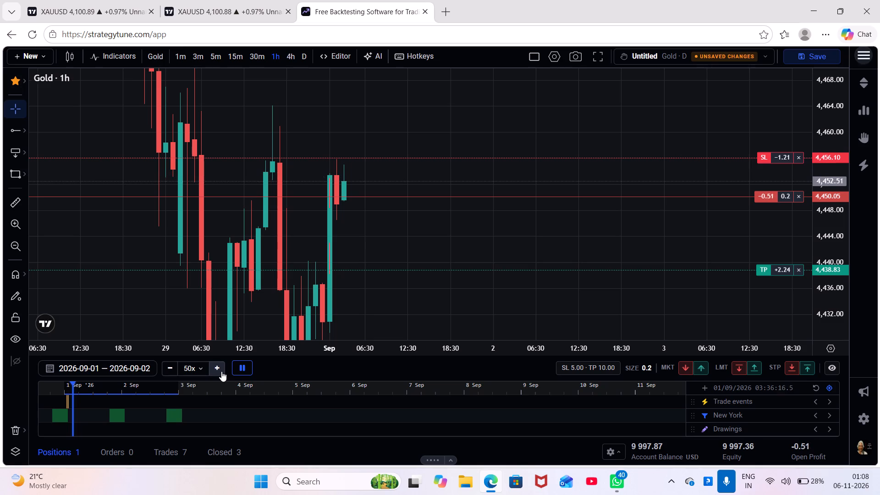
left_click(178, 60)
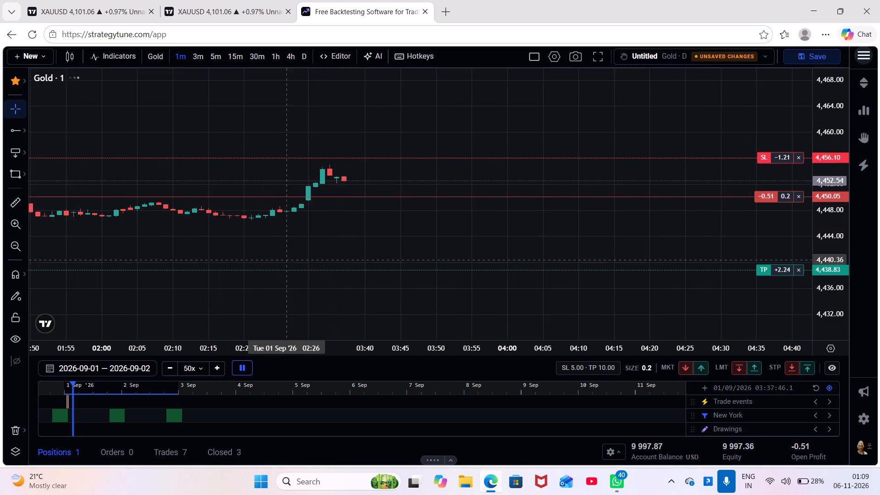
scroll(294, 267, "down", 8)
scroll(736, 284, "down", 3)
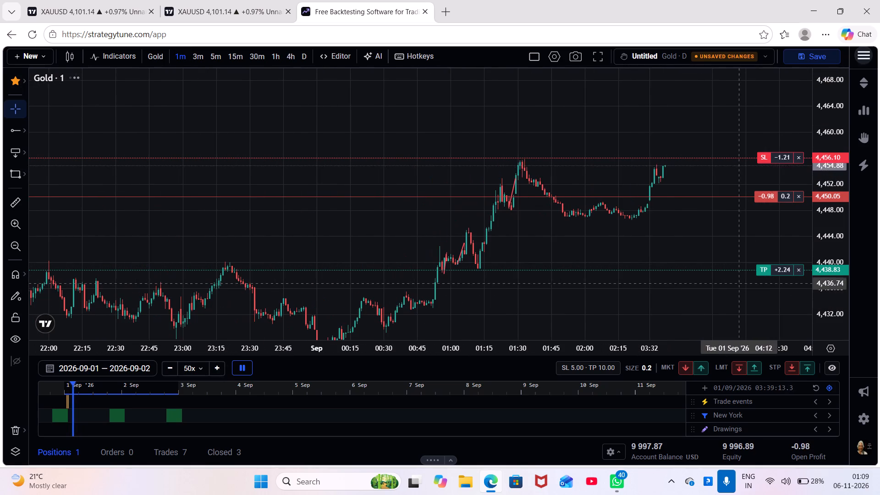
scroll(827, 277, "up", 18)
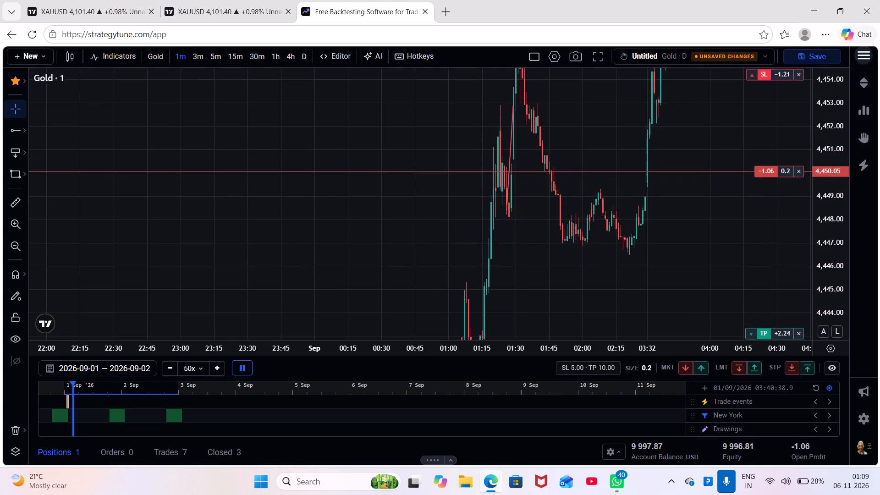
scroll(746, 301, "up", 3)
left_click_drag(671, 274, 646, 378)
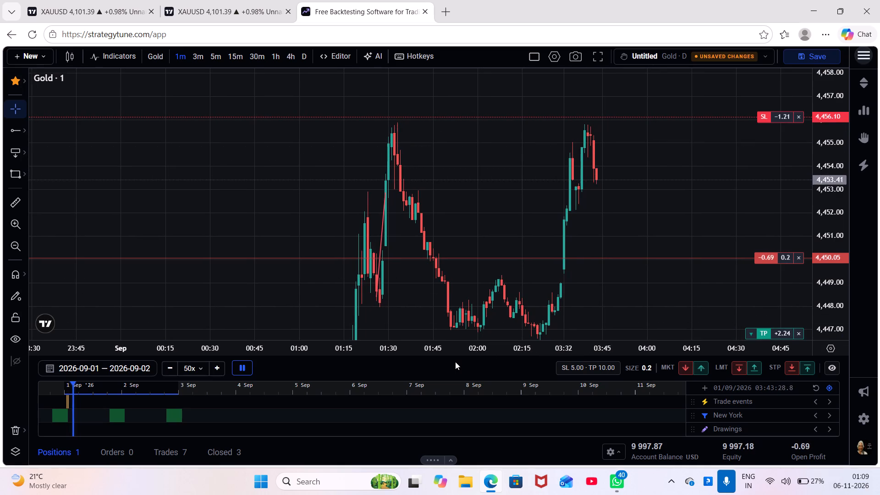
left_click_drag(632, 278, 572, 278)
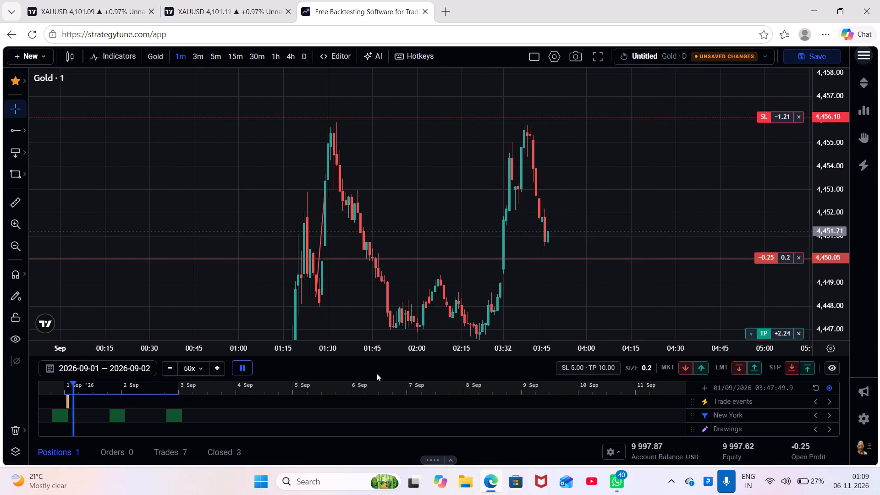
Raise the replay speed to 200x and let price run past 04:00 around the short's entry level.
double_click(220, 363)
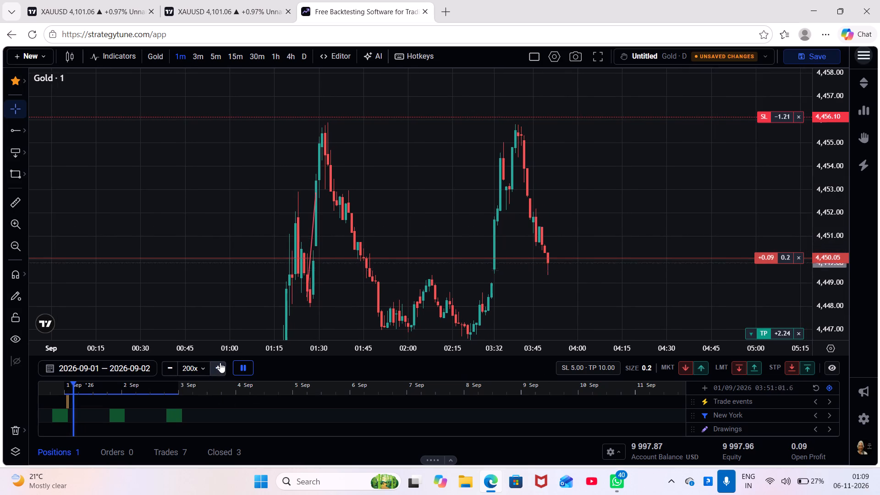
left_click_drag(582, 283, 588, 167)
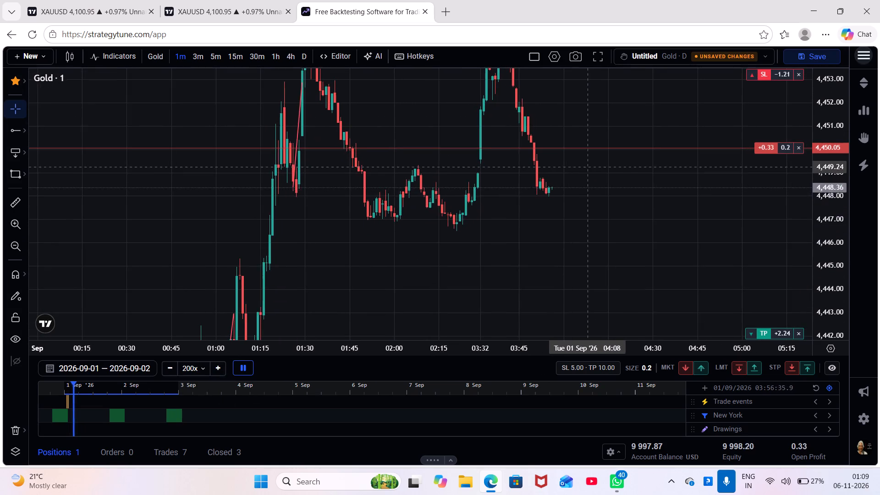
left_click_drag(608, 215, 525, 259)
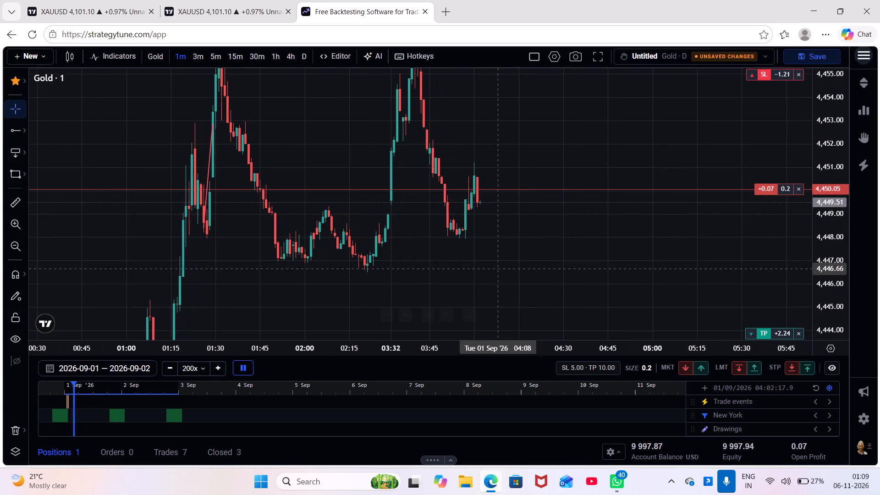
left_click_drag(383, 291, 341, 283)
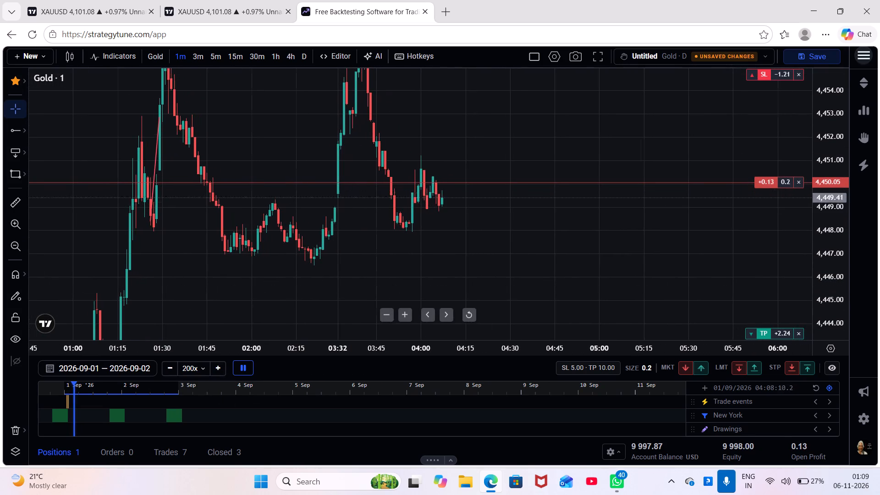
Open a second 0.2 market short on Gold at 4,447.40 with SL 5.00 and TP 10.00.
left_click(683, 363)
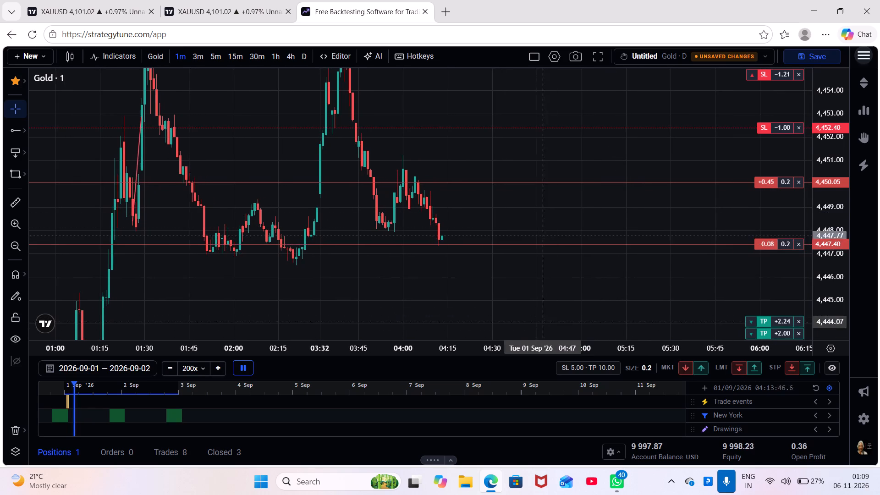
Follow both open shorts on the 1-minute chart as the replay runs to about 04:36, comparing price with their entries.
left_click_drag(535, 314, 538, 266)
left_click_drag(752, 132, 759, 163)
left_click_drag(709, 272, 697, 232)
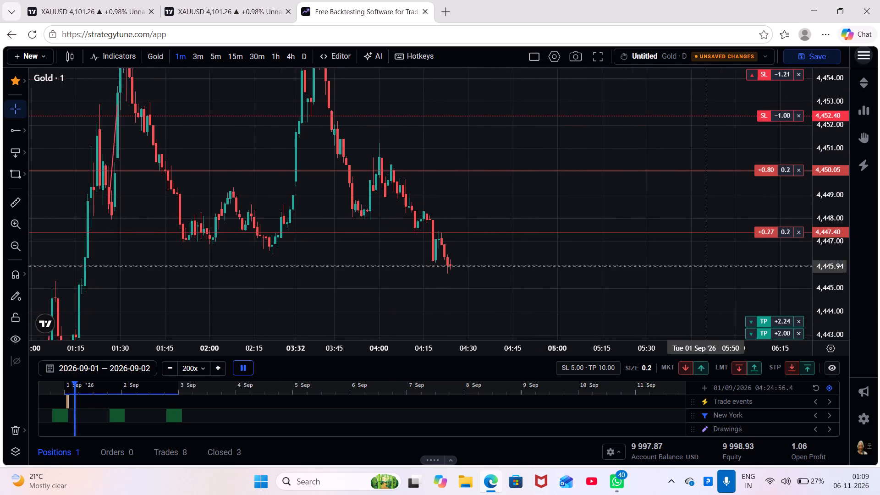
left_click_drag(697, 232, 688, 200)
scroll(688, 200, "down", 1)
scroll(671, 252, "down", 1)
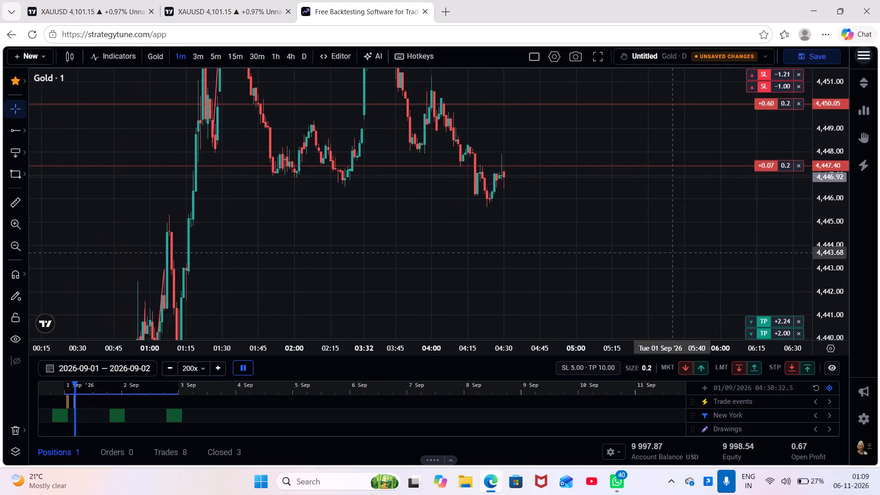
scroll(671, 252, "down", 1)
left_click_drag(653, 264, 580, 247)
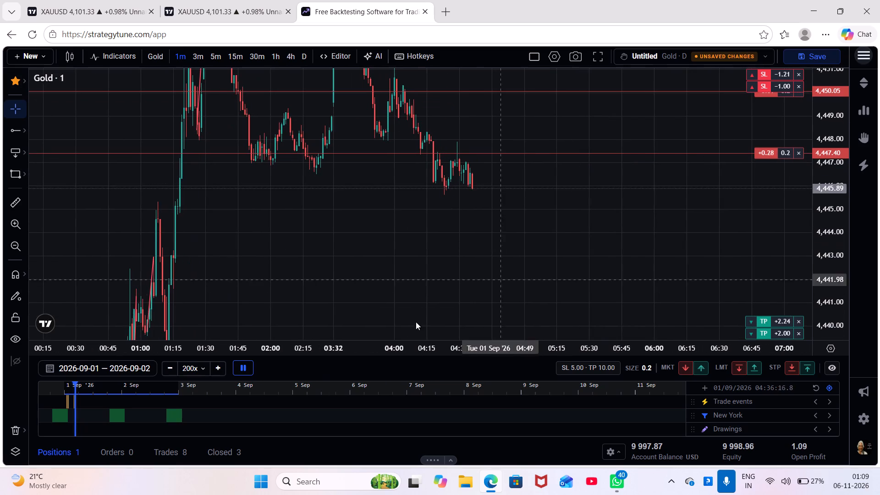
Raise the replay speed to 500x and let the replay run to about 05:00 with both shorts' entries in view.
left_click(220, 365)
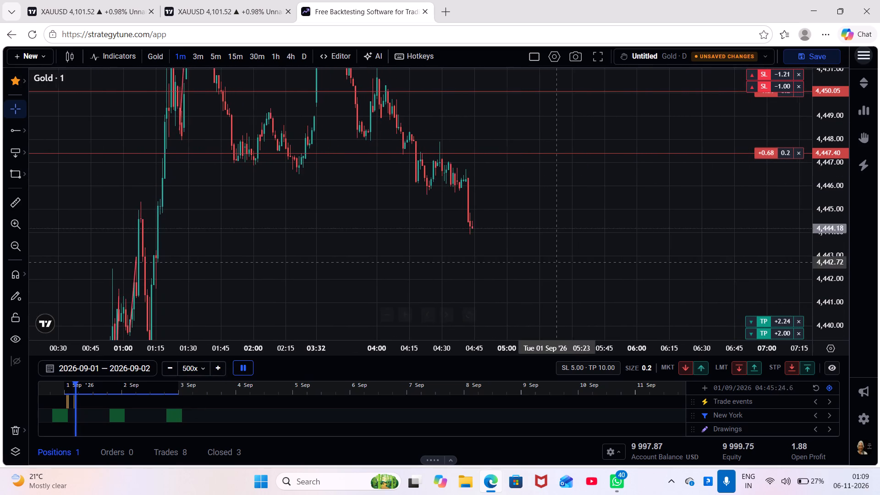
left_click_drag(558, 261, 508, 290)
left_click_drag(830, 132, 835, 173)
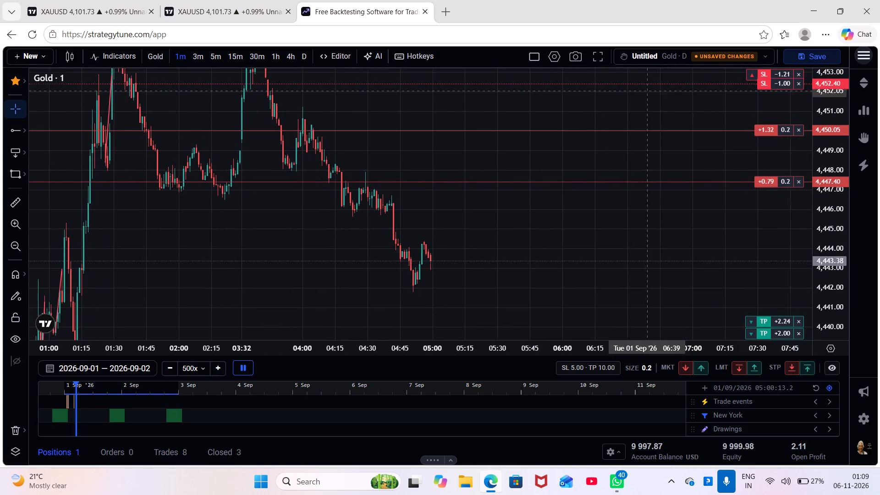
Show the chart in full screen and follow the two short trades as the replay runs to about 06:10.
left_click(600, 52)
left_click_drag(875, 163, 879, 210)
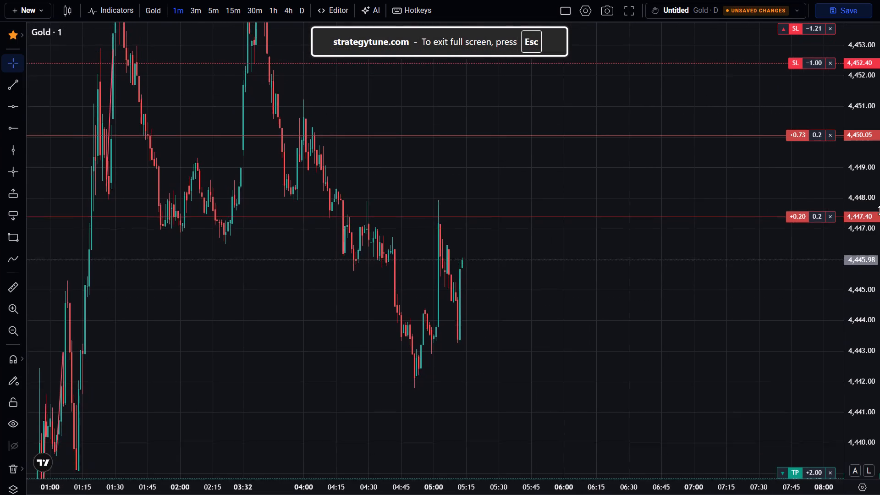
left_click_drag(879, 210, 879, 227)
left_click_drag(785, 31, 791, 79)
left_click_drag(788, 88, 764, 172)
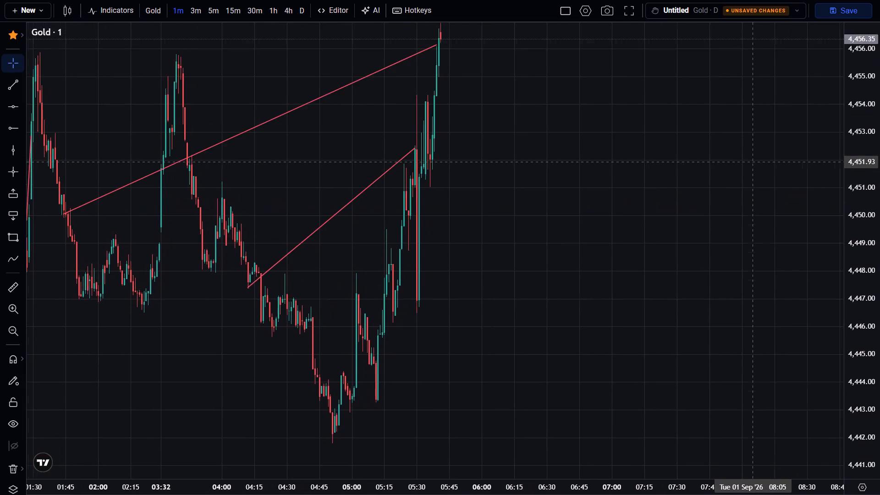
left_click_drag(764, 172, 748, 245)
scroll(653, 273, "down", 1)
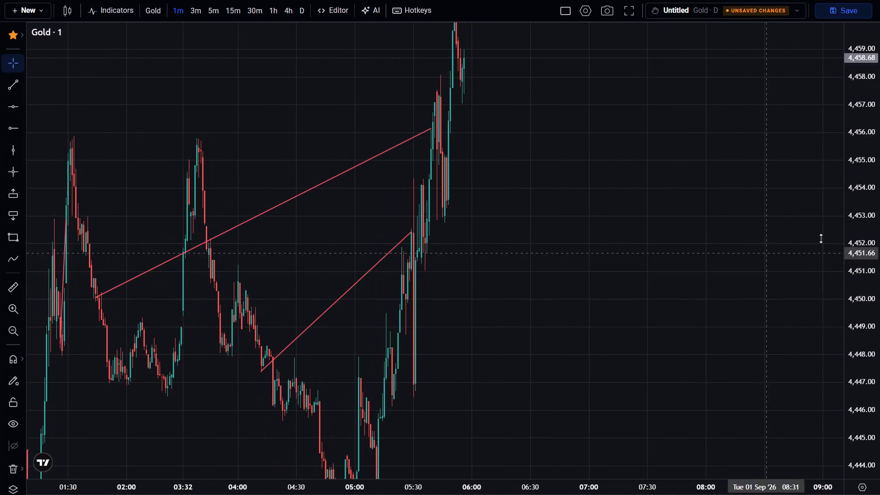
left_click_drag(875, 151, 879, 317)
scroll(734, 324, "down", 2)
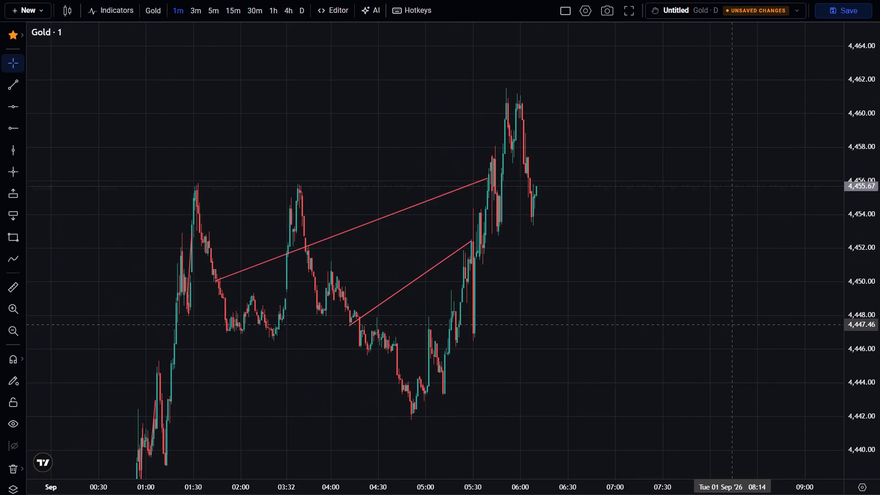
Measure the price move from the first short's entry near 4,450 down to the swing low before 05:00.
left_click(8, 288)
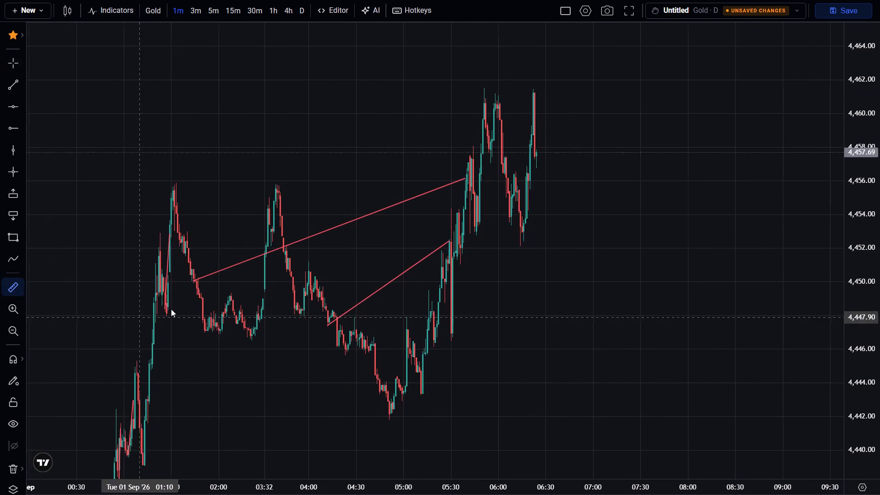
left_click(190, 283)
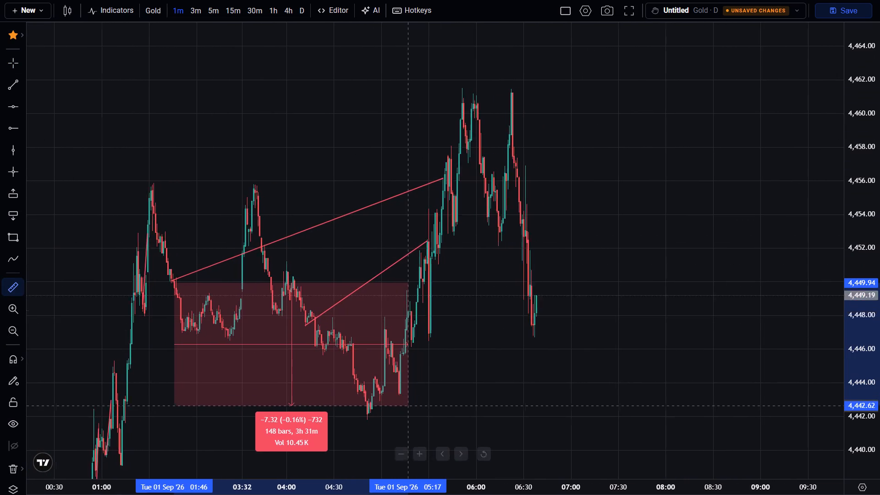
left_click(369, 417)
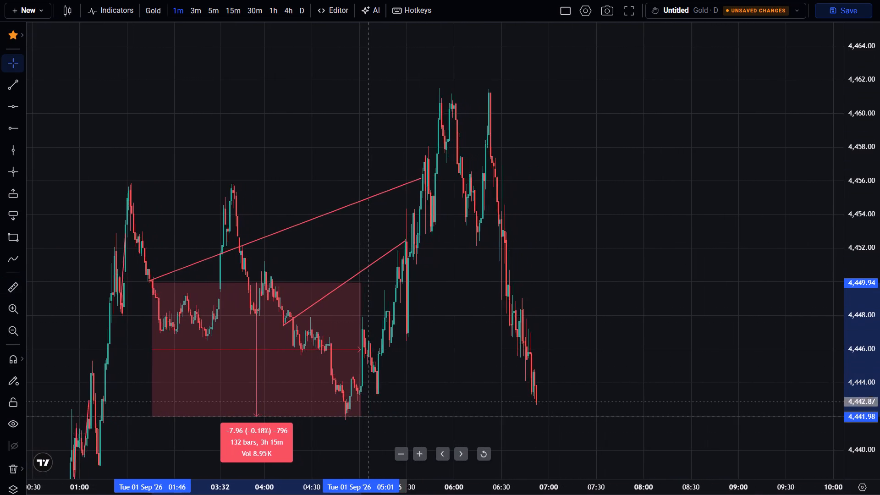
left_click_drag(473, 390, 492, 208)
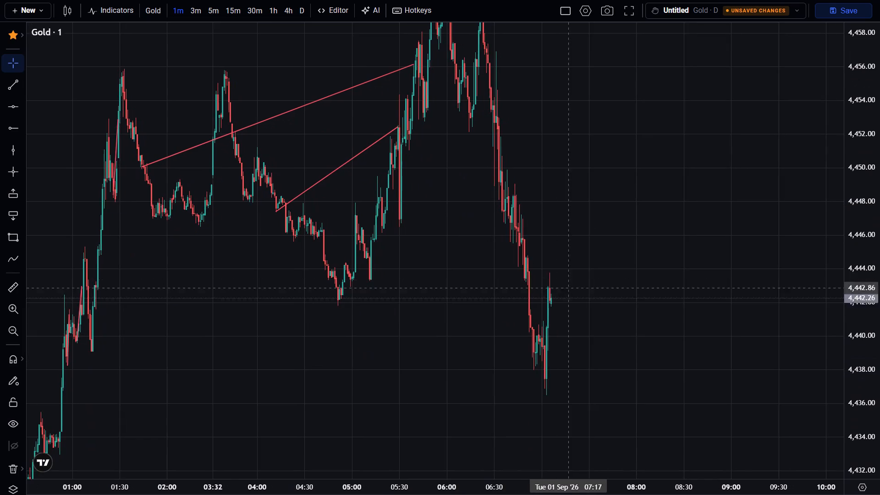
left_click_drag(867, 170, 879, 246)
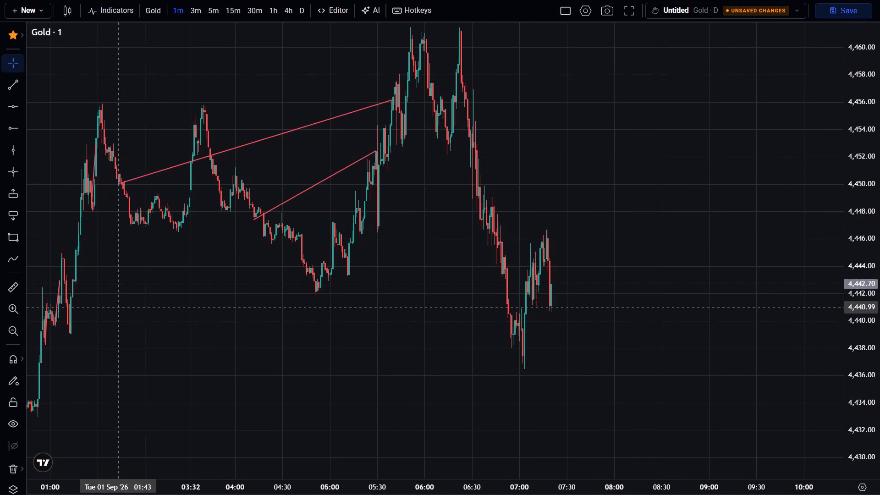
Slow the replay to 100x and pause it at about 07:33 on 1 September, with the chart out of full screen.
key("Down")
key("Down")
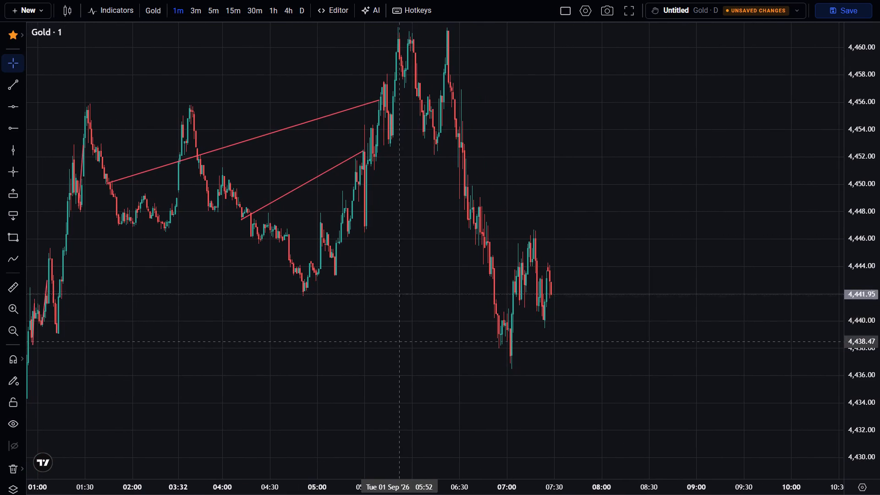
left_click(633, 11)
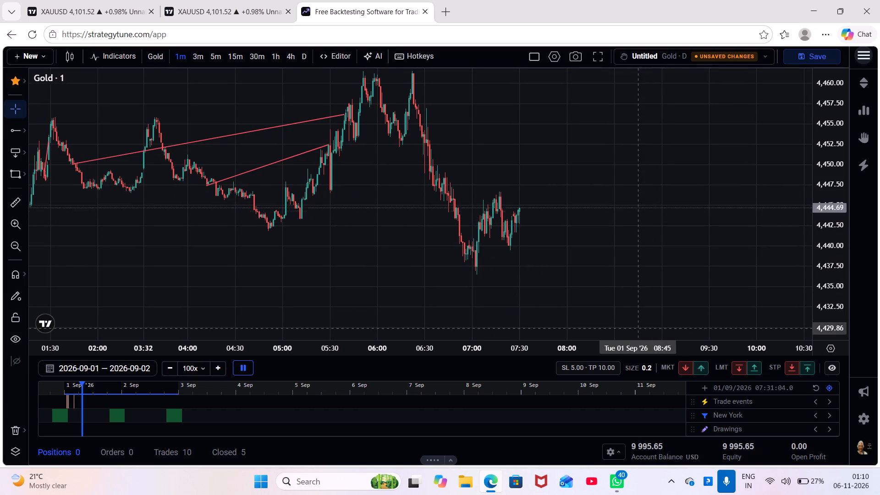
left_click(242, 366)
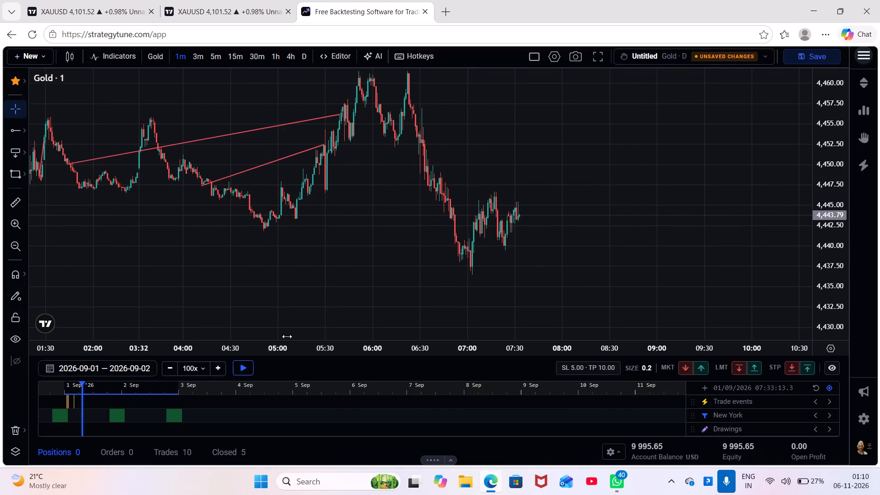
Switch Gold to the 1-hour timeframe and examine the candles from 29 August to 1 September around the two closed short trades.
scroll(297, 334, "down", 1)
left_click(281, 57)
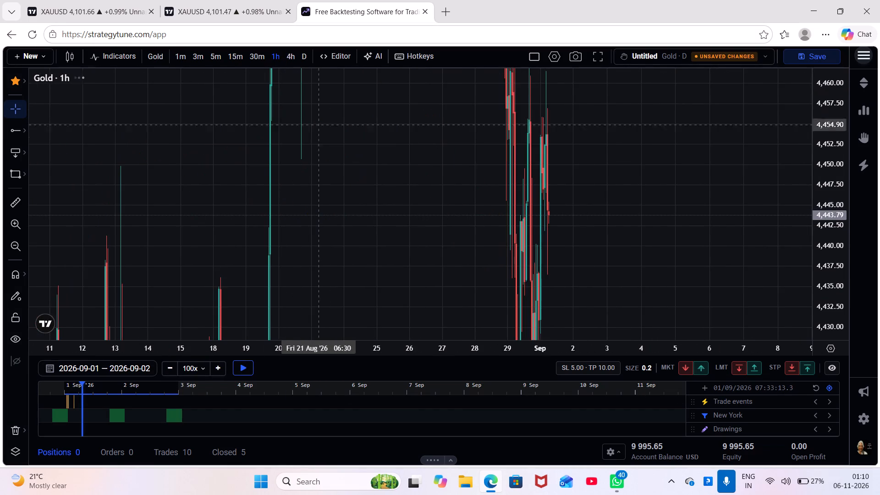
scroll(512, 177, "up", 9)
left_click_drag(396, 203, 718, 251)
scroll(719, 250, "up", 4)
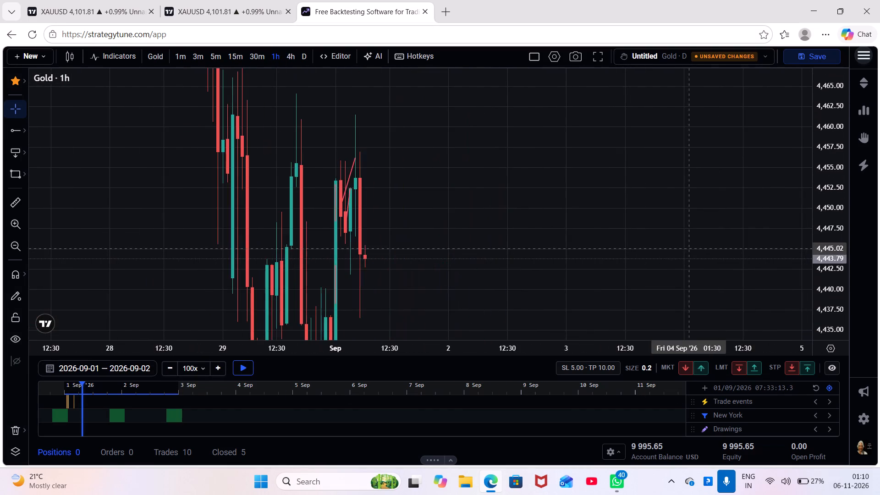
left_click_drag(530, 248, 636, 257)
scroll(638, 254, "up", 2)
left_click_drag(493, 254, 664, 253)
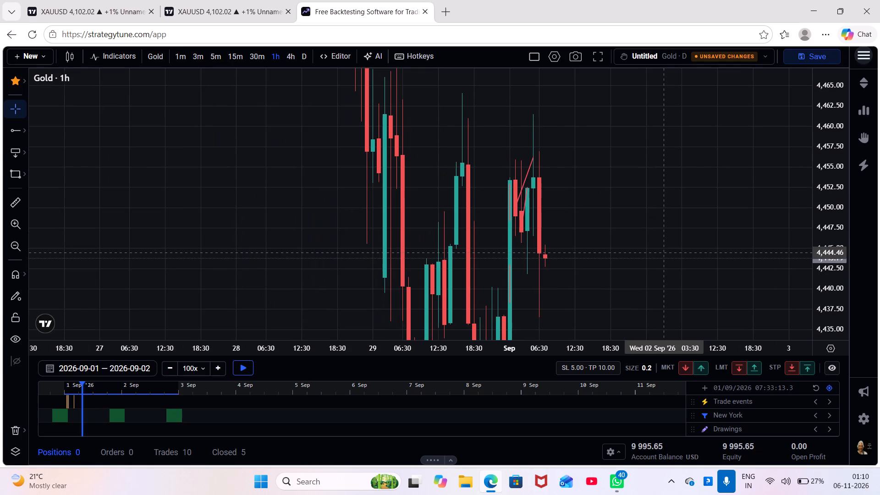
scroll(664, 253, "up", 1)
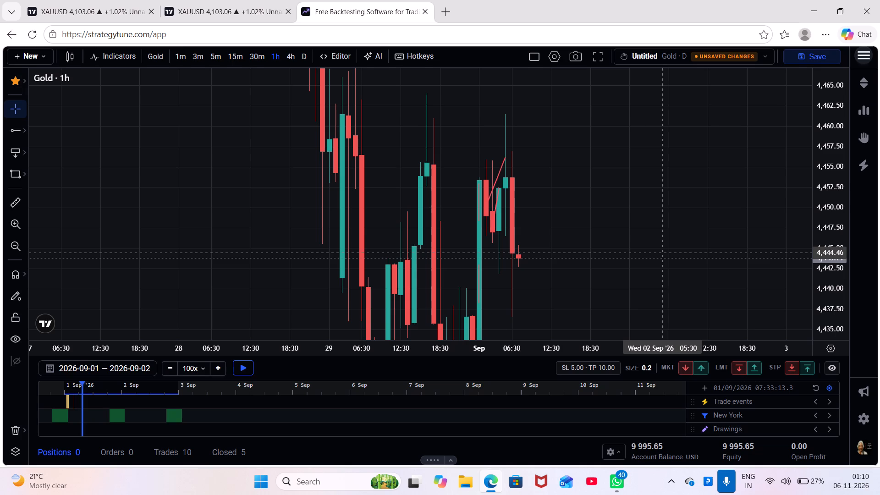
Minimise the browser window to show the Windows desktop.
left_click(803, 0)
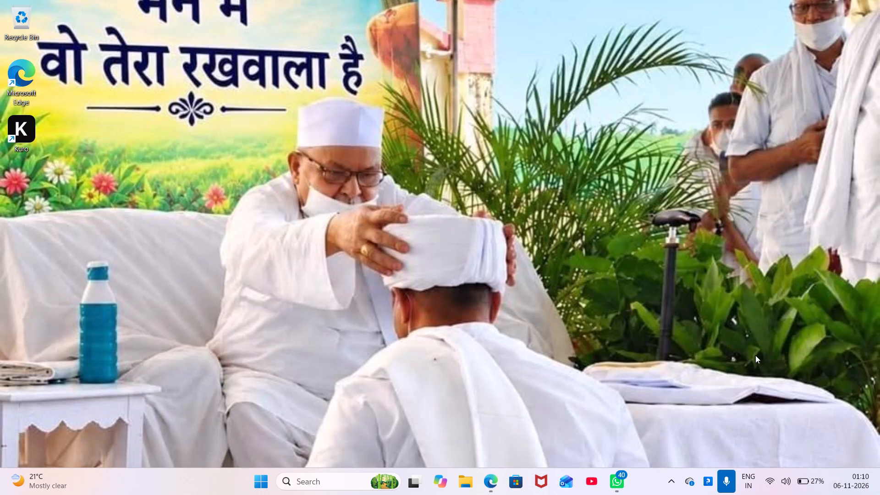
right_click(755, 355)
left_click(779, 227)
Turn off the computer's Wi-Fi in the system quick settings and return to the desktop.
left_click(777, 485)
left_click(770, 484)
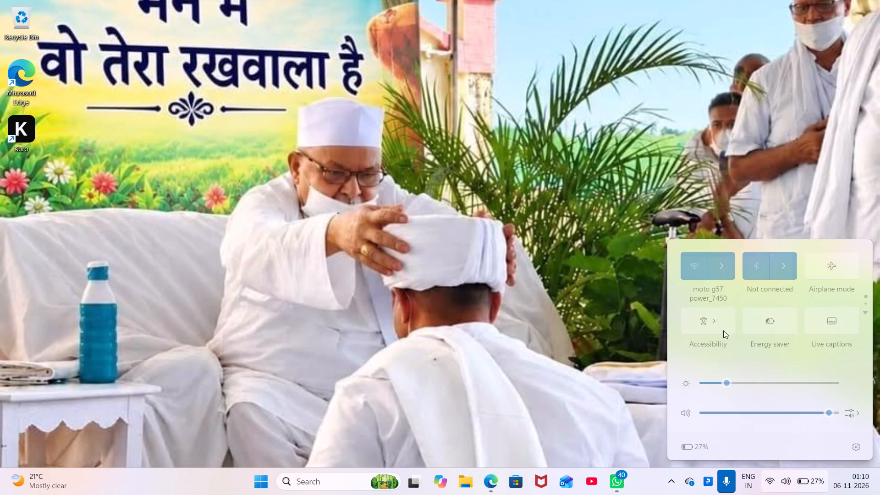
left_click(688, 268)
left_click(602, 408)
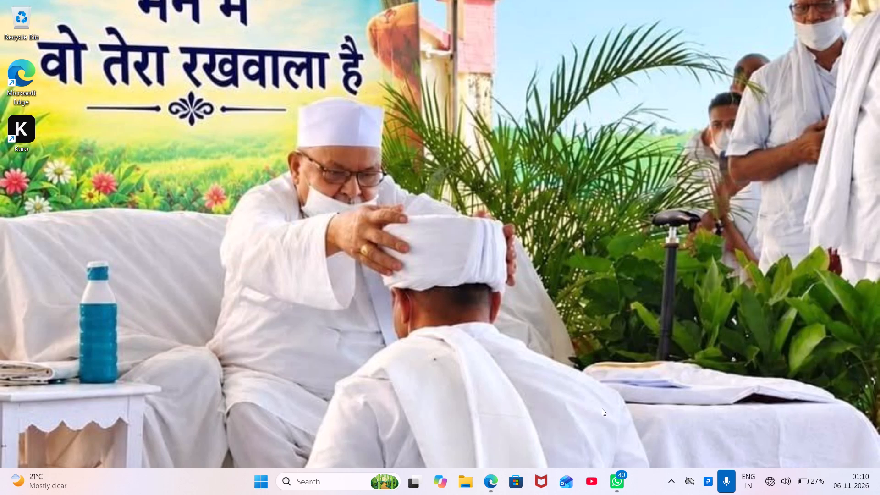
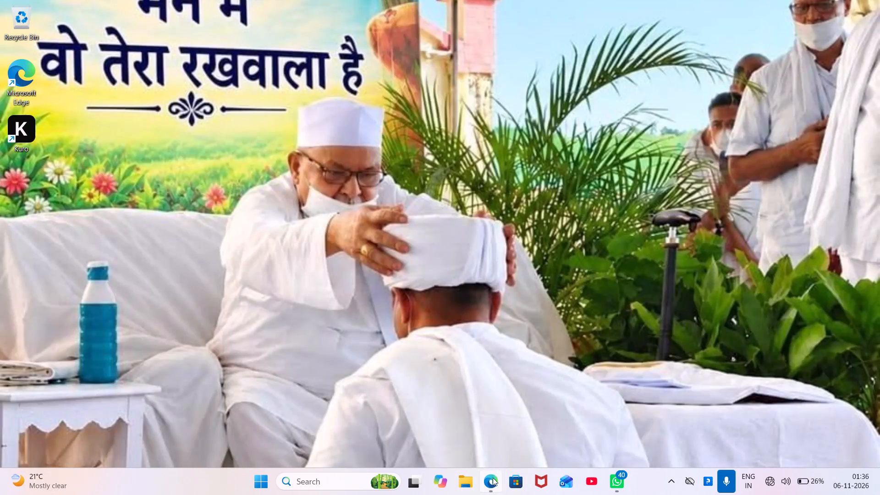
Return to the Edge window with the backtesting session and show the Gold 1-hour chart in full screen.
left_click(488, 482)
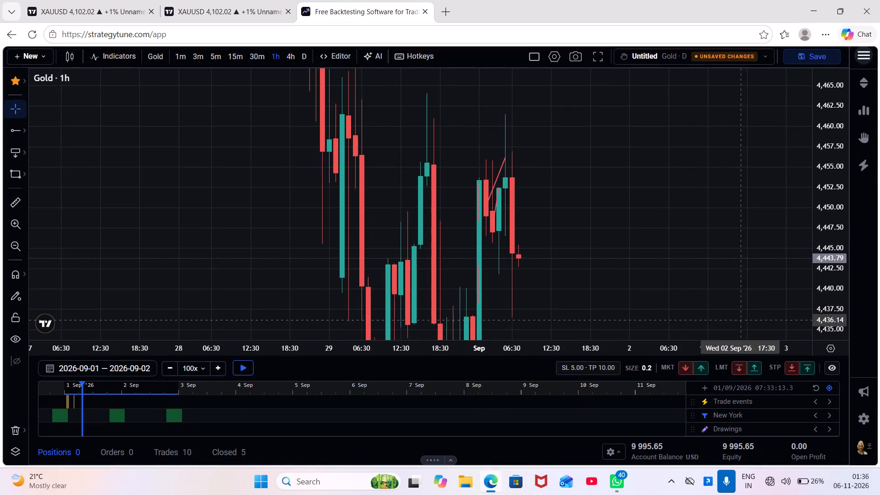
left_click(594, 50)
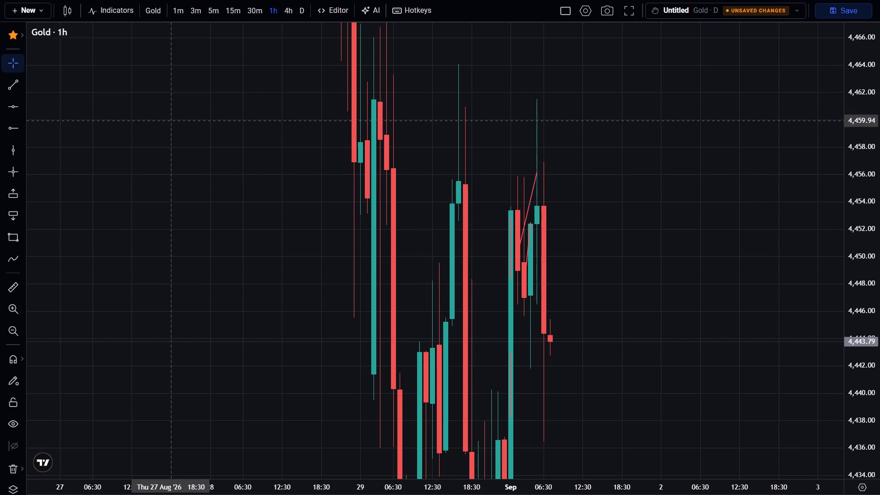
Run the 1-hour Gold replay forward to about 08:02 on 1 September and pause it.
key("space")
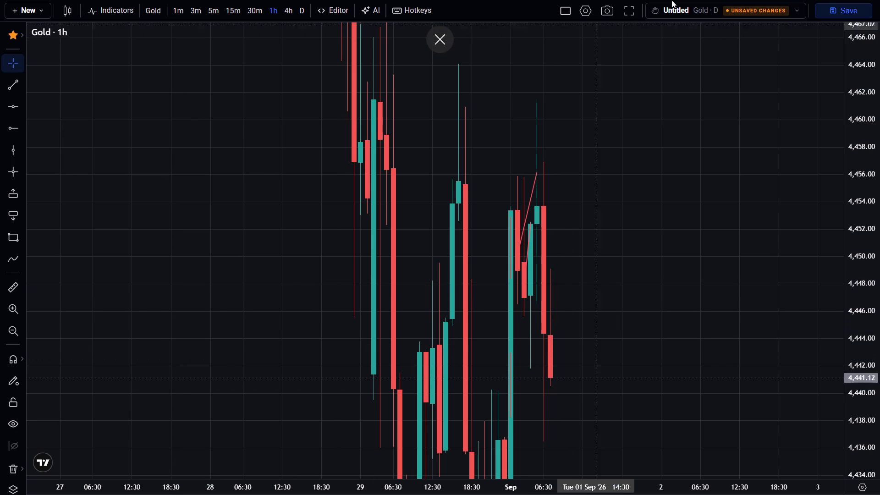
left_click(178, 1)
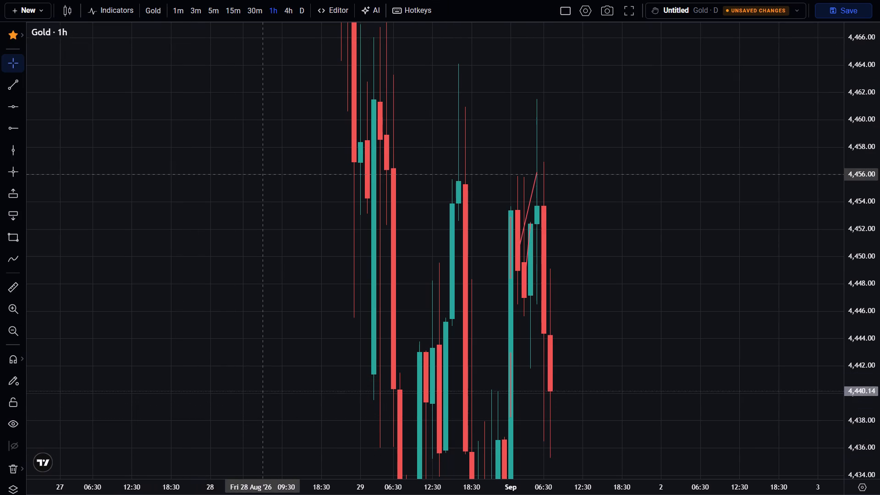
key("space")
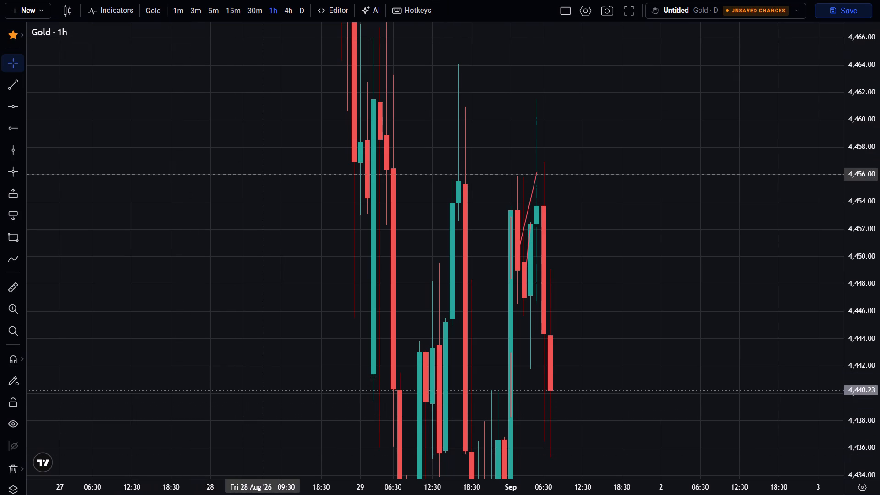
Switch Gold to the 1-minute timeframe, bring the latest candles around 08:00 into view, and leave full screen.
left_click(175, 12)
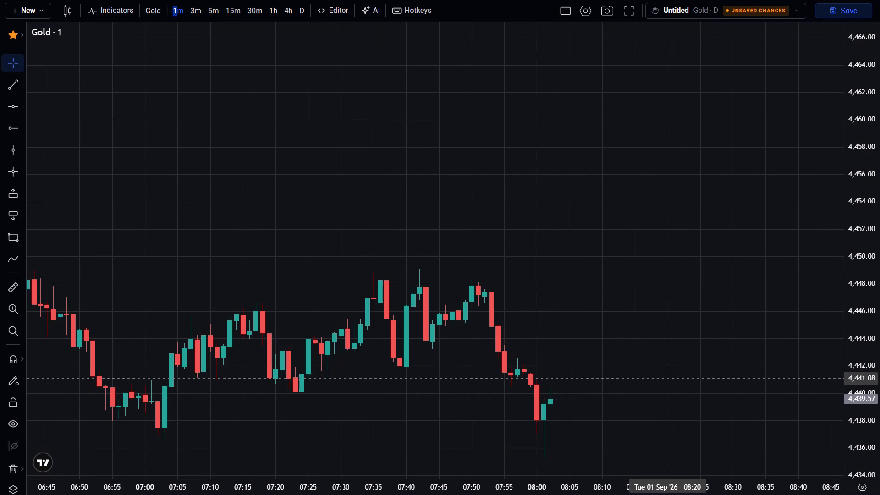
scroll(664, 379, "down", 2)
left_click_drag(672, 386, 671, 250)
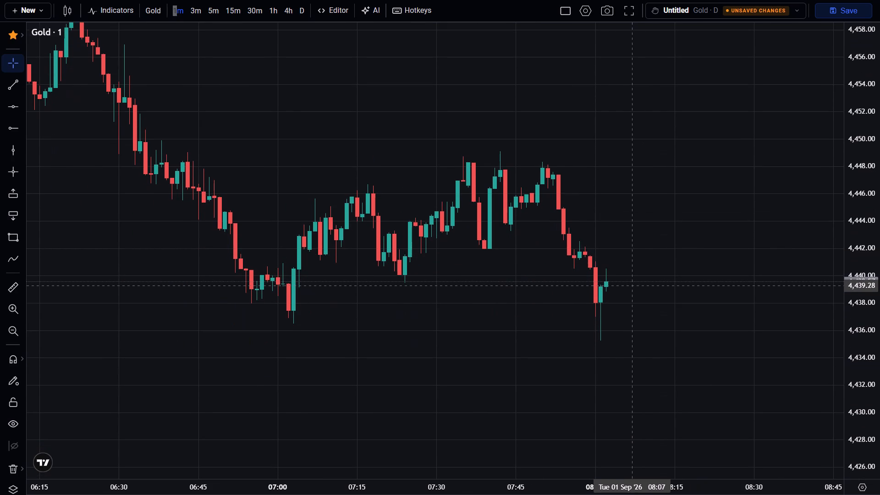
key("Escape")
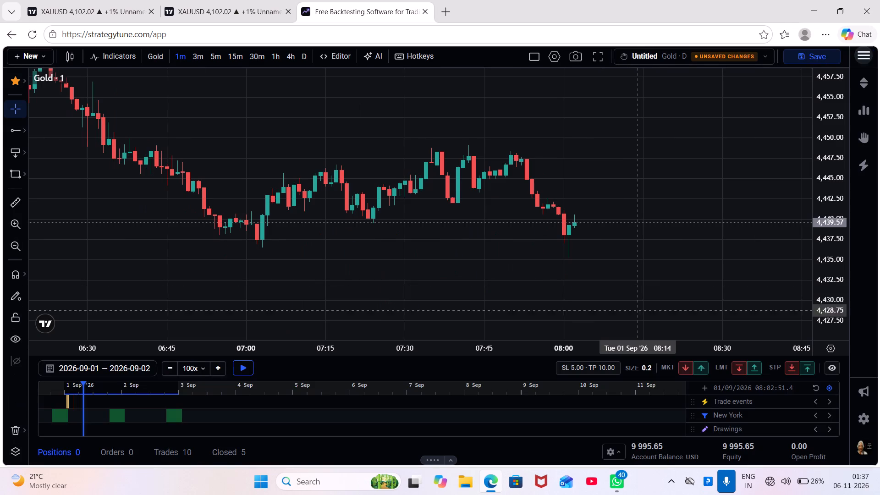
Buy 0.2 Gold at market with a 5.00 stop loss and 10.00 take profit, and resume the replay slowed to 50x.
left_click(701, 362)
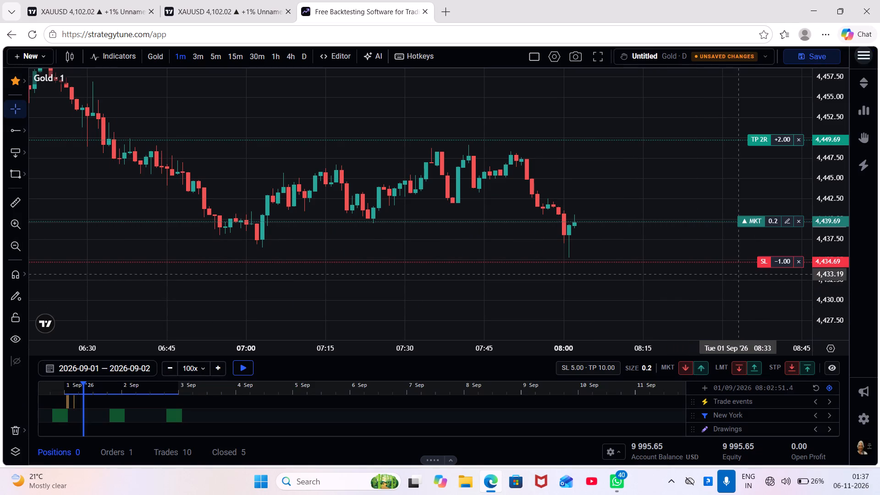
left_click(238, 368)
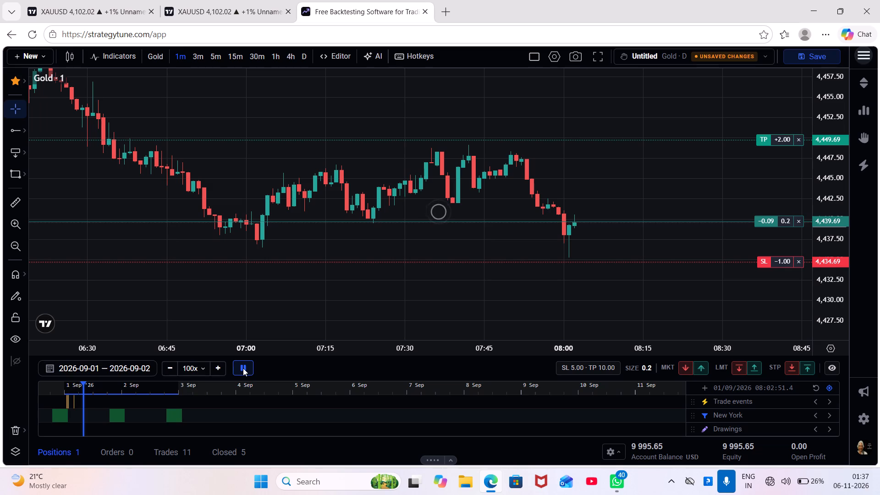
scroll(243, 368, "down", 5)
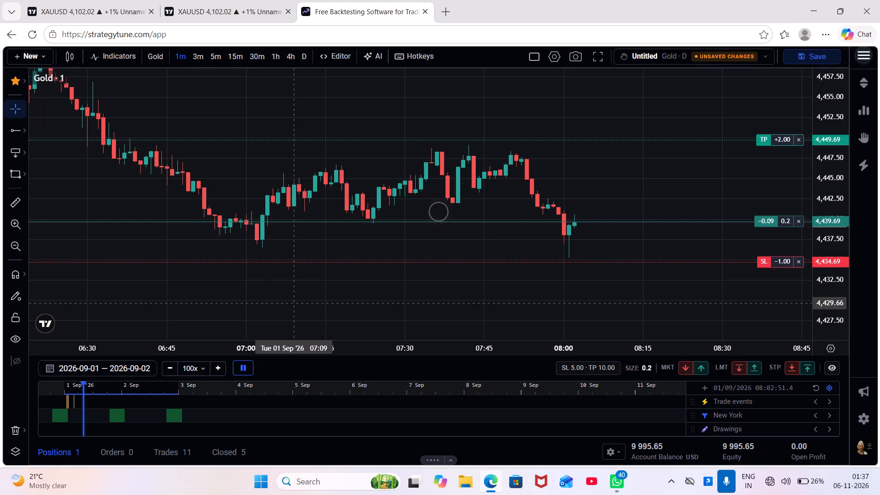
scroll(294, 302, "down", 4)
scroll(294, 302, "up", 3)
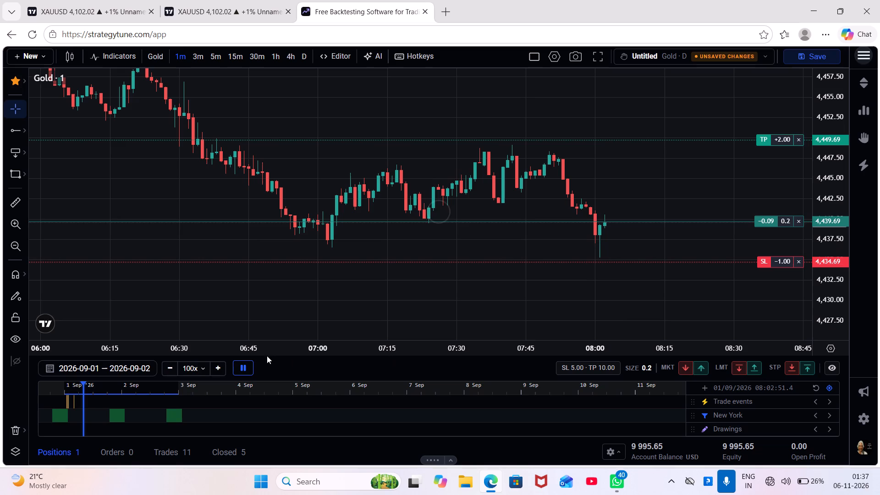
left_click(171, 367)
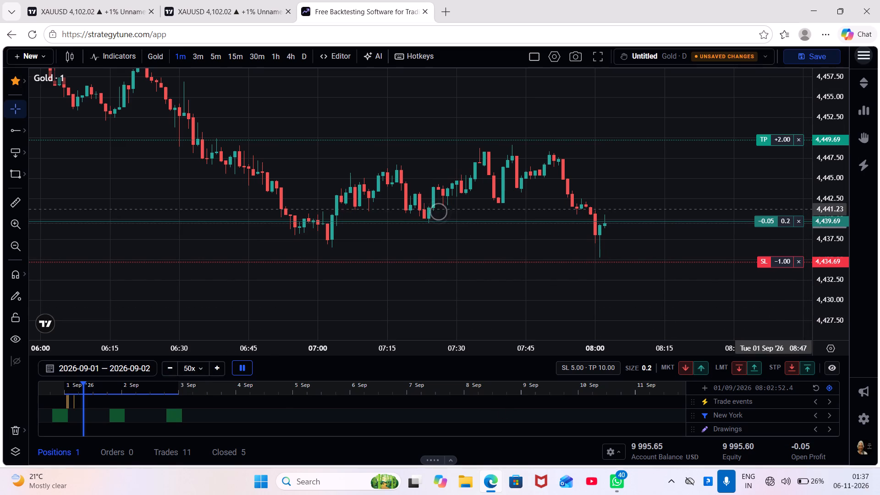
Add a second 0.2 market buy on Gold with SL 5.00 and TP 10.00, and check its stop below the 08:01 low.
scroll(833, 272, "up", 14)
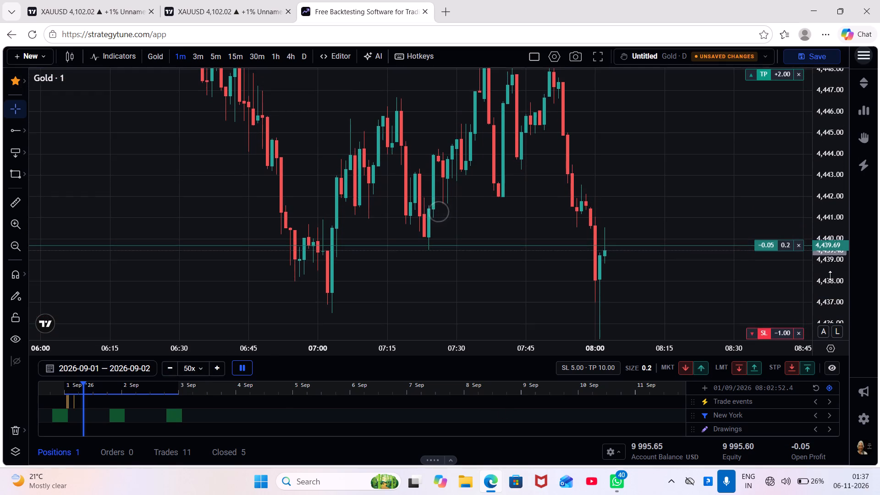
scroll(830, 276, "up", 4)
scroll(756, 316, "up", 3)
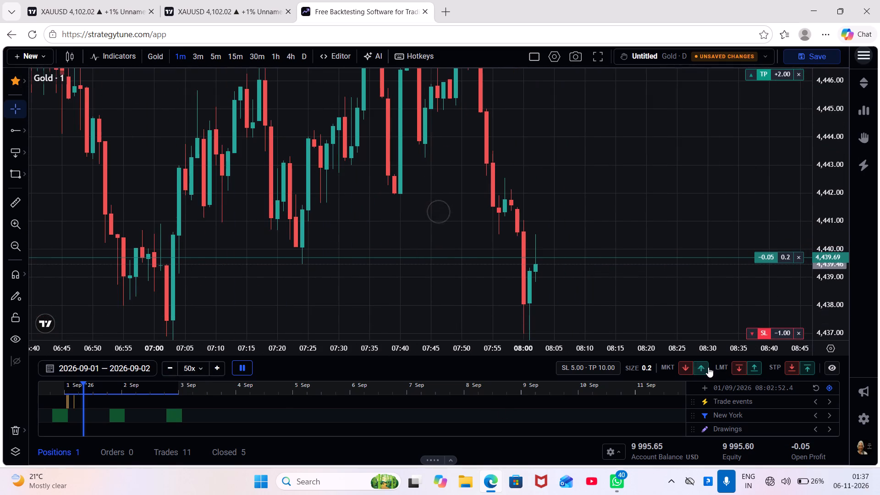
left_click(705, 368)
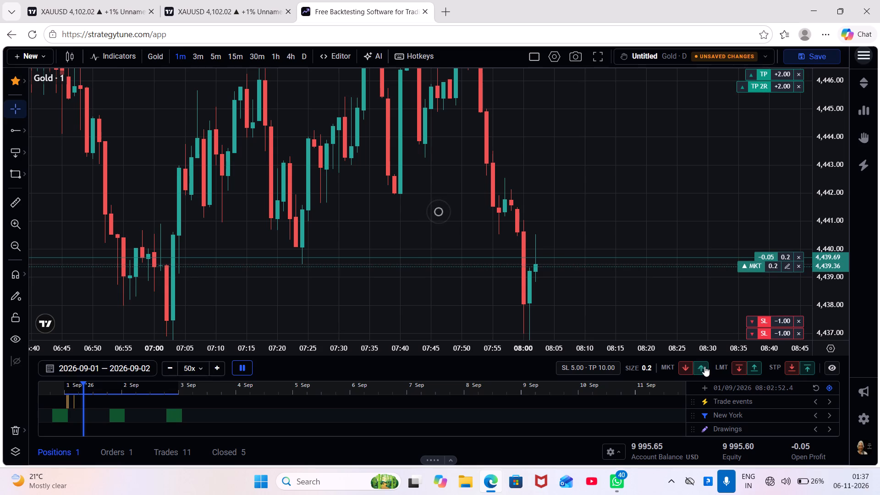
left_click_drag(768, 302, 731, 185)
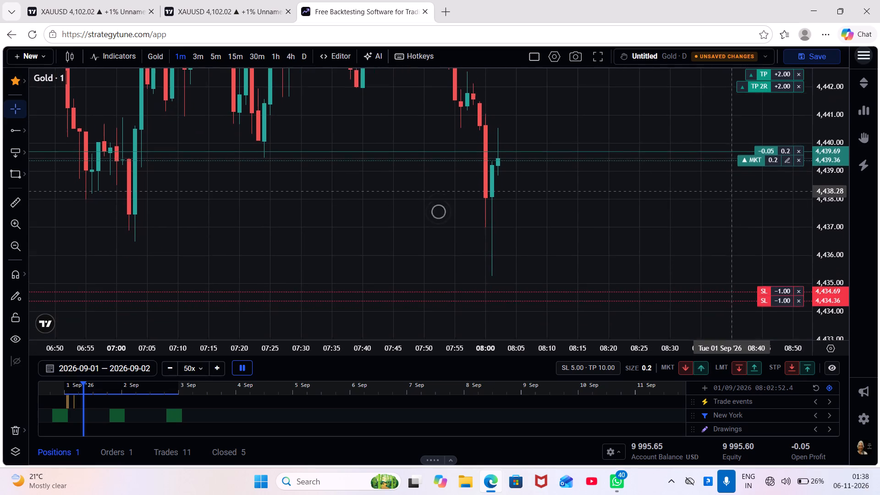
left_click_drag(731, 185, 731, 166)
left_click(766, 264)
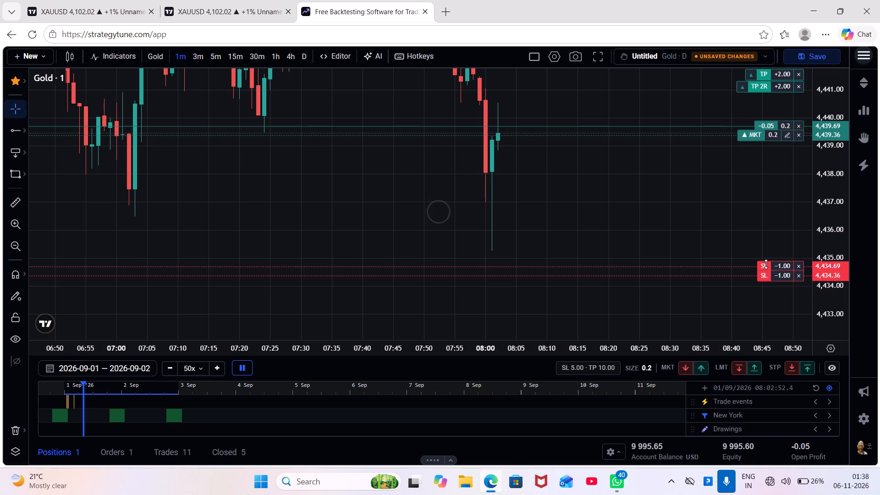
Reconnect the laptop to the moto g57 power Wi-Fi hotspot and return to the Gold chart.
left_click(776, 484)
left_click(701, 265)
left_click(720, 262)
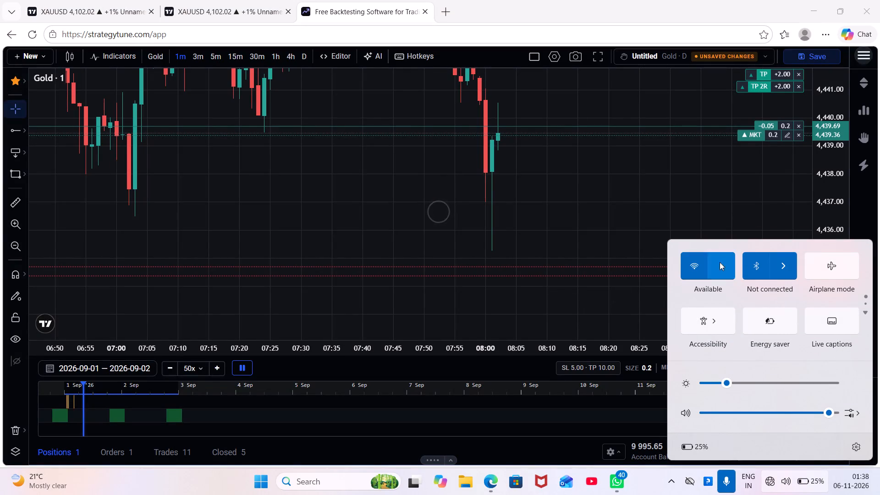
left_click(724, 275)
left_click(796, 344)
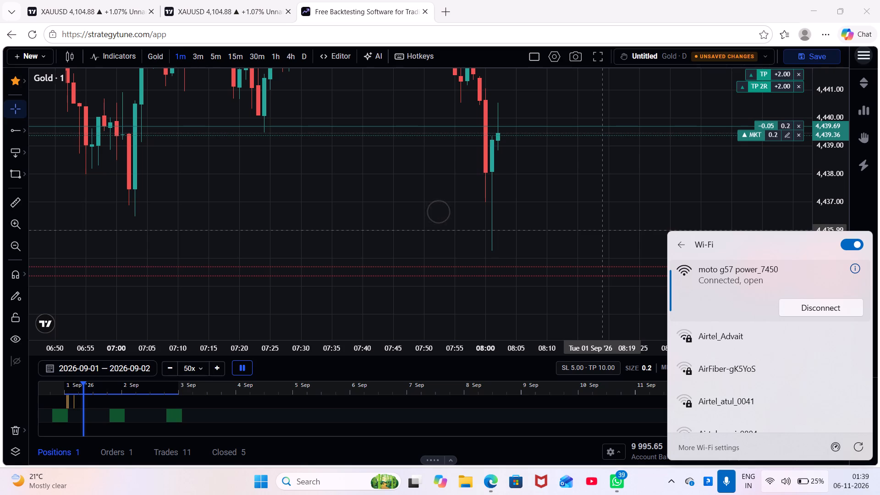
left_click(603, 230)
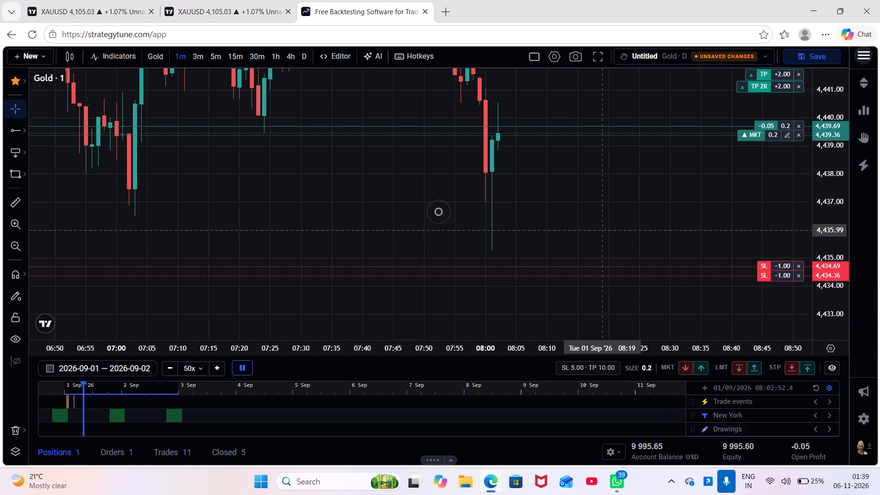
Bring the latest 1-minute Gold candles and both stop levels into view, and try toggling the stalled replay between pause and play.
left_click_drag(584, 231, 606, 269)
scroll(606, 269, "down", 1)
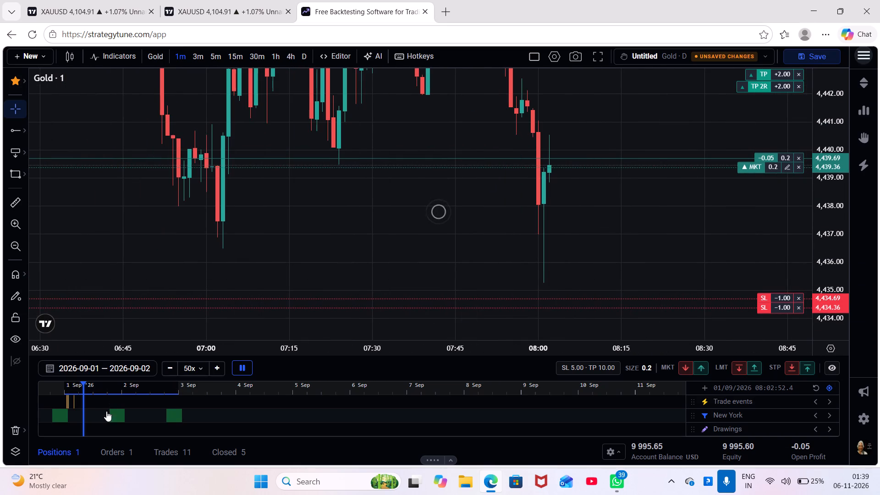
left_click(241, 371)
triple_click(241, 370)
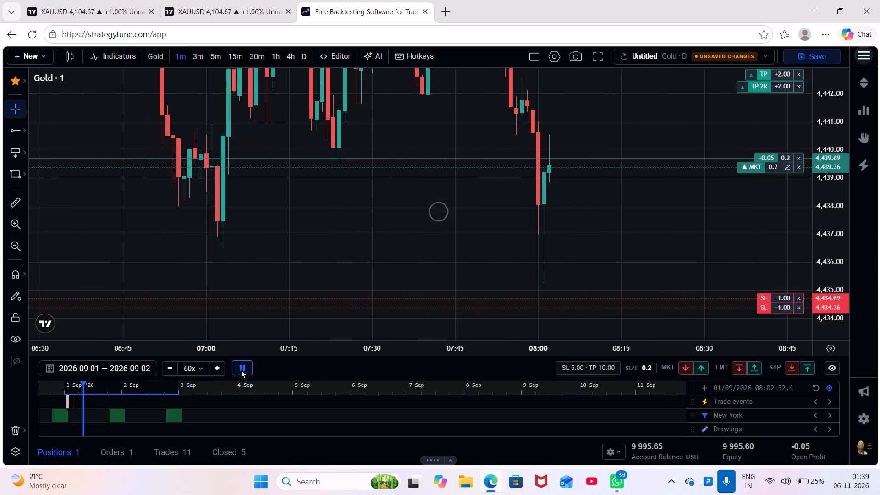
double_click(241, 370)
Reload the backtesting page in the browser.
left_click(38, 33)
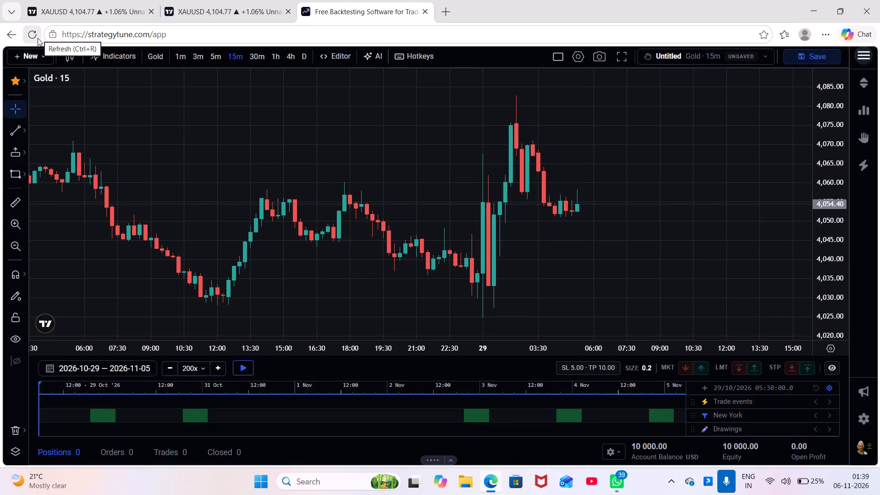
triple_click(37, 37)
left_click(37, 37)
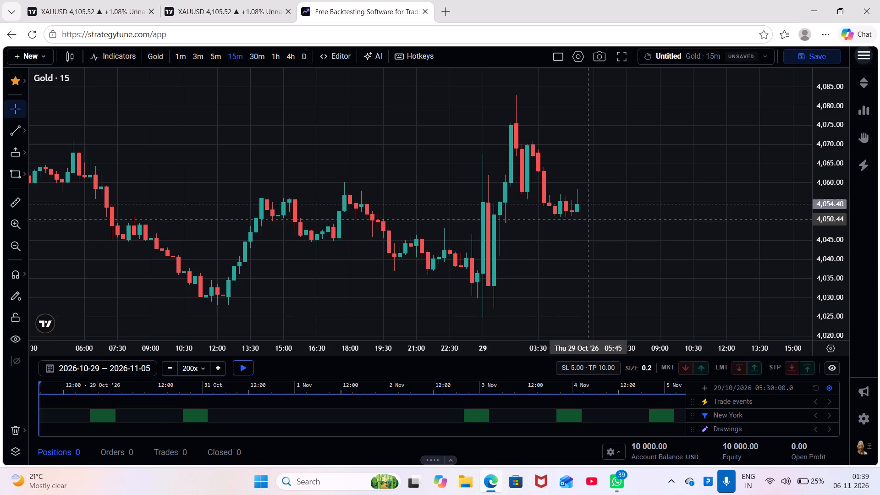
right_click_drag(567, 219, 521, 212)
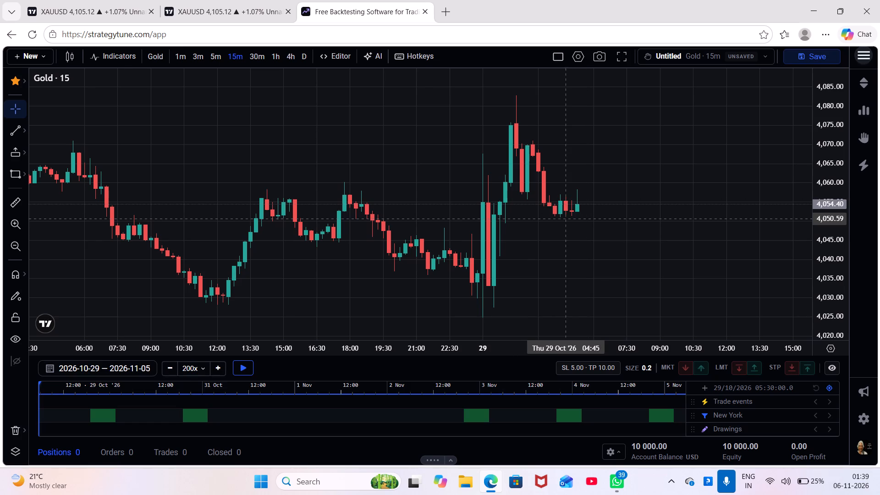
Examine the 15-minute Gold price history from 23 to 29 October before starting the 29 October replay.
scroll(517, 217, "down", 5)
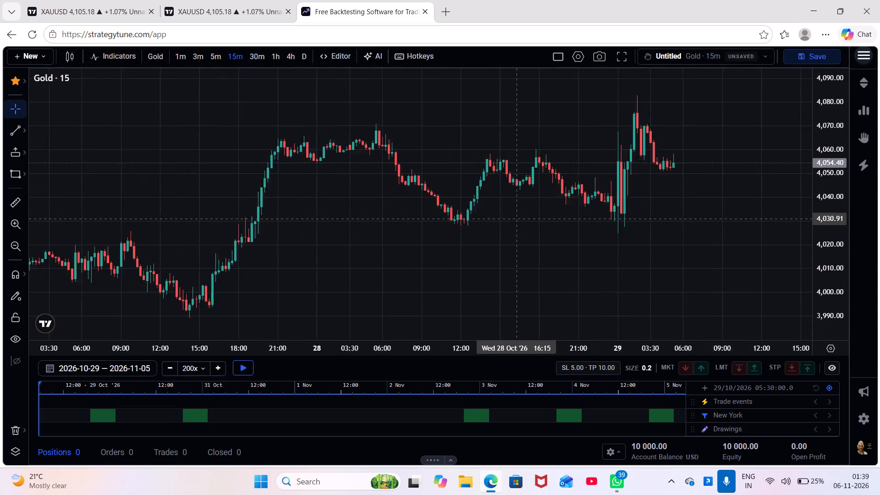
scroll(517, 219, "down", 6)
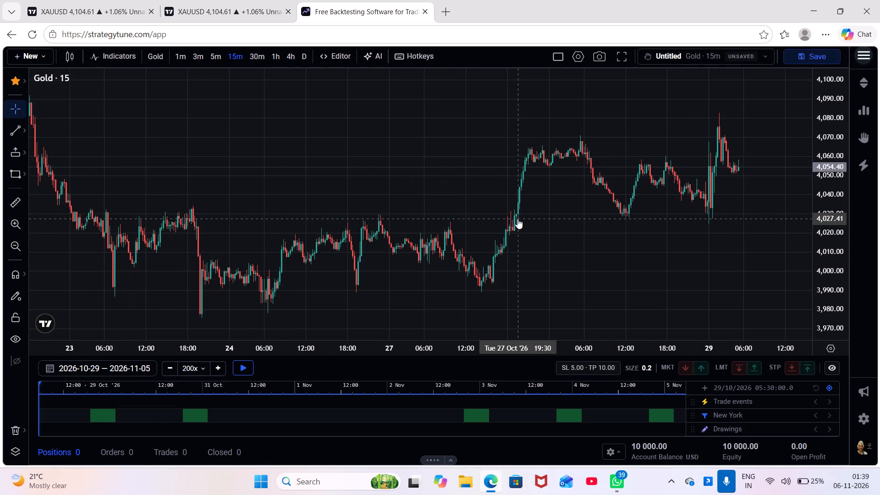
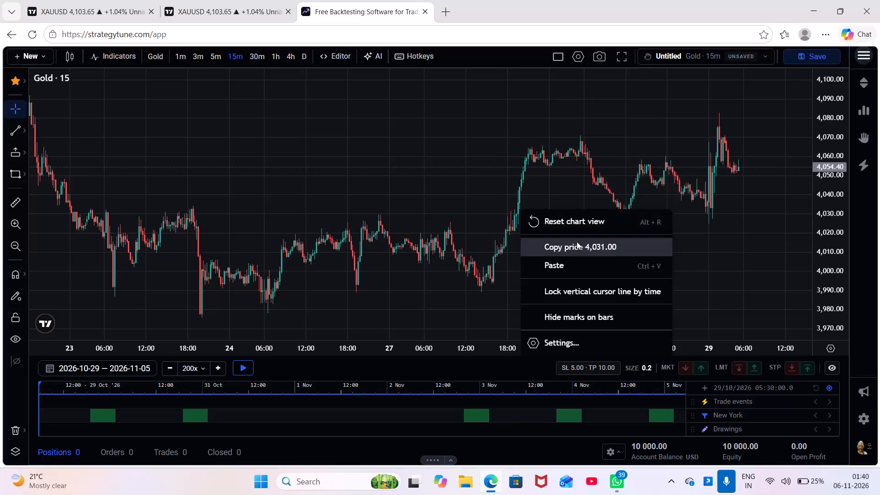
Switch Gold from the 15-minute to the daily timeframe and bring the latest October 2026 candles into view.
left_click(463, 269)
left_click_drag(681, 227, 522, 289)
left_click(521, 285)
left_click_drag(731, 203, 735, 215)
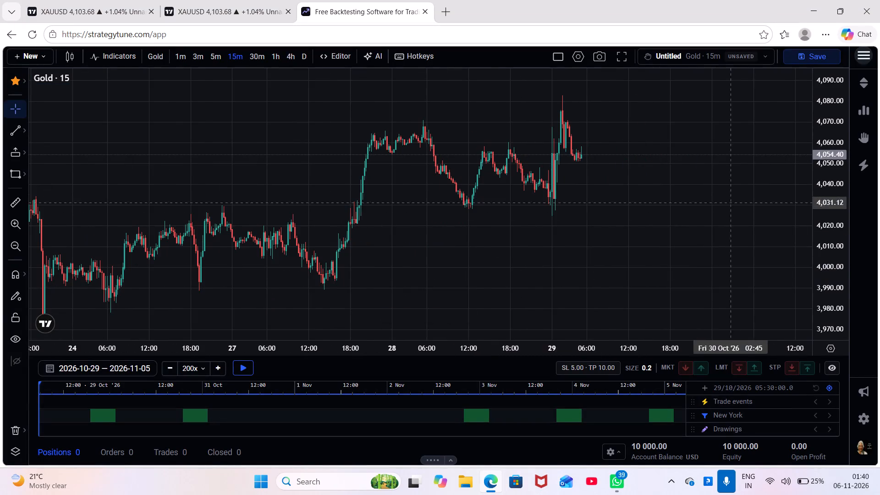
left_click_drag(735, 215, 748, 266)
left_click(298, 59)
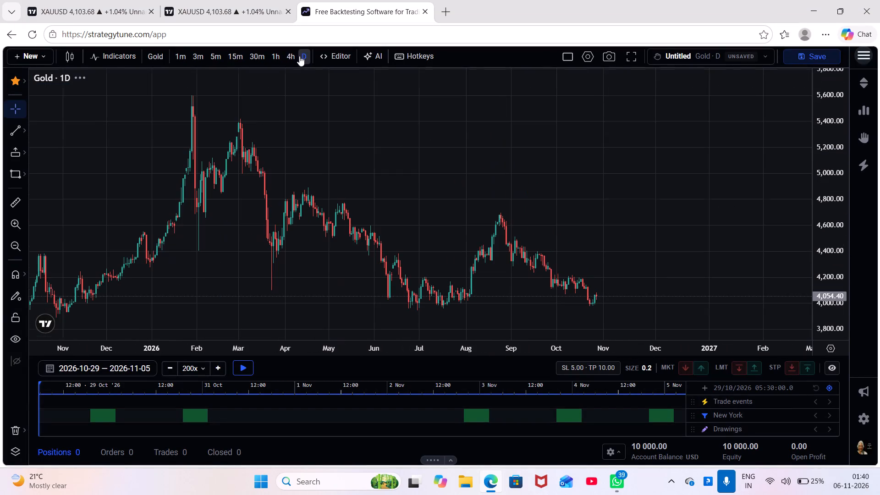
left_click(300, 55)
left_click_drag(622, 267, 642, 172)
left_click_drag(695, 307, 697, 228)
scroll(827, 285, "up", 7)
left_click_drag(742, 286, 744, 181)
scroll(746, 192, "up", 1)
left_click_drag(719, 249, 816, 225)
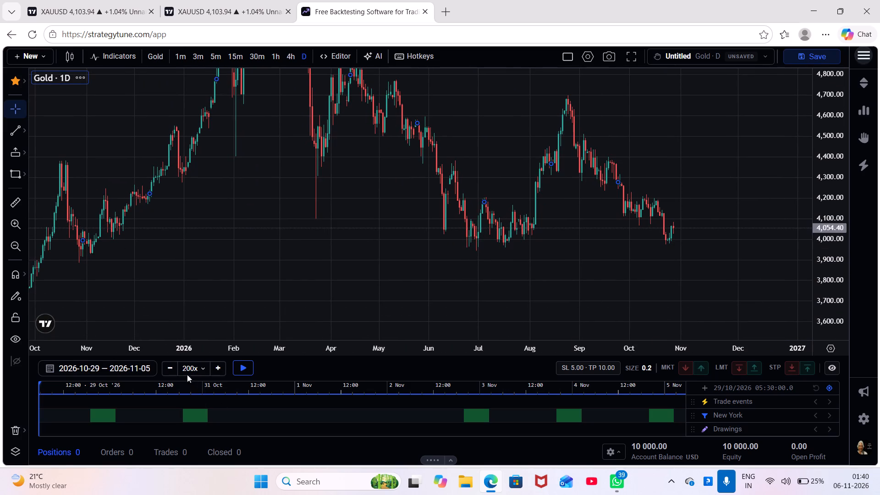
Set the replay speed to 1x.
left_click(185, 364)
left_click(196, 127)
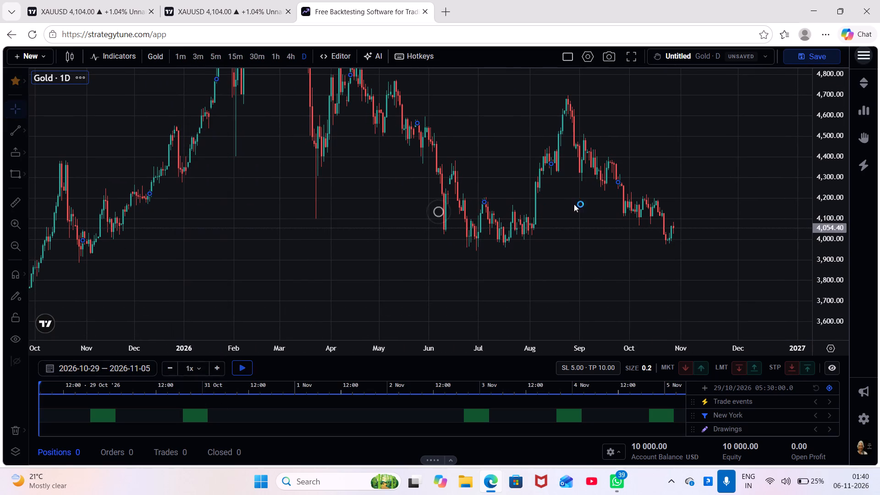
left_click_drag(586, 204, 582, 232)
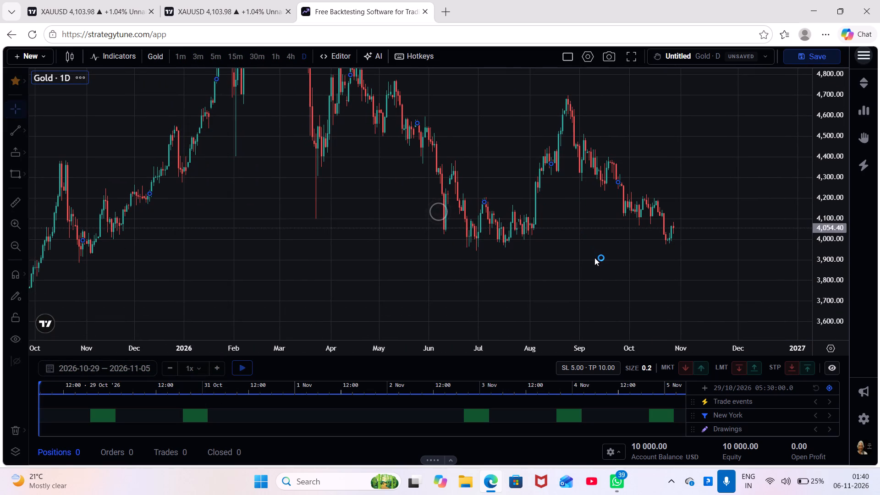
scroll(594, 258, "down", 3)
Check the computer's Wi-Fi connection status and return to the chart.
left_click(770, 480)
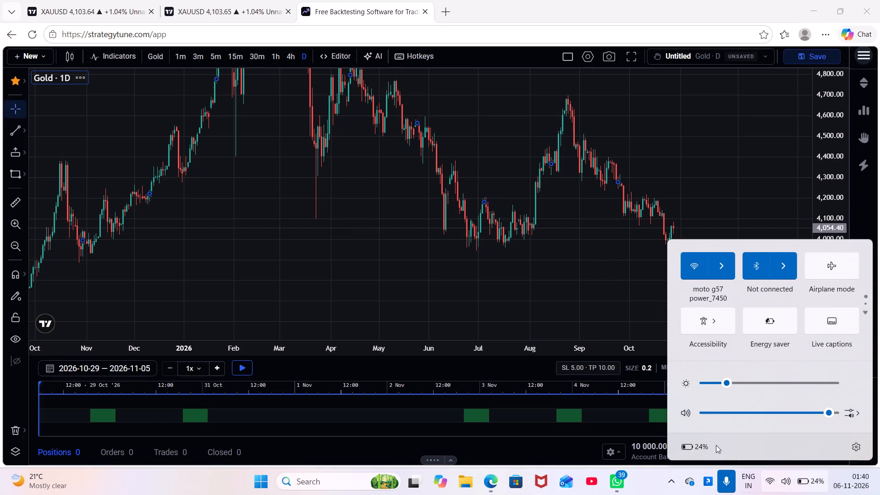
left_click(557, 298)
Show the daily Gold chart in full screen with the latest candles enlarged, and dismiss the WhatsApp notification.
left_click_drag(634, 276, 560, 314)
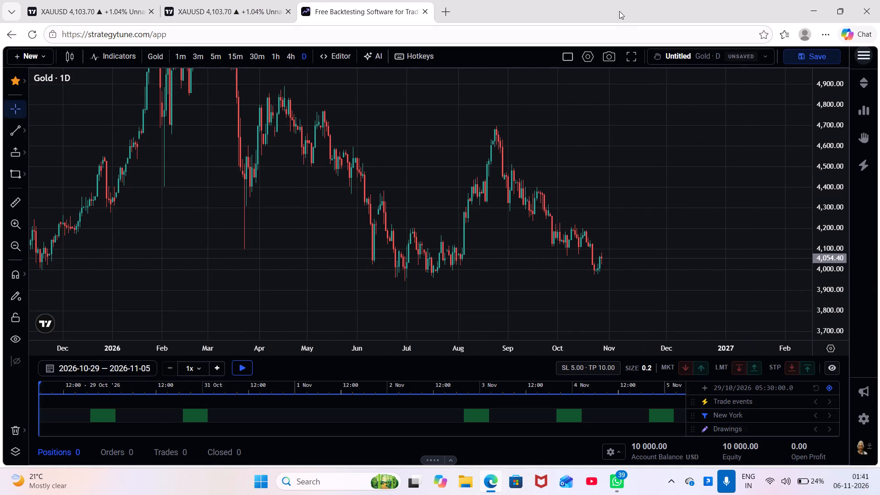
left_click(625, 54)
scroll(857, 264, "up", 5)
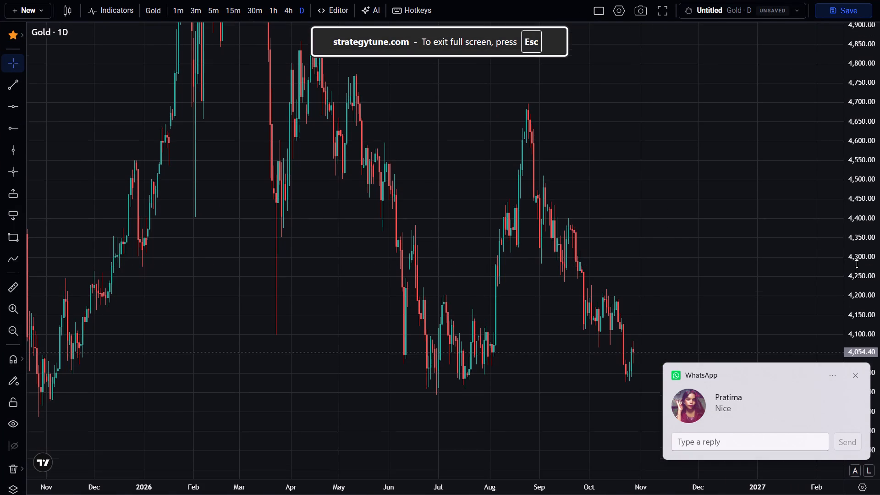
left_click_drag(733, 276, 623, 265)
scroll(619, 262, "up", 4)
left_click_drag(446, 290, 643, 247)
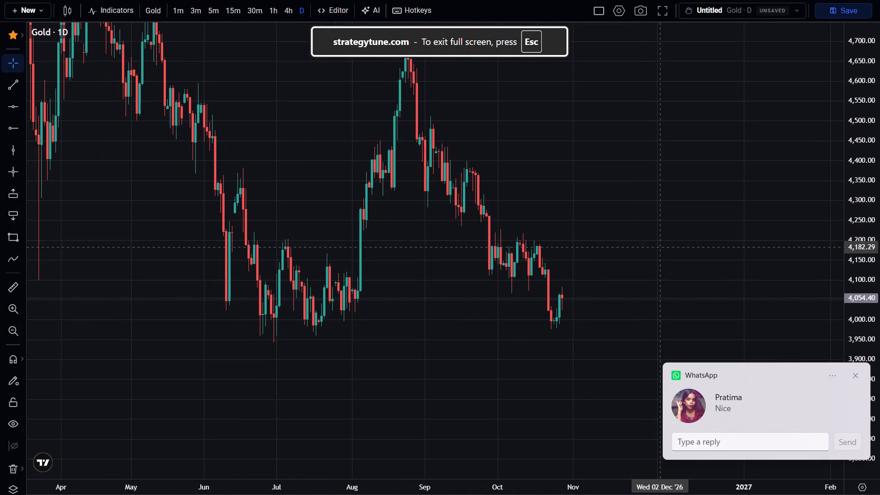
left_click(855, 371)
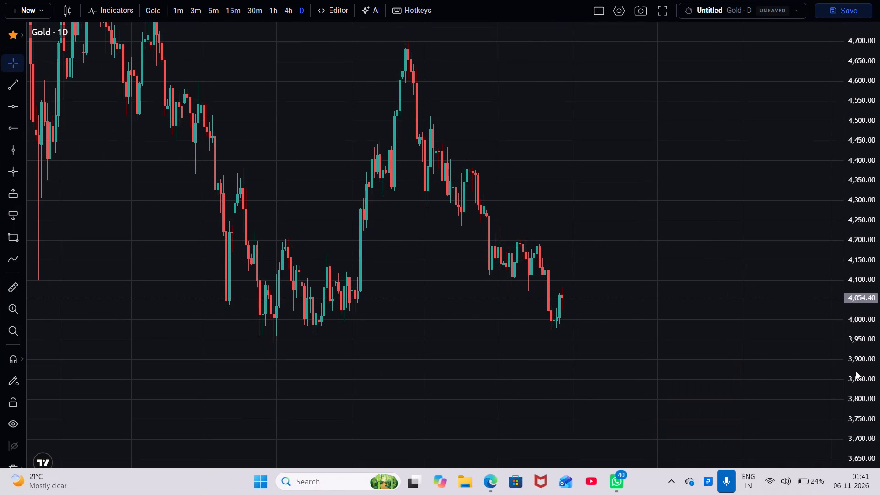
Examine the daily Gold price history up to 29 October, comparing the latest candles with the June to August lows.
left_click_drag(583, 359, 647, 330)
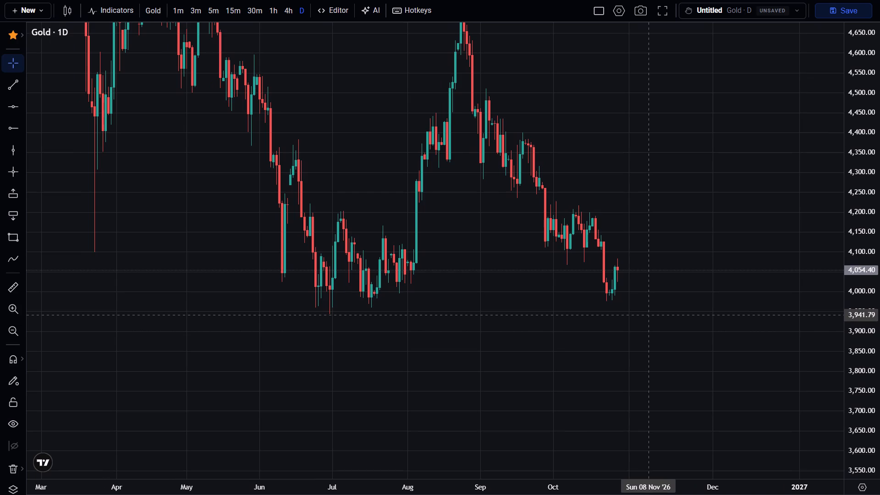
scroll(649, 313, "down", 7)
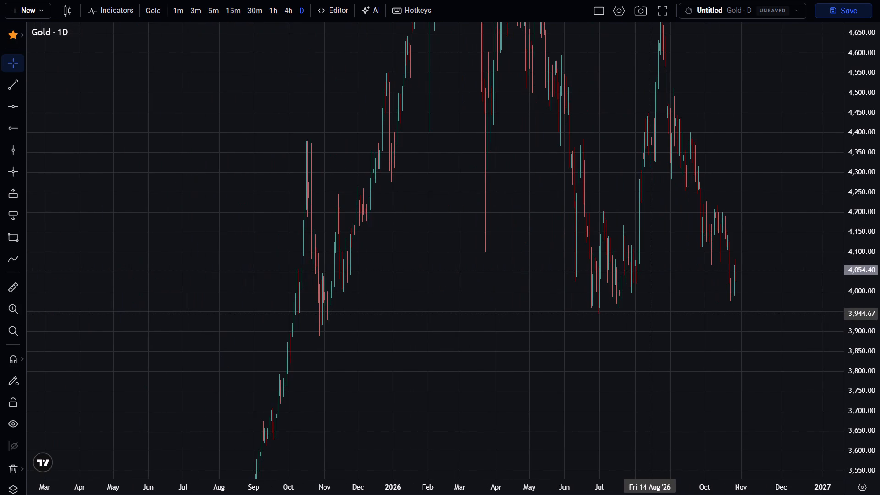
scroll(649, 313, "up", 9)
scroll(750, 379, "up", 2)
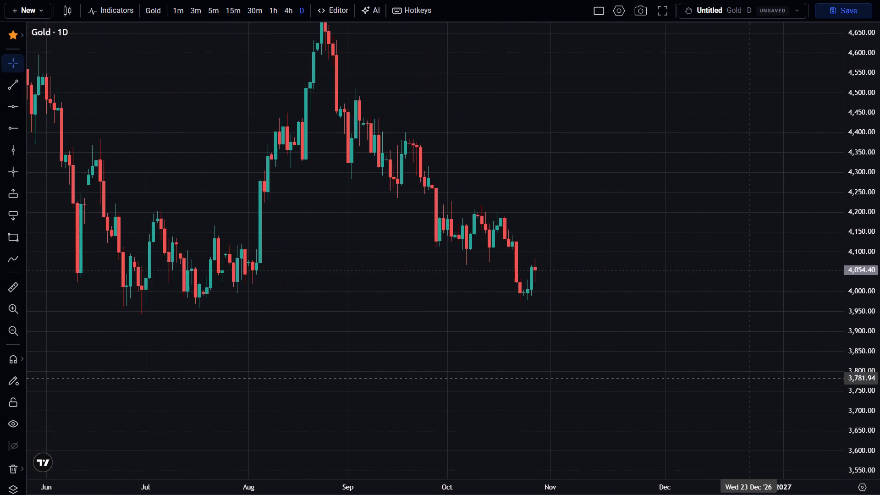
scroll(750, 379, "down", 2)
scroll(865, 383, "up", 12)
scroll(678, 372, "up", 4)
left_click_drag(507, 373, 518, 380)
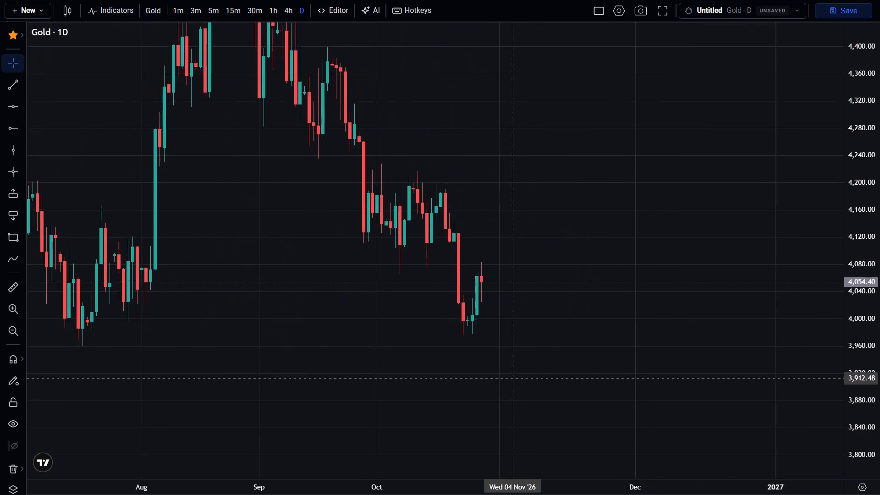
left_click_drag(518, 380, 661, 374)
scroll(661, 374, "up", 3)
left_click_drag(587, 386, 760, 319)
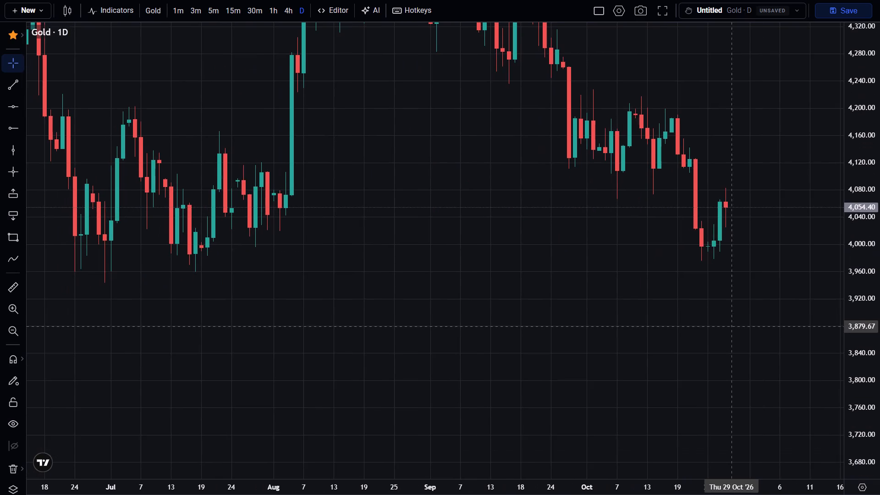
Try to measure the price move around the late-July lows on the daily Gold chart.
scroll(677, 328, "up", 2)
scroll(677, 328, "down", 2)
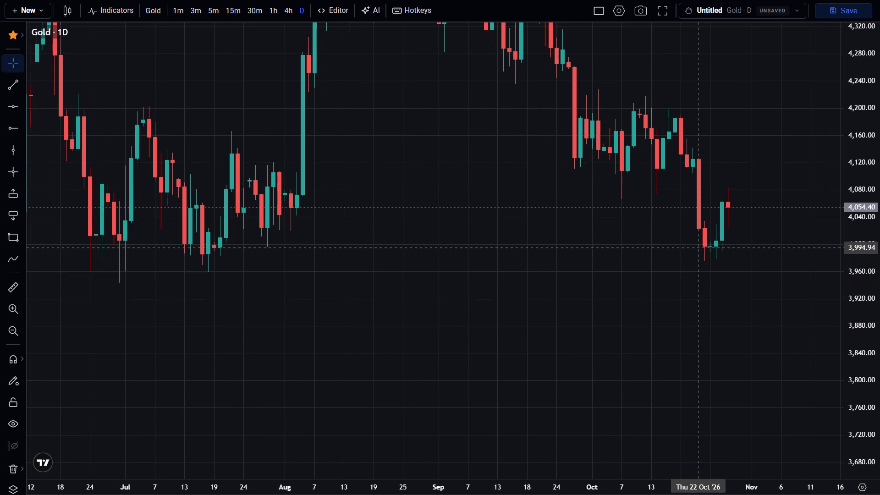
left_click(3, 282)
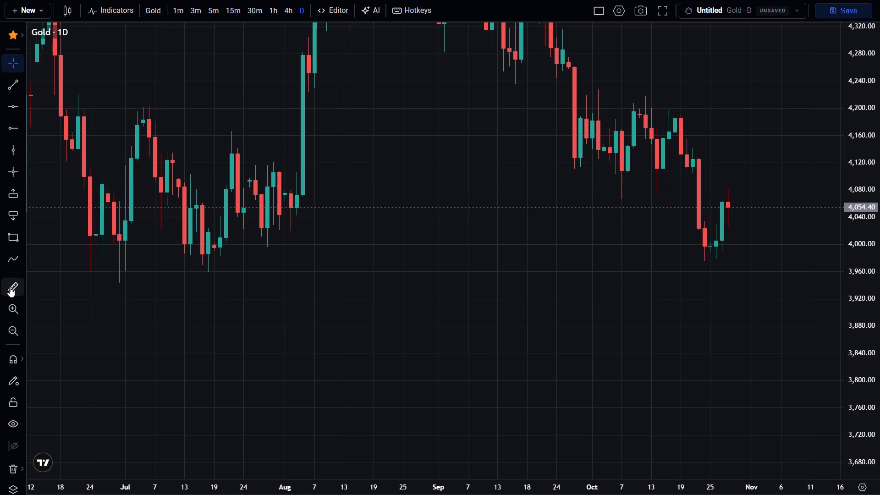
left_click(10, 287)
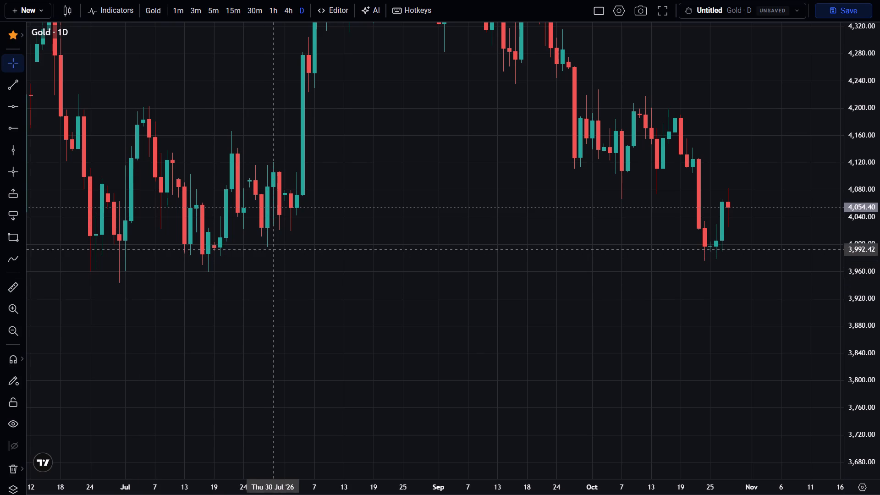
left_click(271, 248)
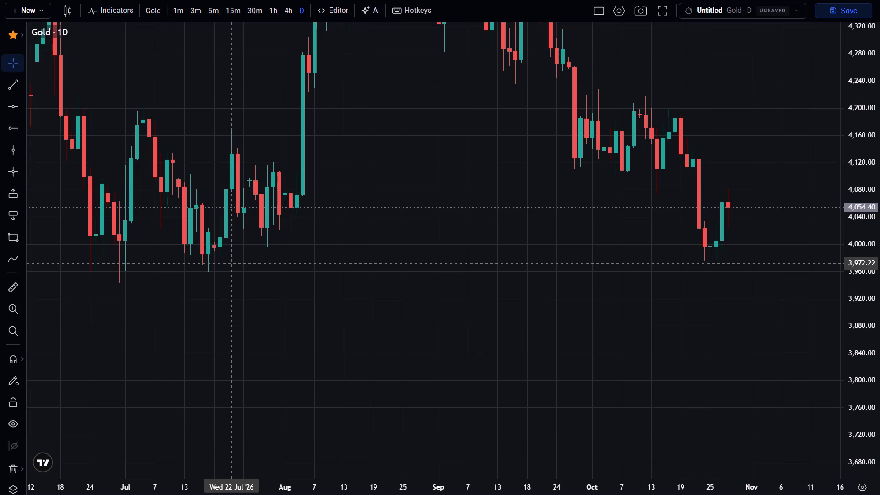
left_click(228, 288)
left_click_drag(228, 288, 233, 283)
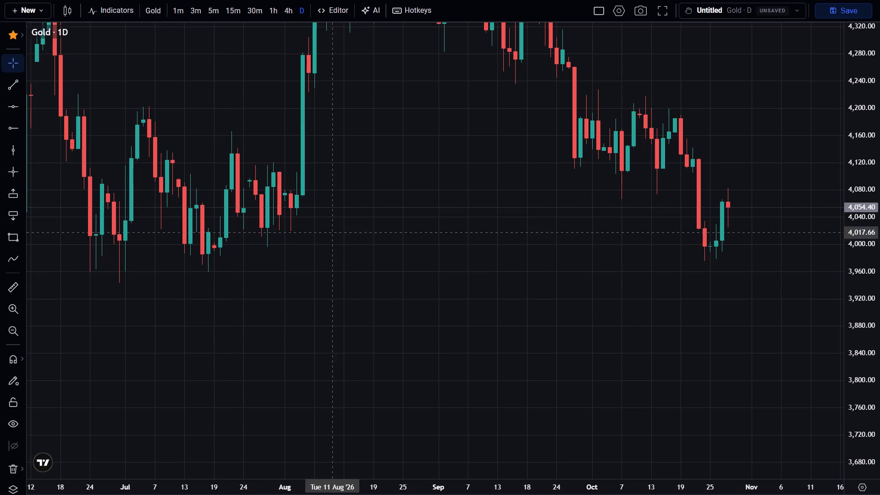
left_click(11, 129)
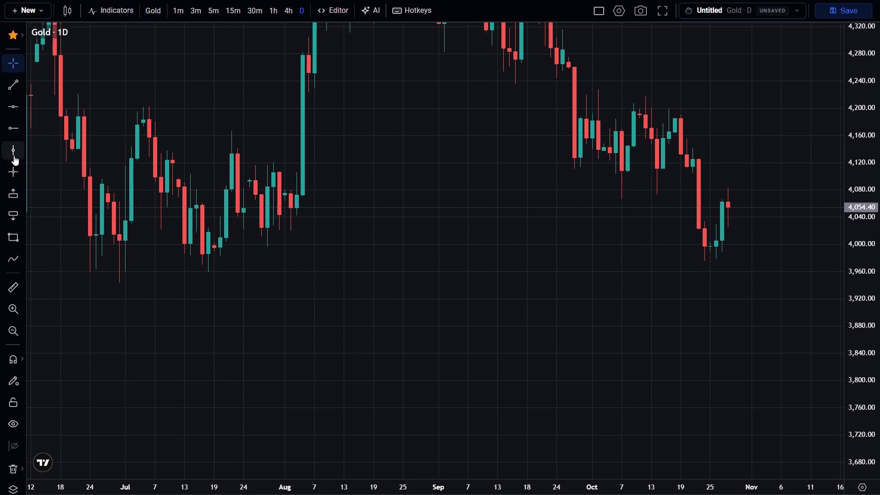
Leave full screen, start the 29 October Gold replay at 1x speed, and return to full screen.
left_click(665, 20)
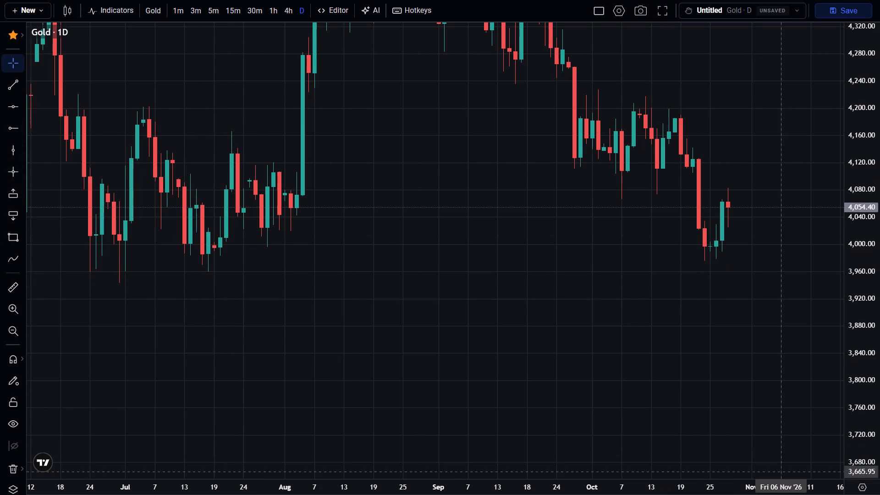
left_click(666, 1)
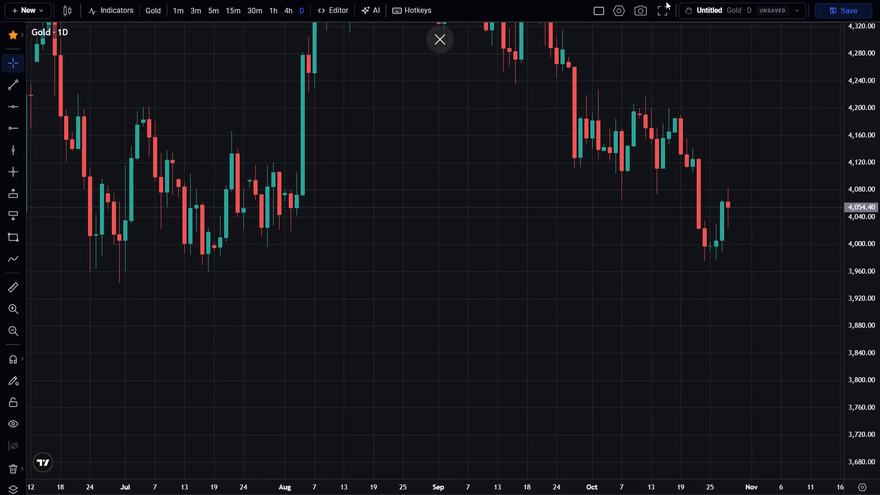
left_click(661, 11)
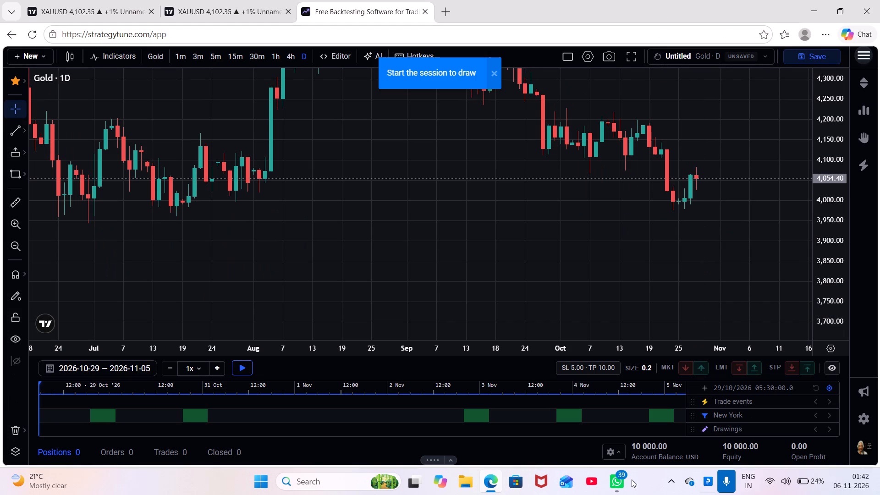
left_click(237, 368)
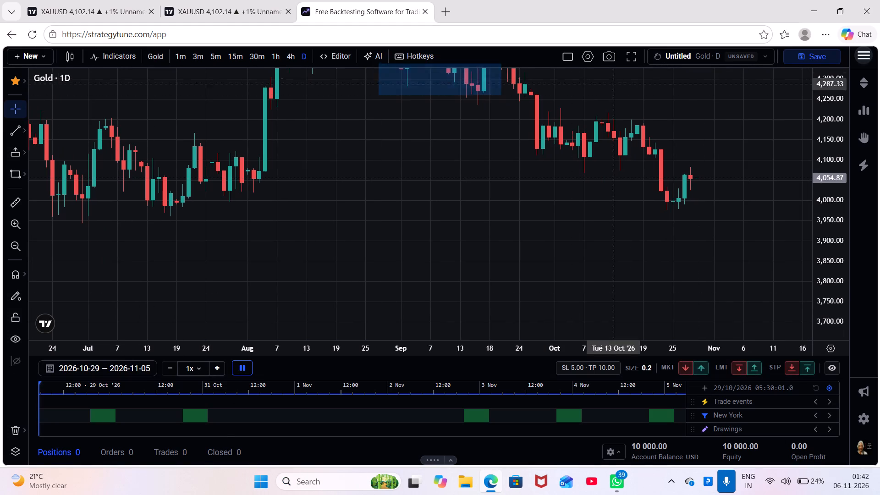
left_click(632, 57)
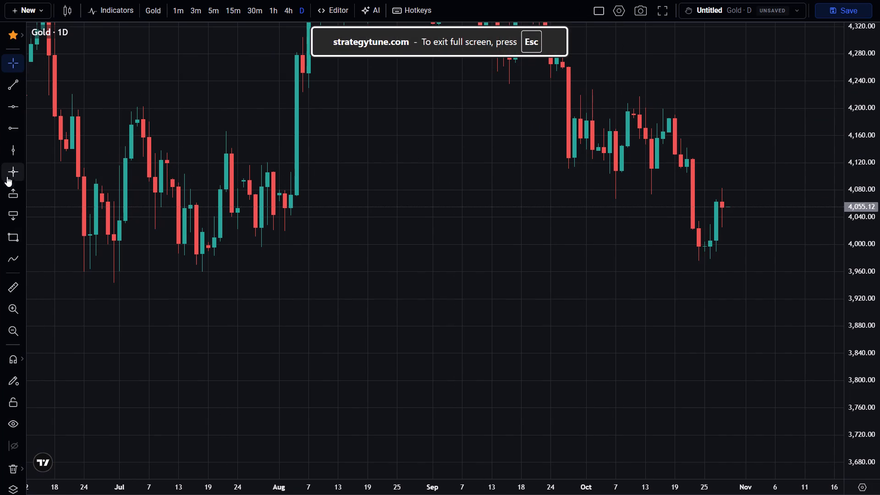
Measure the daily price move from about 3,995 on 28 July back to about 3,961 on 16 July, and clear the measurement.
left_click(10, 284)
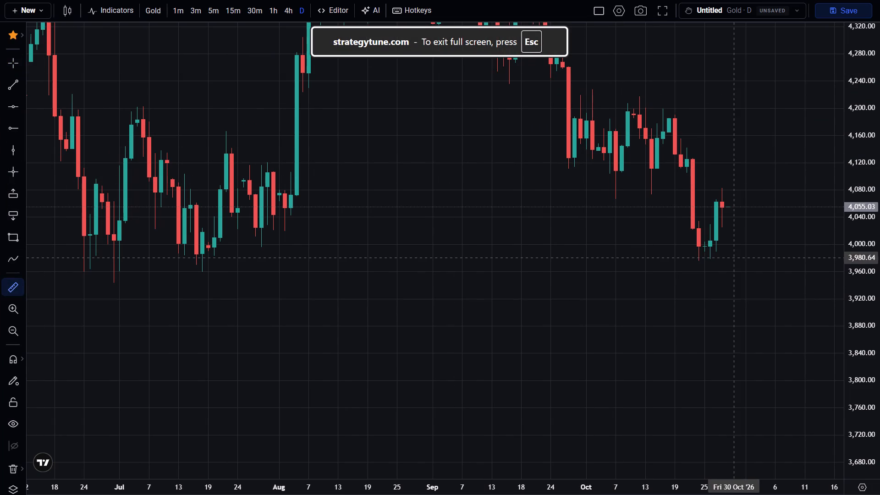
left_click(255, 247)
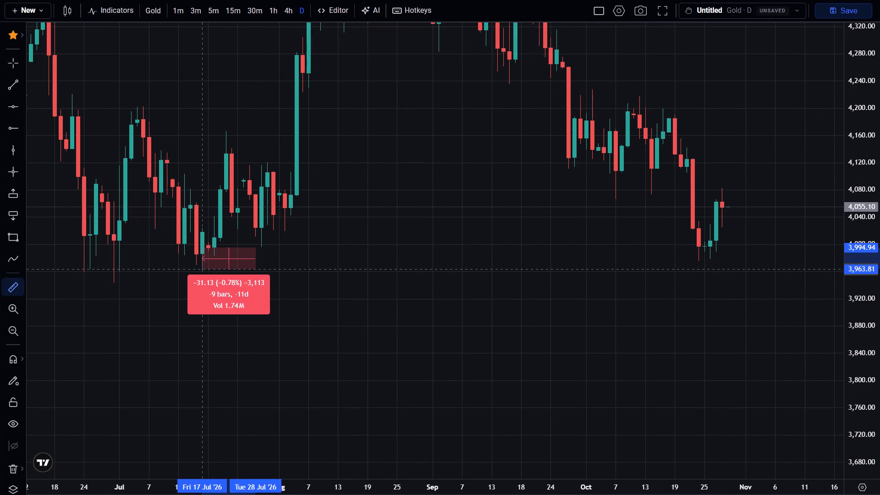
left_click(194, 270)
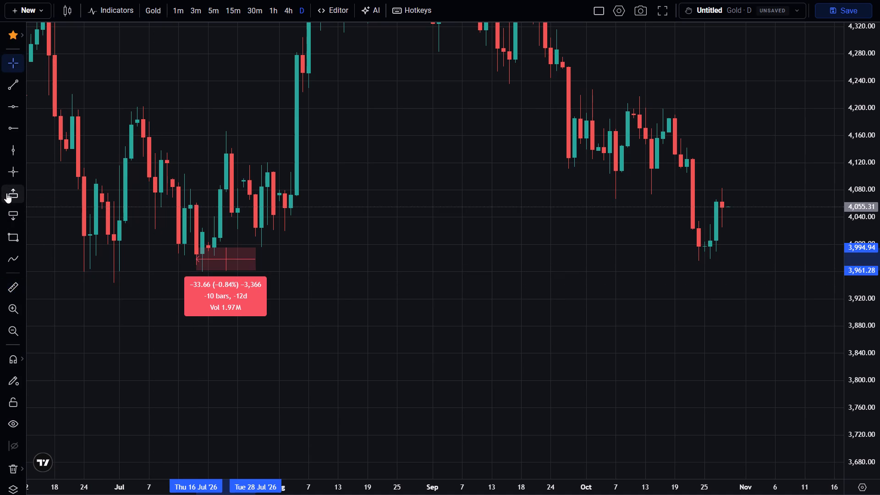
left_click(550, 314)
Draw a horizontal ray from 26 October along the 28 October daily candle's high, at about 4,083.
scroll(828, 320, "up", 1)
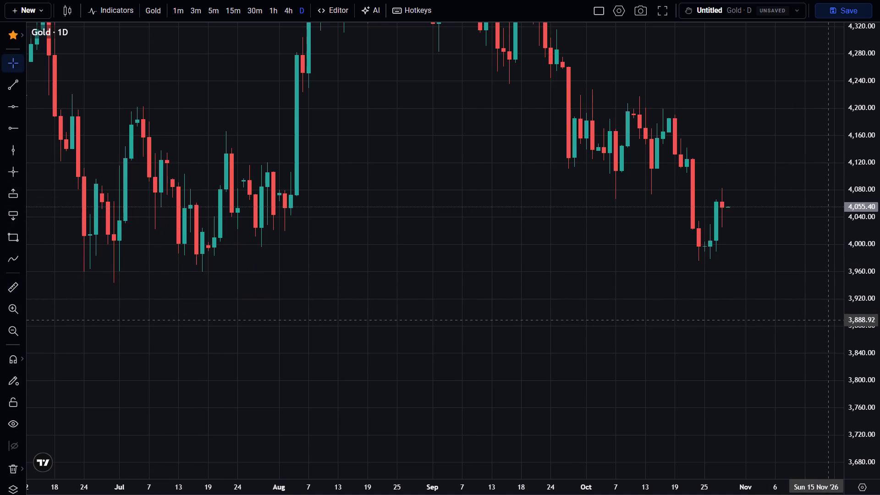
middle_click(828, 320)
scroll(828, 320, "up", 8)
scroll(829, 319, "down", 7)
scroll(879, 328, "up", 19)
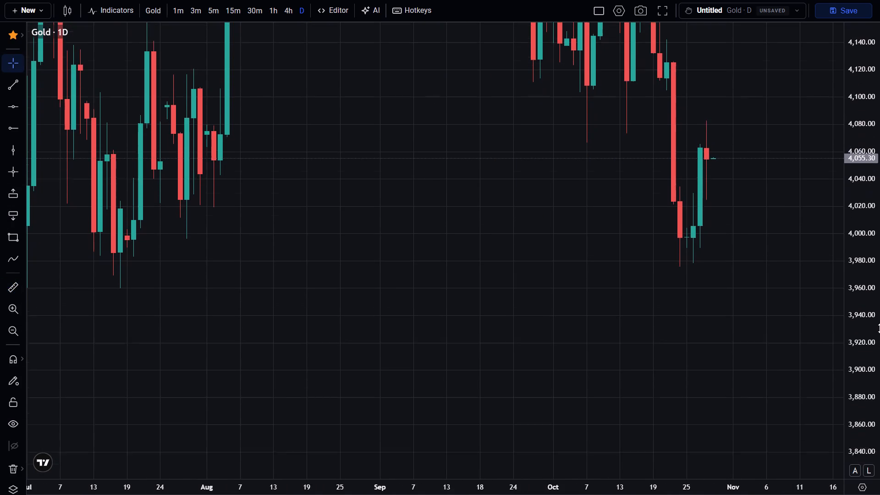
scroll(879, 328, "up", 8)
middle_click(879, 328)
left_click_drag(603, 249, 451, 399)
scroll(437, 390, "up", 5)
left_click_drag(170, 324, 453, 333)
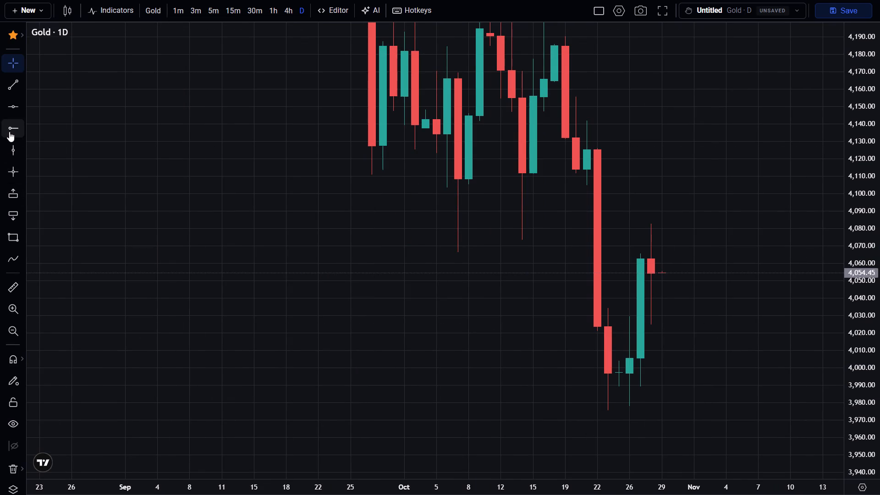
left_click(9, 132)
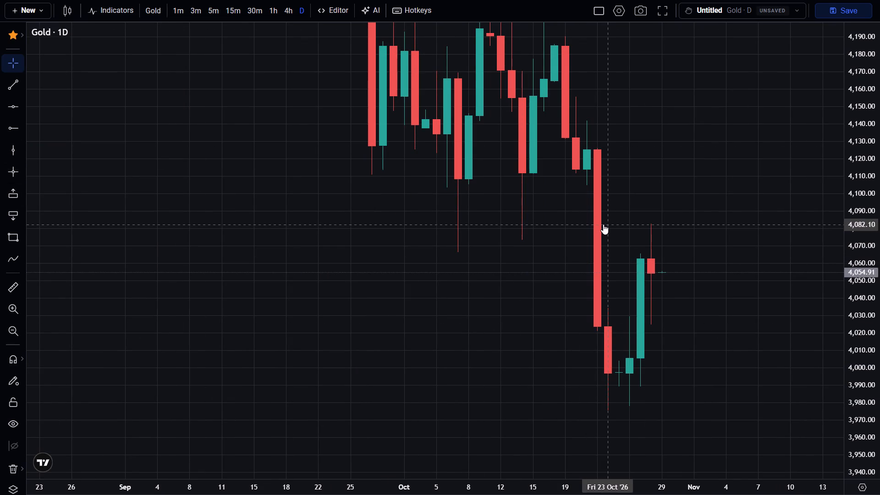
left_click(603, 222)
left_click(11, 87)
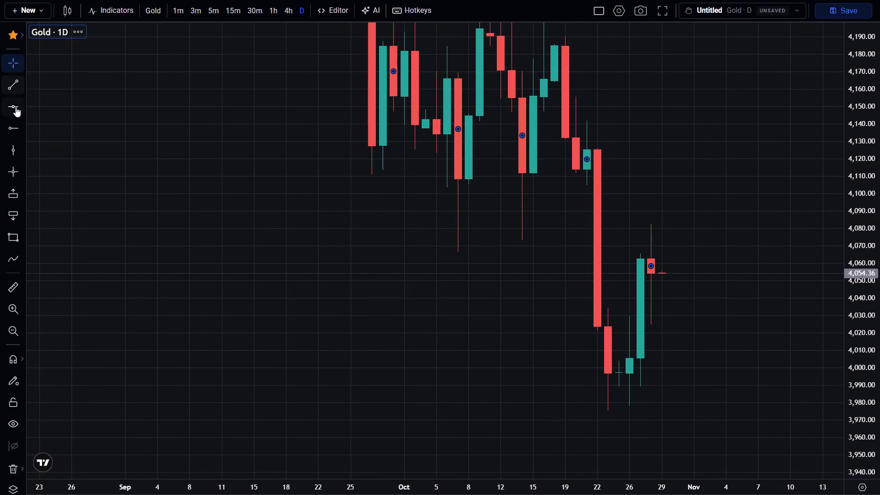
left_click(16, 107)
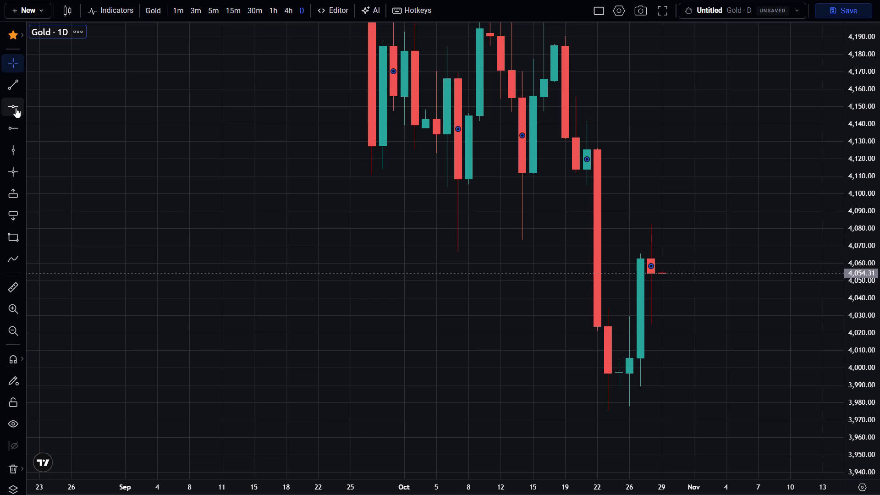
left_click(16, 108)
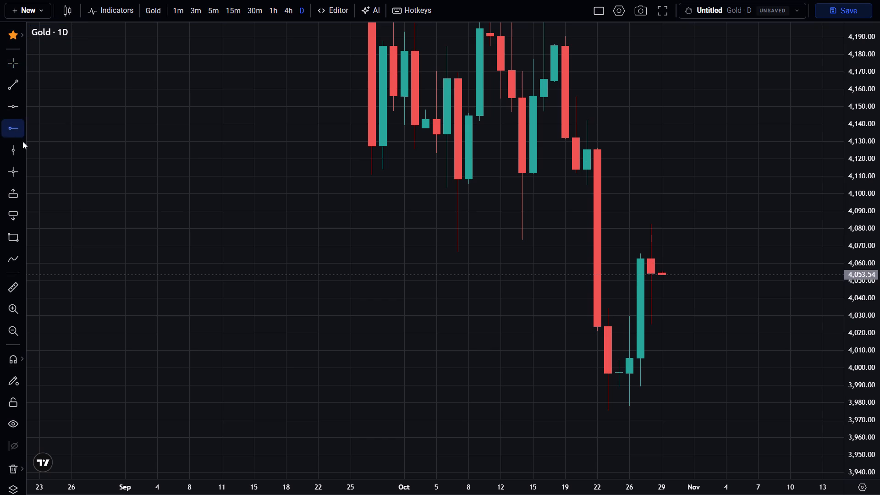
left_click(638, 225)
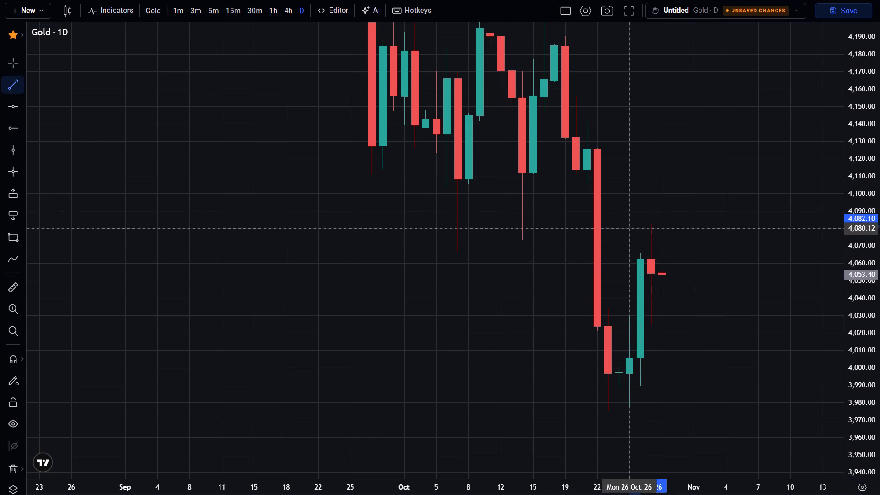
left_click(14, 130)
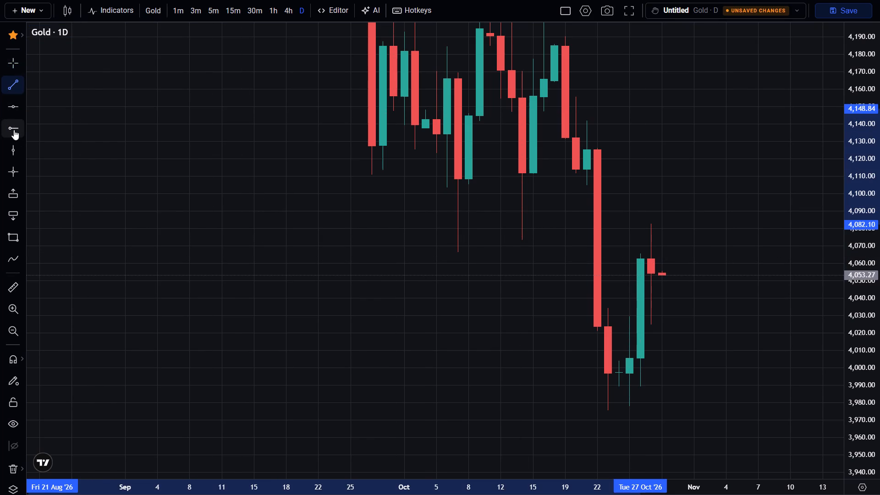
left_click(632, 223)
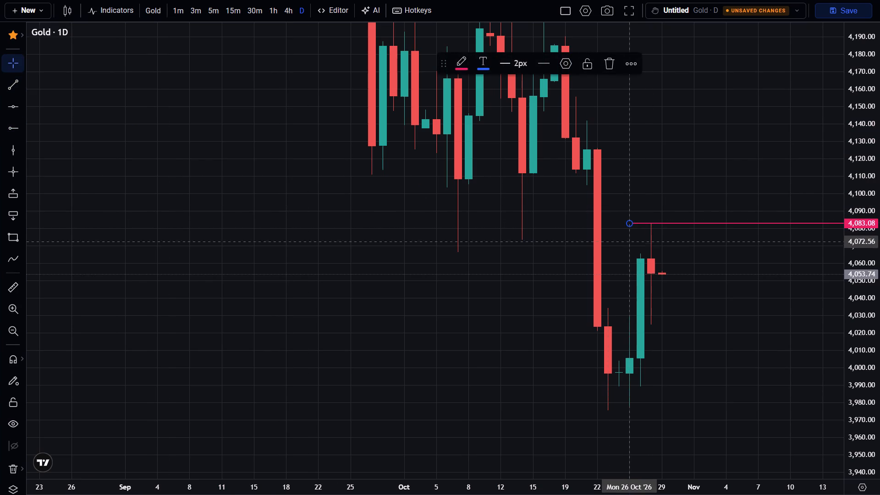
Place a horizontal line at the 28 October daily candle's low, at about 4,025.
left_click(13, 113)
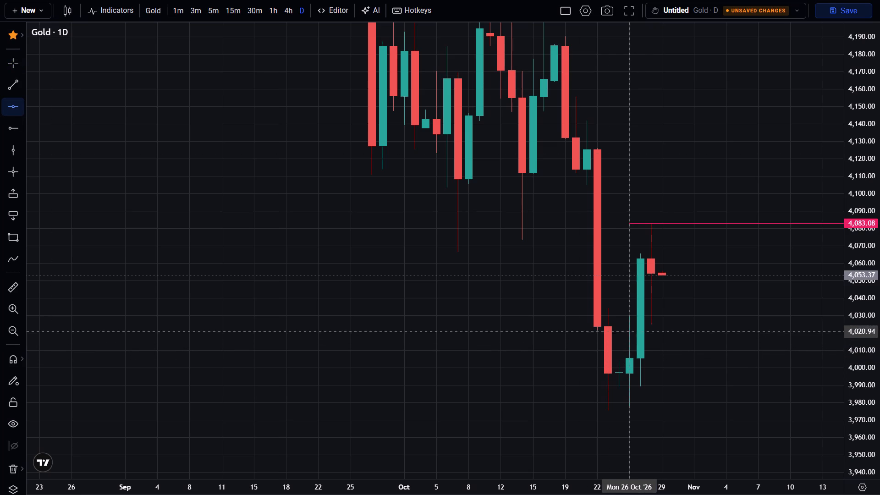
left_click(626, 324)
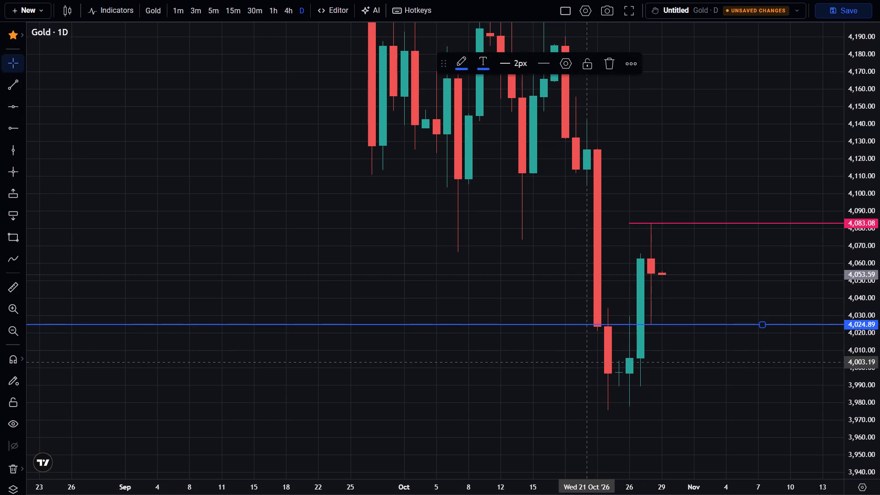
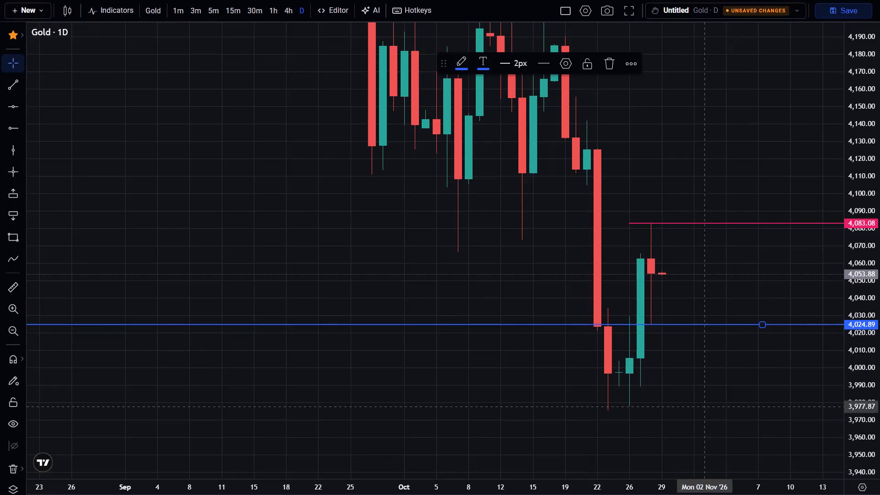
Replace the horizontal ray at the 28 October daily candle's high with a full horizontal line at about 4,083.
scroll(879, 357, "up", 2)
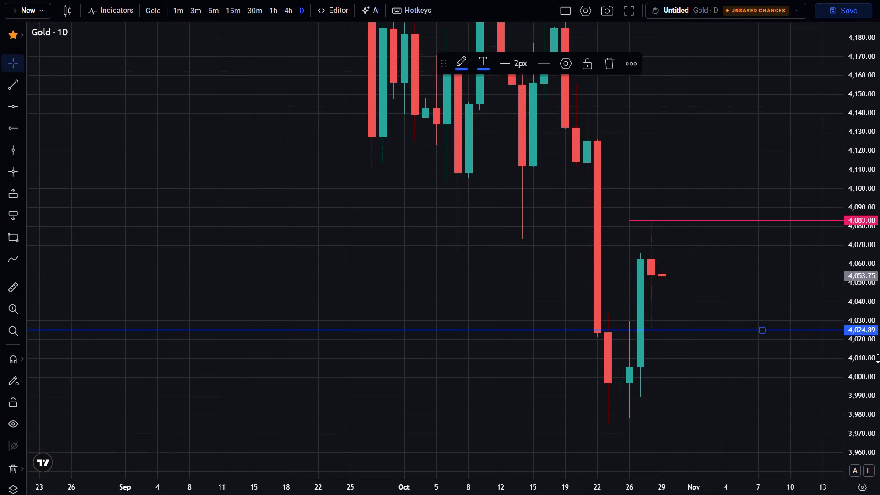
left_click(671, 221)
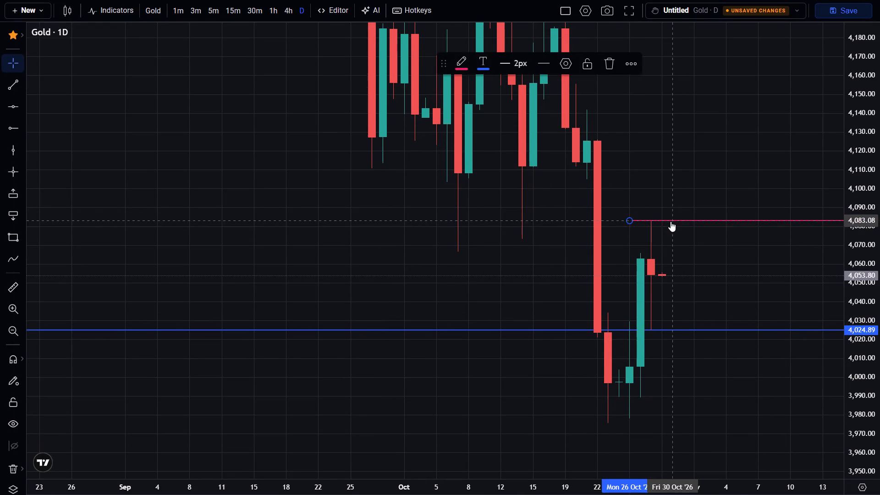
left_click(611, 60)
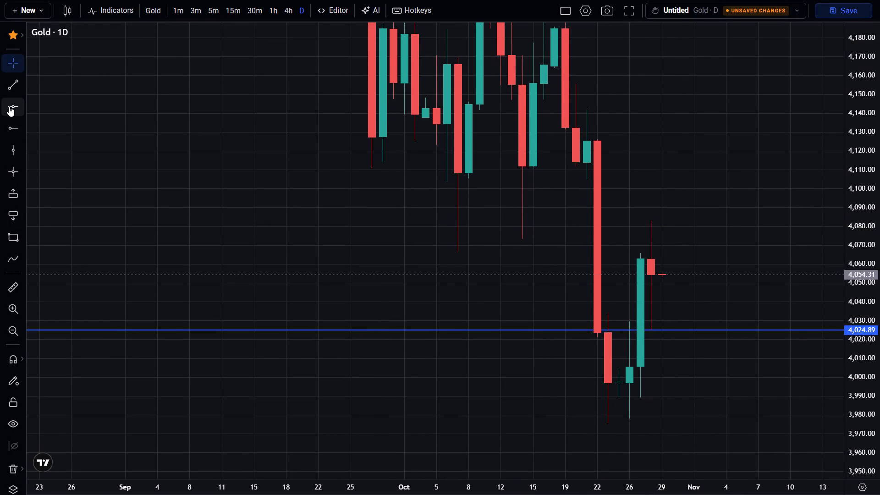
left_click(9, 106)
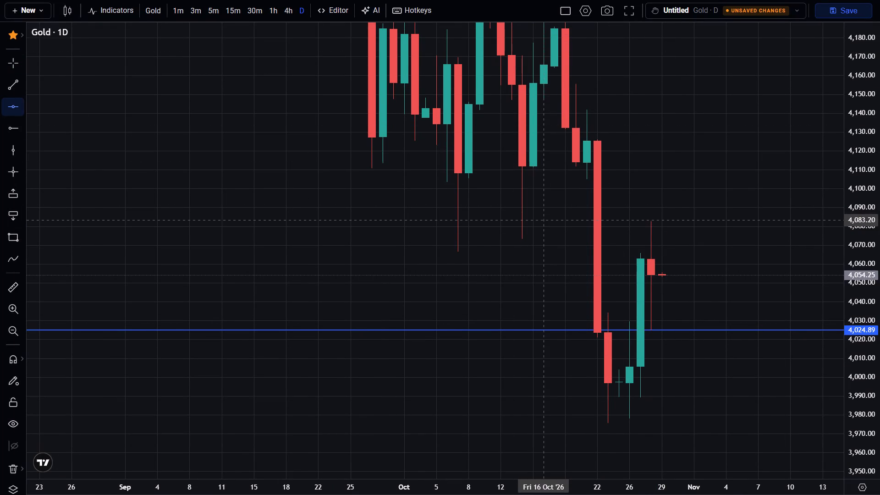
left_click(547, 220)
left_click(464, 275)
Measure the price range between the two horizontal lines, from about 4,027 up to about 4,081, and clear the measurement.
left_click_drag(474, 278, 337, 281)
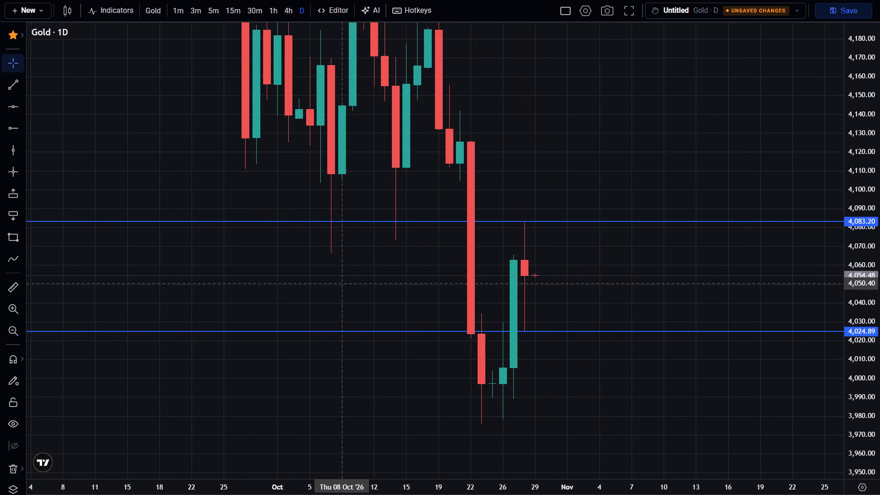
left_click(8, 291)
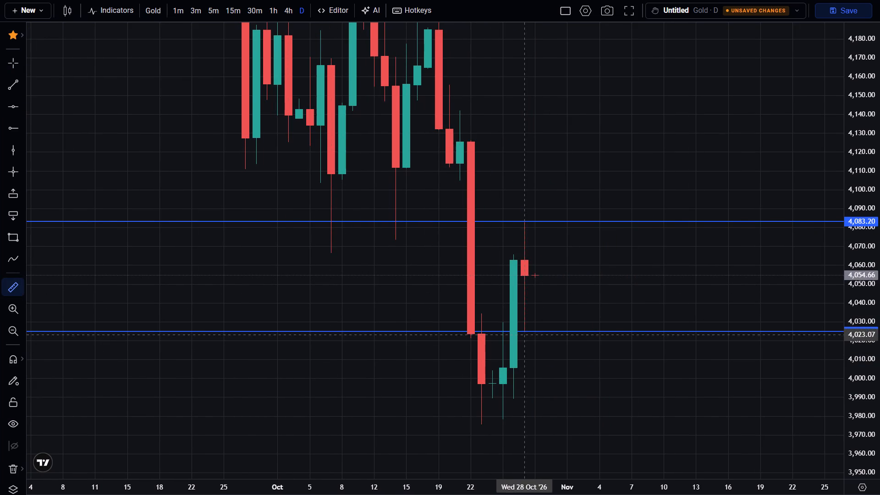
left_click(577, 328)
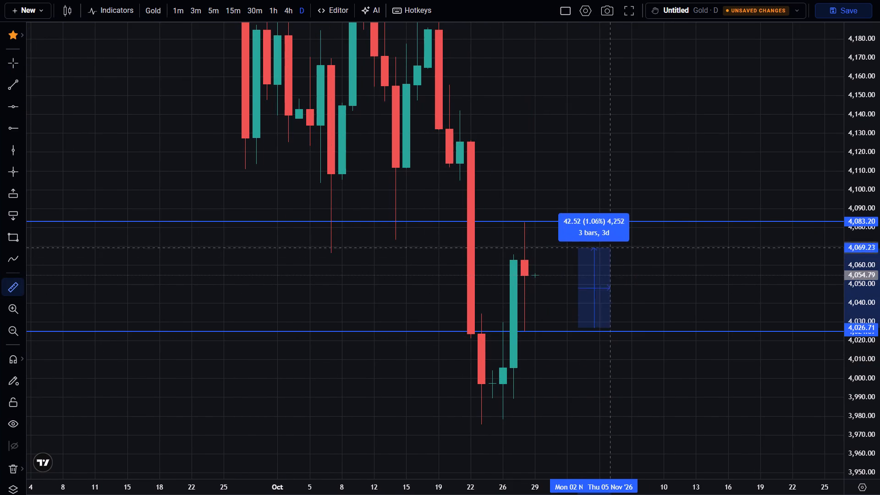
left_click(630, 225)
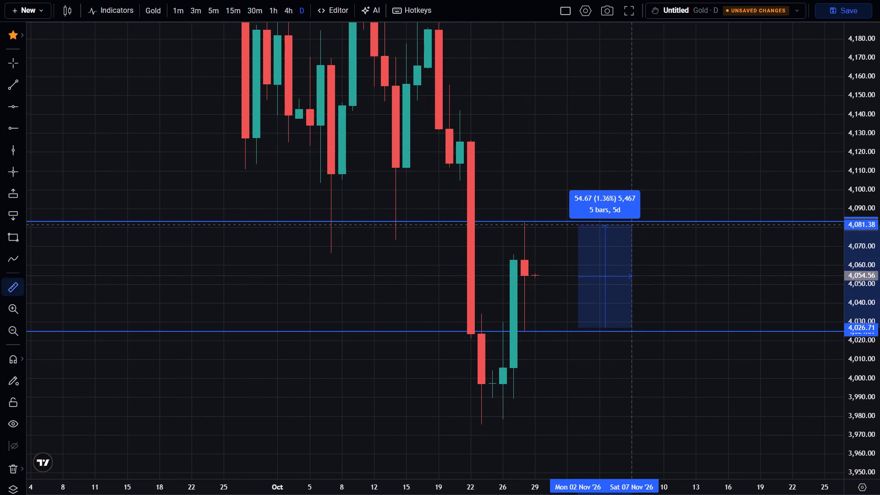
left_click(673, 302)
Switch the Gold chart to the 1-hour timeframe and fit both previous-day lines around the latest candles.
scroll(879, 326, "up", 14)
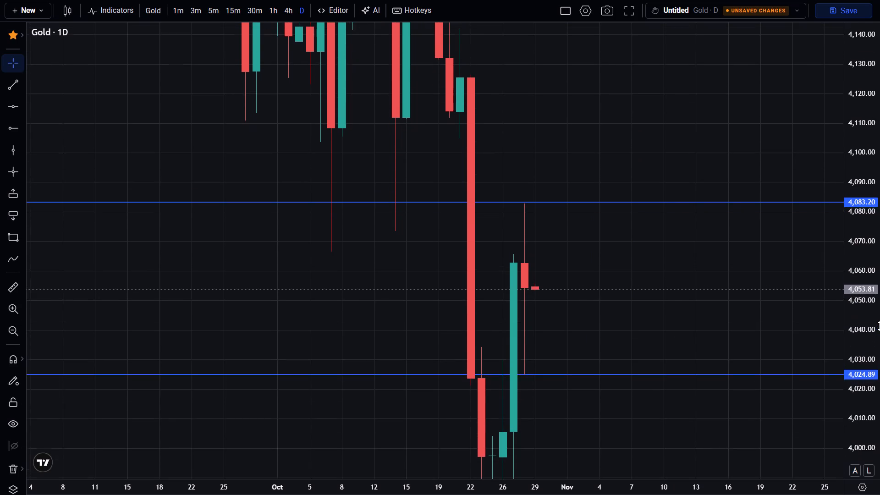
scroll(879, 326, "up", 9)
scroll(742, 356, "up", 3)
left_click_drag(704, 363, 703, 306)
scroll(704, 309, "up", 2)
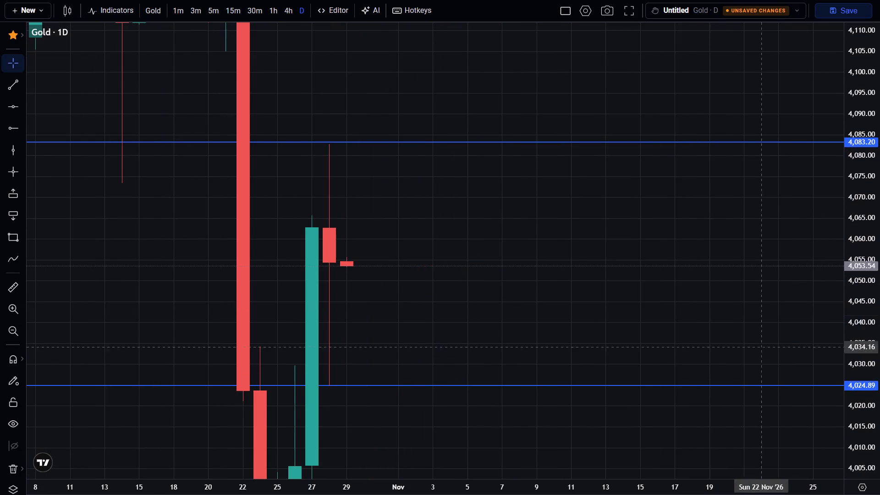
scroll(879, 401, "up", 20)
scroll(879, 401, "up", 2)
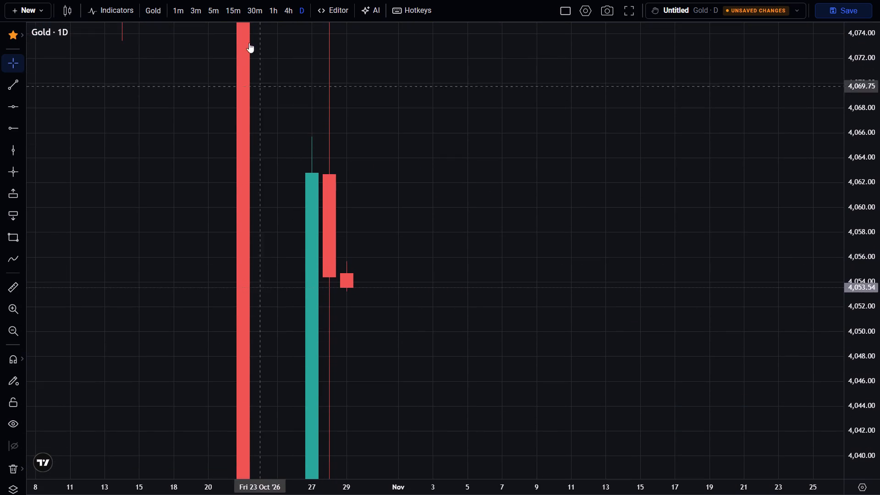
left_click(280, 11)
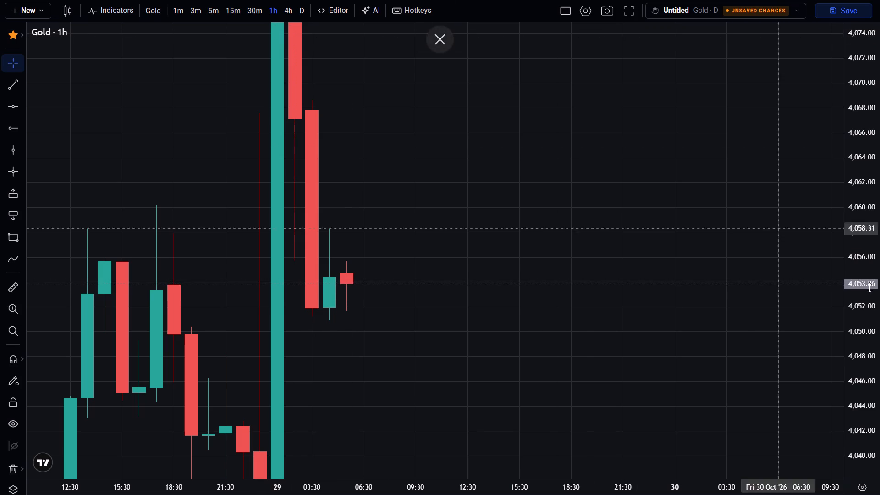
left_click_drag(867, 242, 869, 279)
scroll(550, 254, "down", 2)
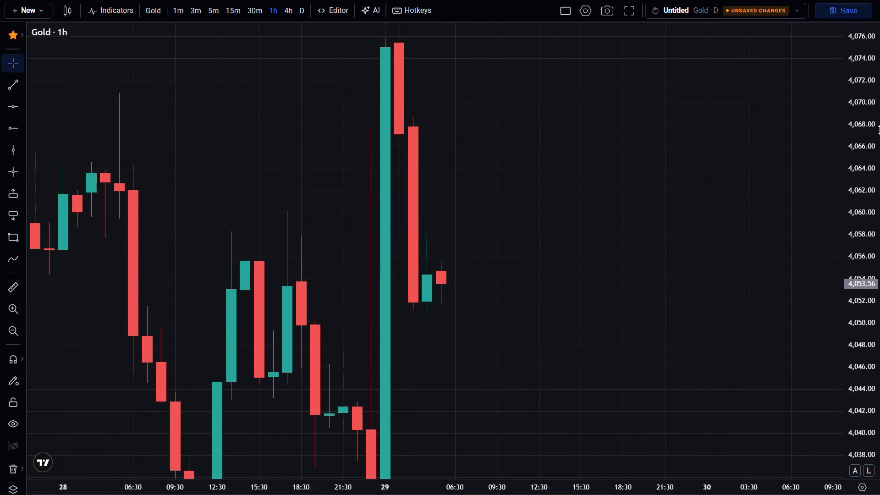
left_click_drag(875, 126, 879, 337)
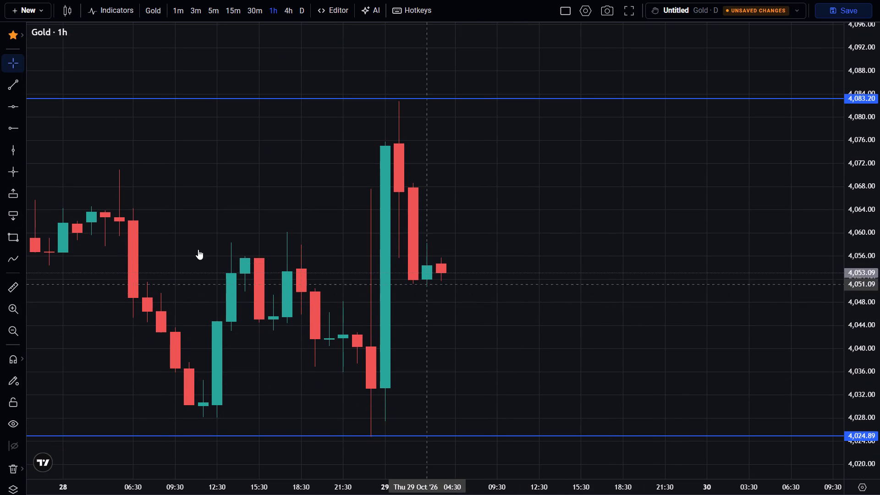
Draw a horizontal ray along the high of the 29 October 04:30 hourly candle, at about 4,058.
left_click(8, 122)
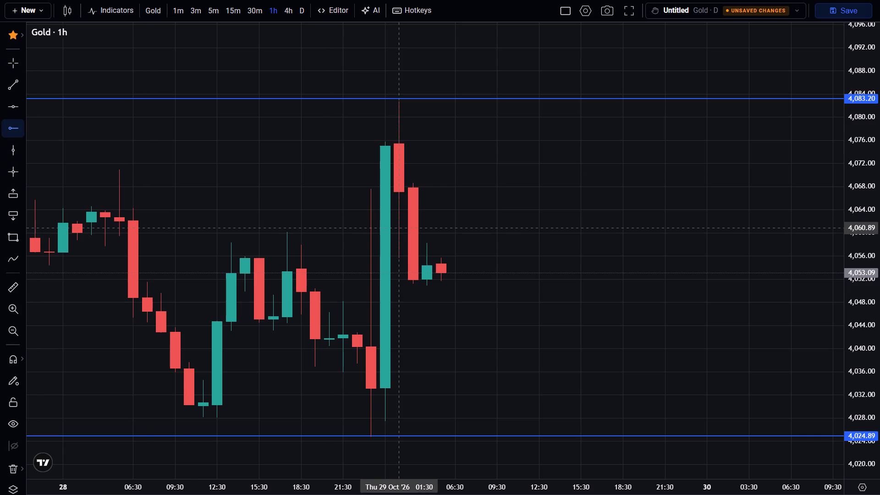
left_click(409, 242)
left_click(418, 308)
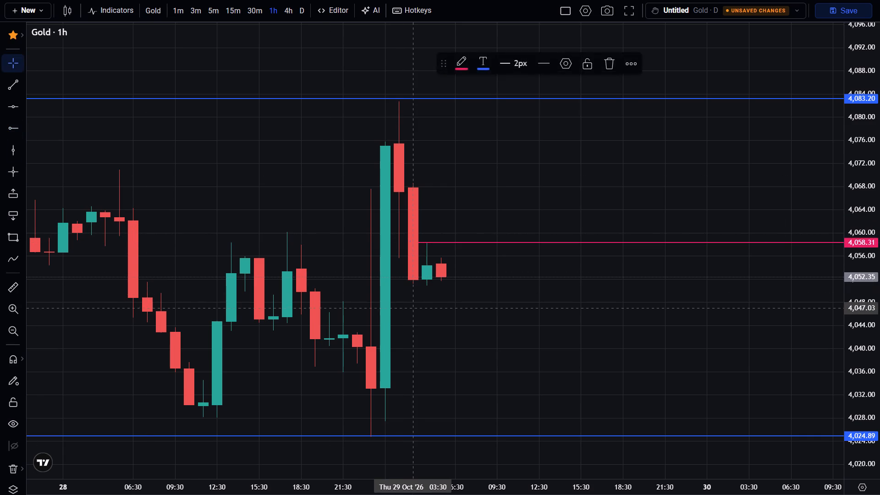
Draw a horizontal ray from 28 October 22:30 along the low of the 29 October 04:30 candle, at about 4,051.
left_click(11, 131)
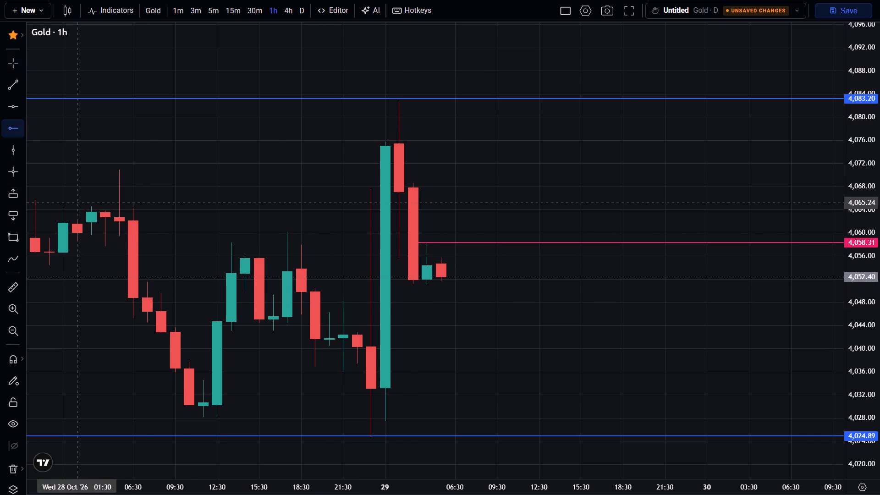
left_click(363, 285)
Measure the price move upward from the lower ray at about 4,051 beside the latest hourly candle, and clear the measurement.
scroll(864, 367, "up", 16)
middle_click(864, 363)
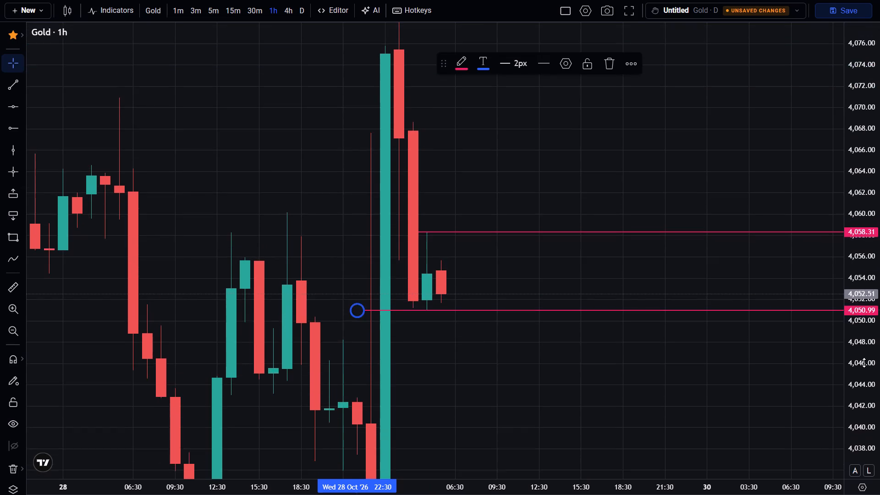
scroll(864, 363, "up", 20)
scroll(864, 363, "up", 1)
middle_click(864, 363)
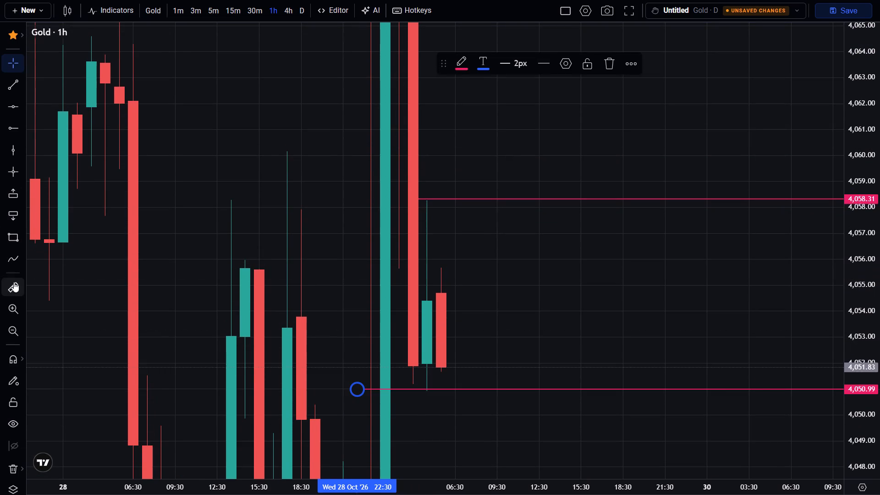
left_click(14, 282)
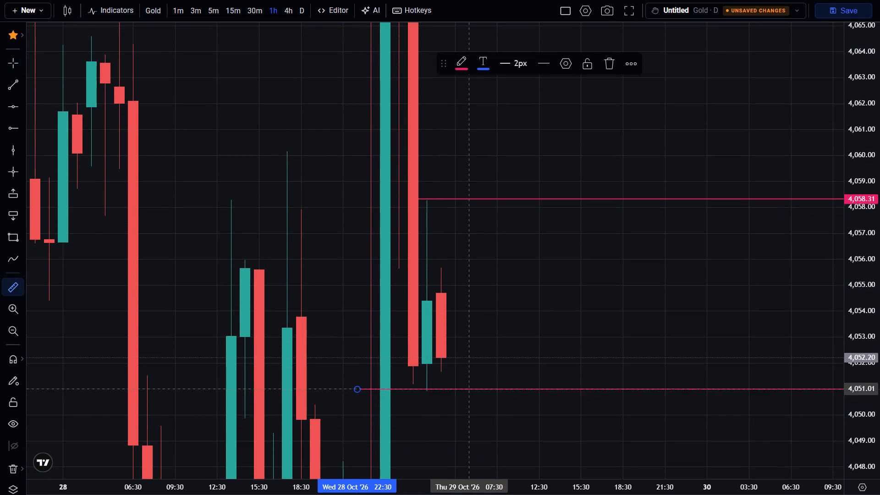
left_click(471, 387)
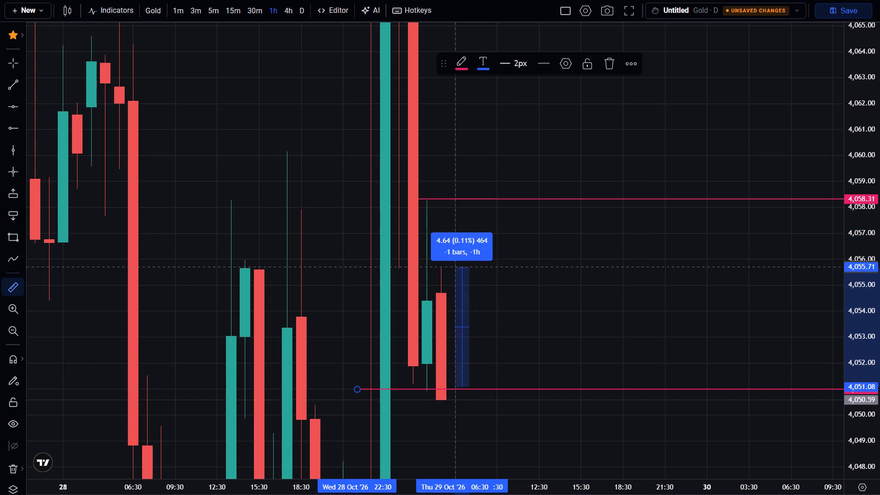
double_click(583, 345)
Examine the latest hourly candle against the two 04:30 candle rays and the previous day's high and low lines.
left_click_drag(633, 377, 630, 270)
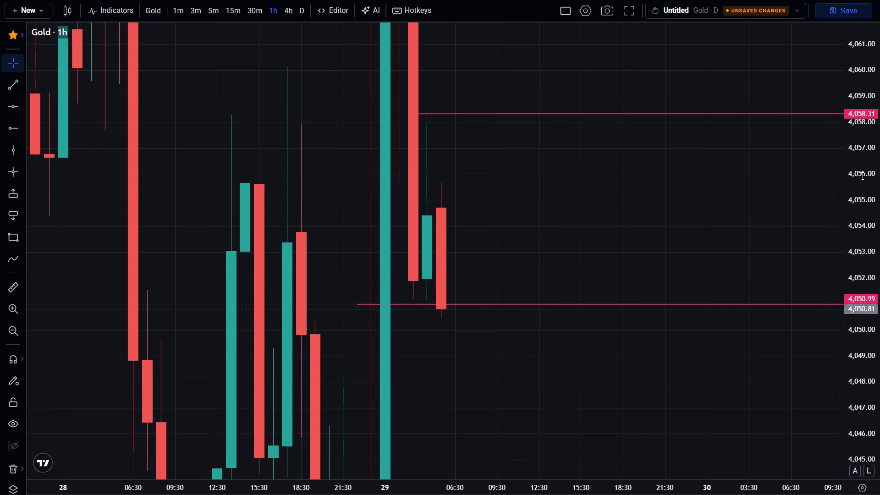
left_click_drag(863, 176, 879, 267)
scroll(739, 271, "down", 1)
left_click_drag(772, 234, 727, 252)
scroll(717, 247, "down", 1)
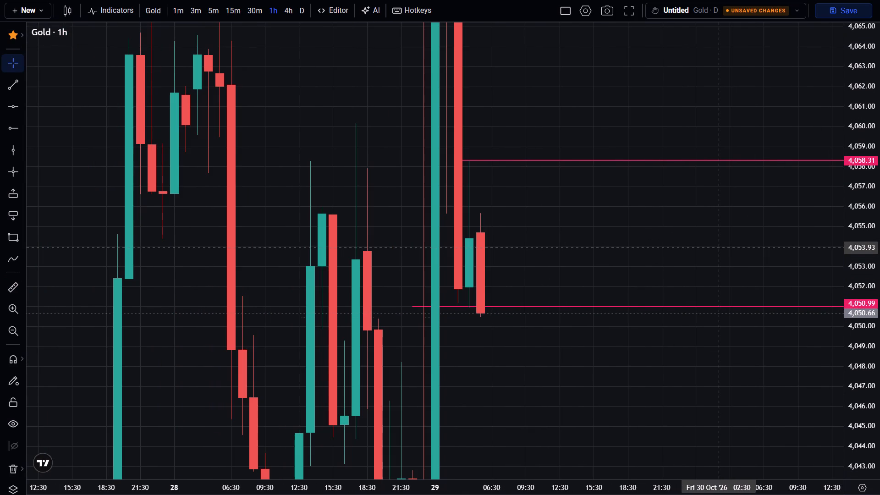
left_click_drag(862, 146, 879, 420)
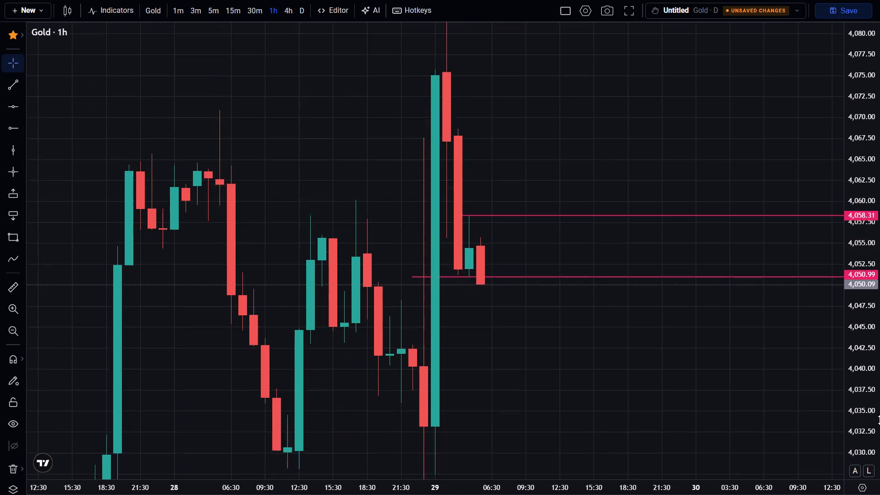
left_click_drag(879, 420, 879, 451)
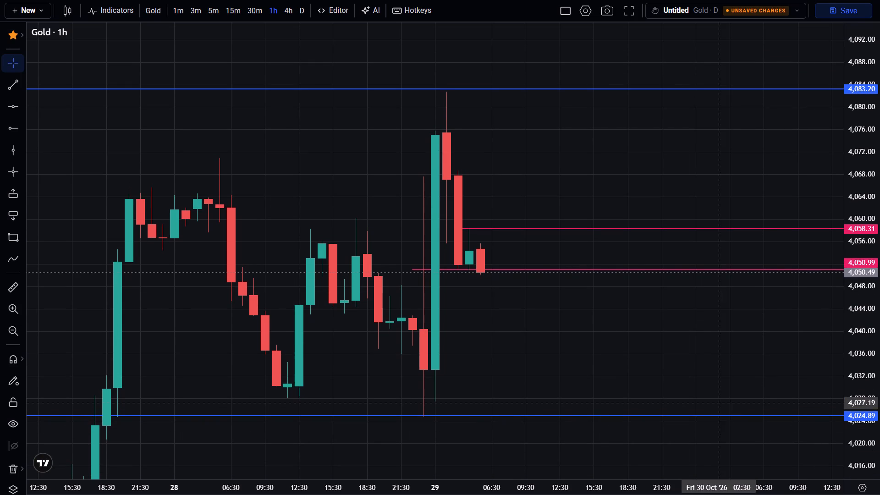
scroll(860, 393, "up", 1)
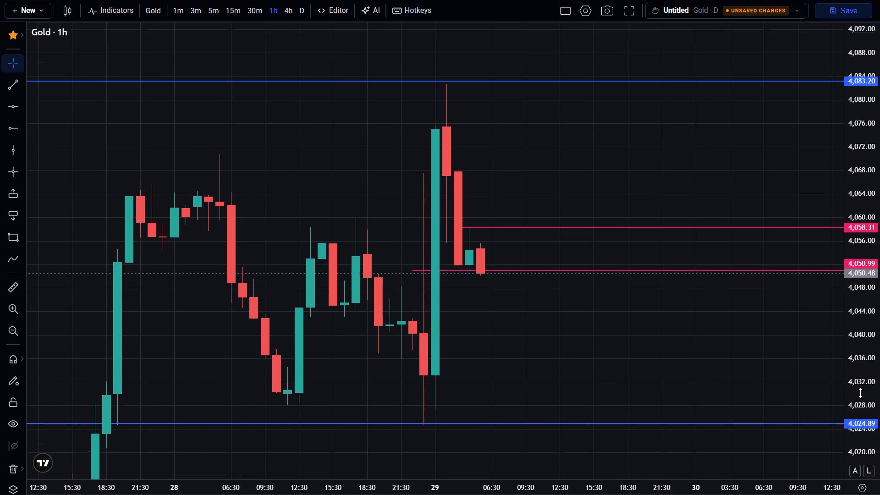
scroll(860, 393, "up", 2)
scroll(860, 393, "down", 4)
scroll(859, 393, "up", 9)
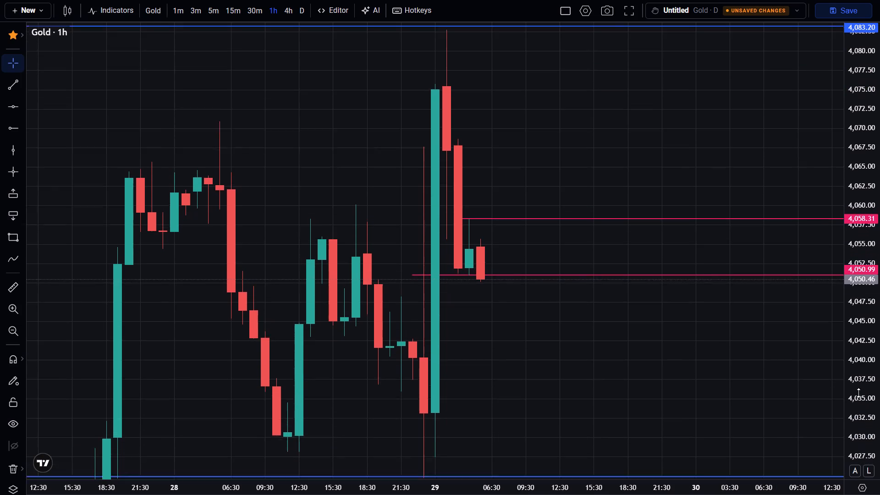
scroll(858, 393, "up", 8)
Check price around the two rays on the 1-minute timeframe, and return to the 1-hour timeframe.
left_click(176, 15)
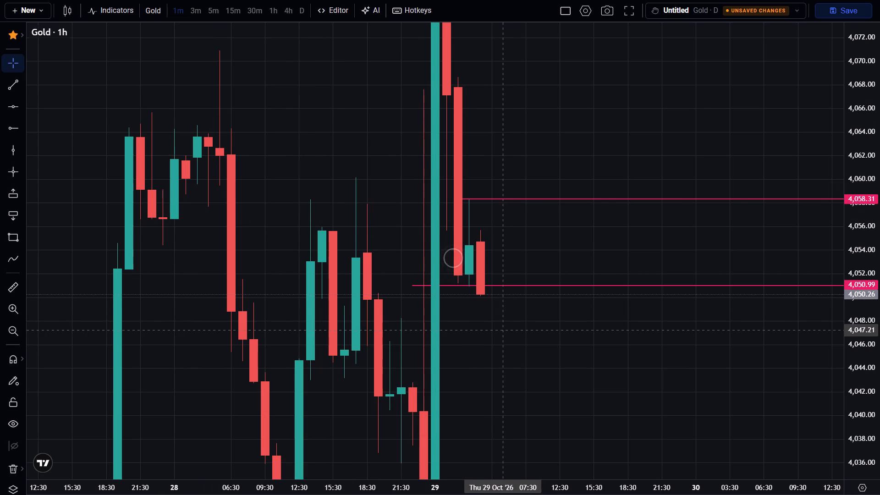
scroll(507, 330, "up", 2)
scroll(507, 330, "down", 4)
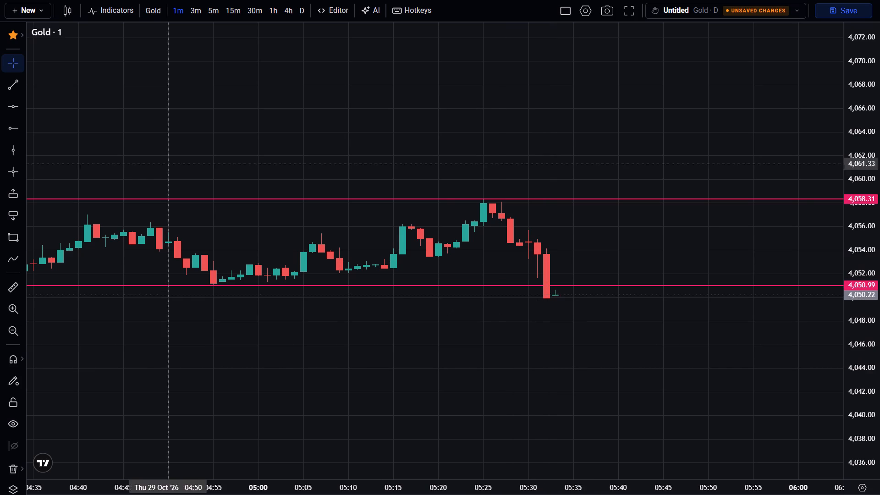
left_click(276, 11)
scroll(442, 199, "up", 4)
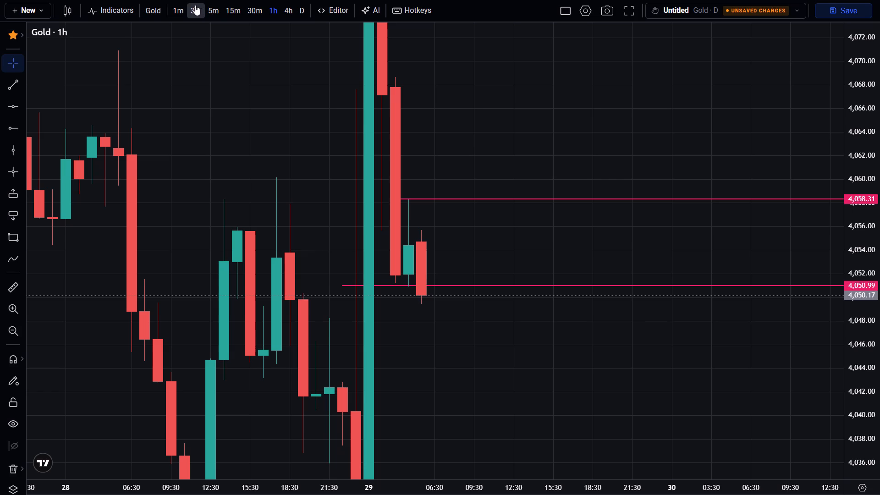
Switch to the 1-minute timeframe and bring the price action since the start of 29 October into view.
left_click(176, 4)
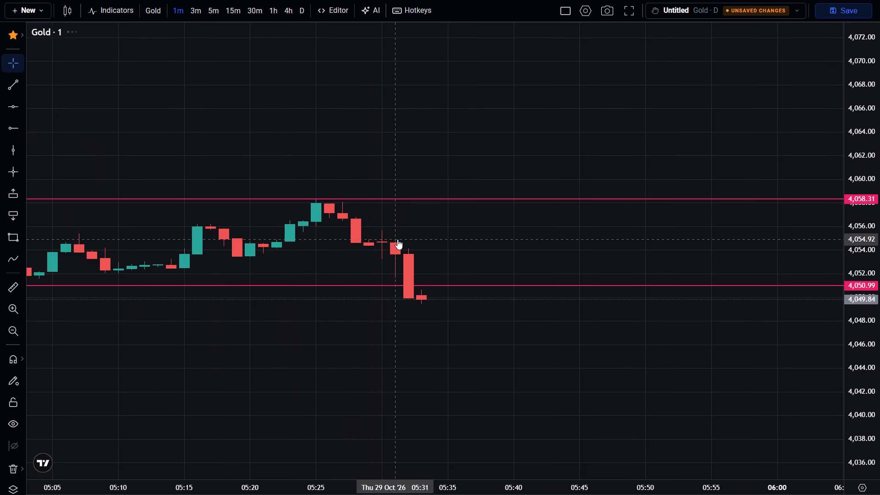
scroll(397, 239, "down", 2)
scroll(649, 368, "down", 3)
scroll(677, 415, "down", 4)
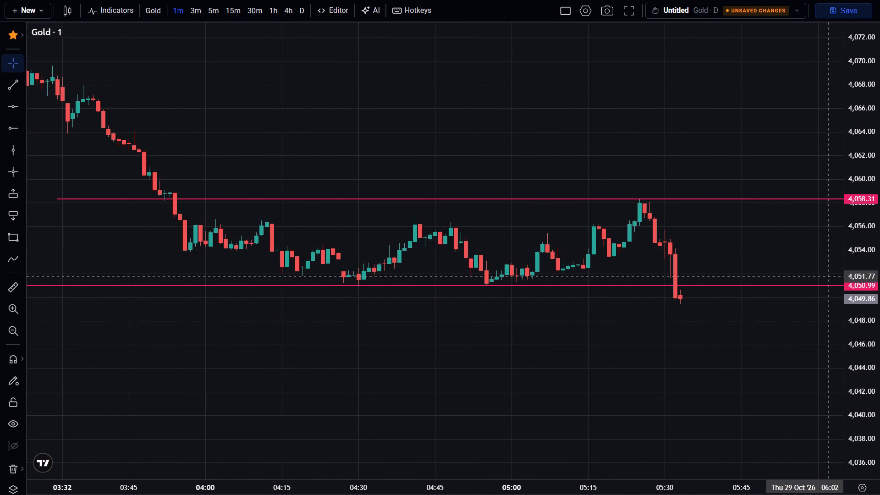
scroll(814, 237, "down", 5)
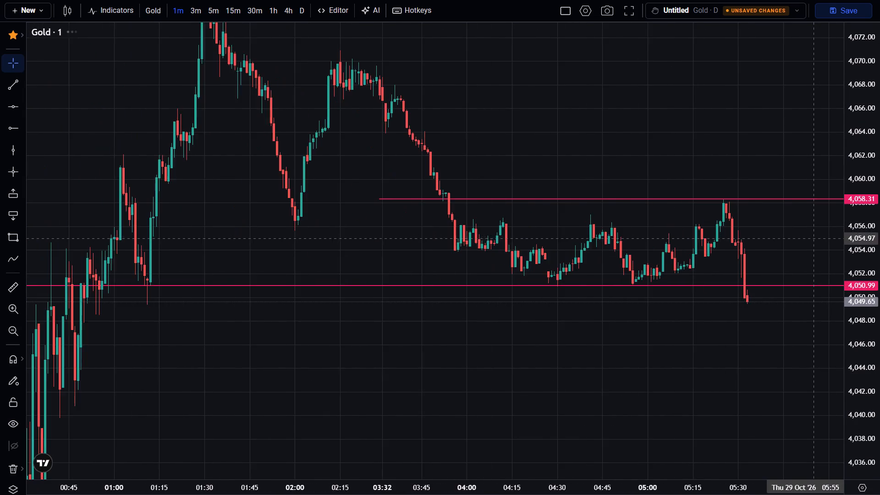
scroll(813, 238, "down", 1)
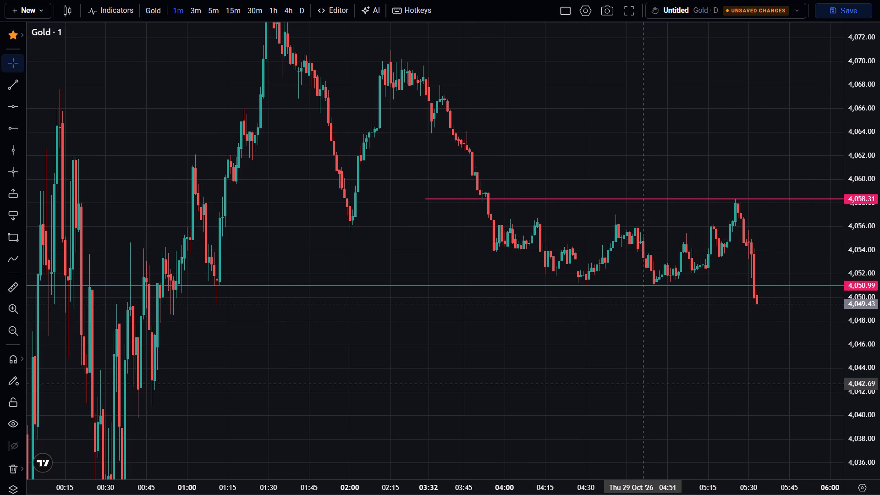
scroll(643, 379, "down", 1)
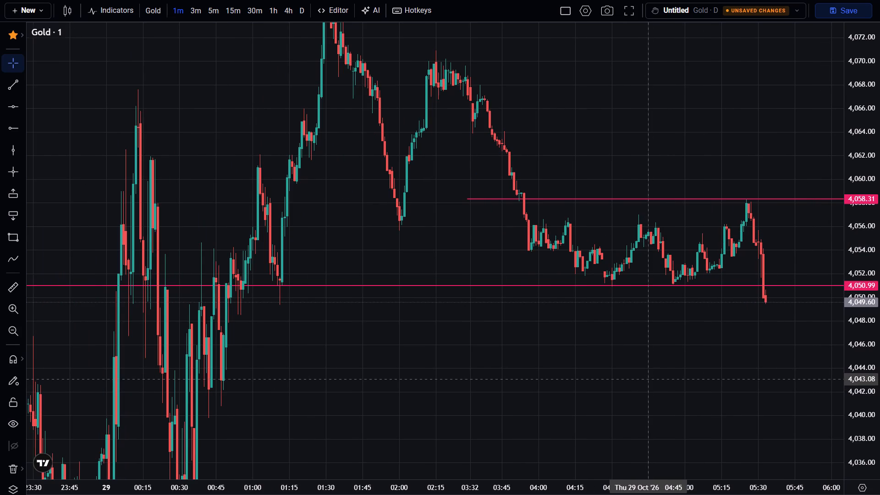
Examine the latest drop against the two rays on the 5-minute timeframe and again on the 1-minute timeframe.
left_click(212, 15)
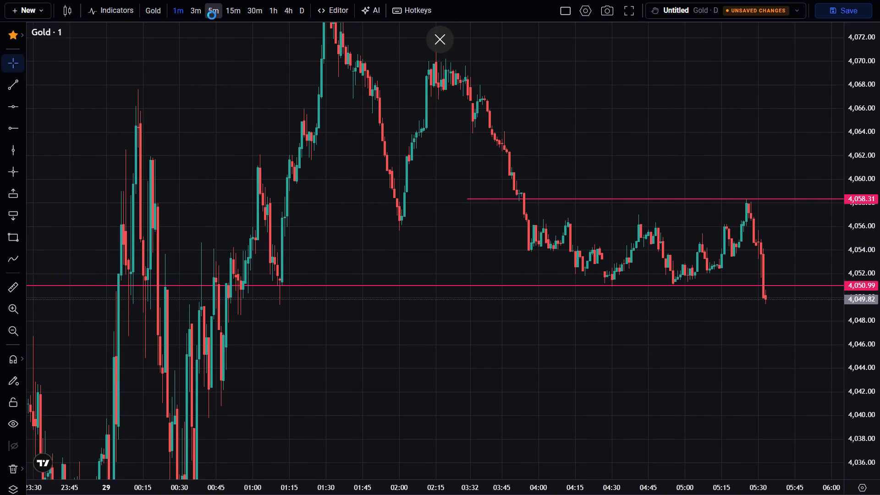
scroll(258, 142, "up", 13)
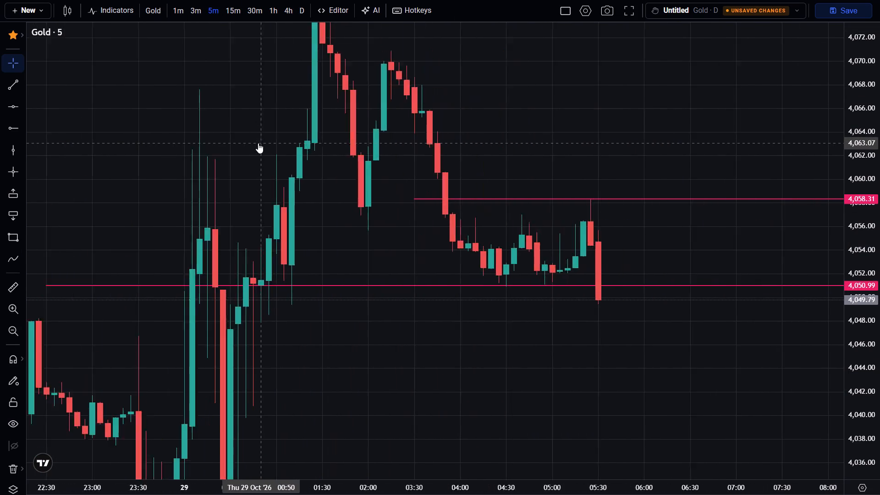
scroll(258, 143, "up", 2)
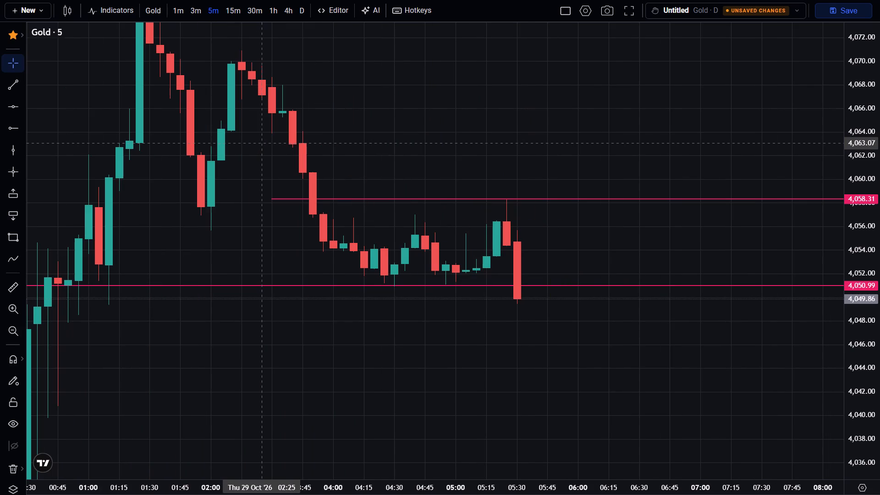
key("Up")
key("Up")
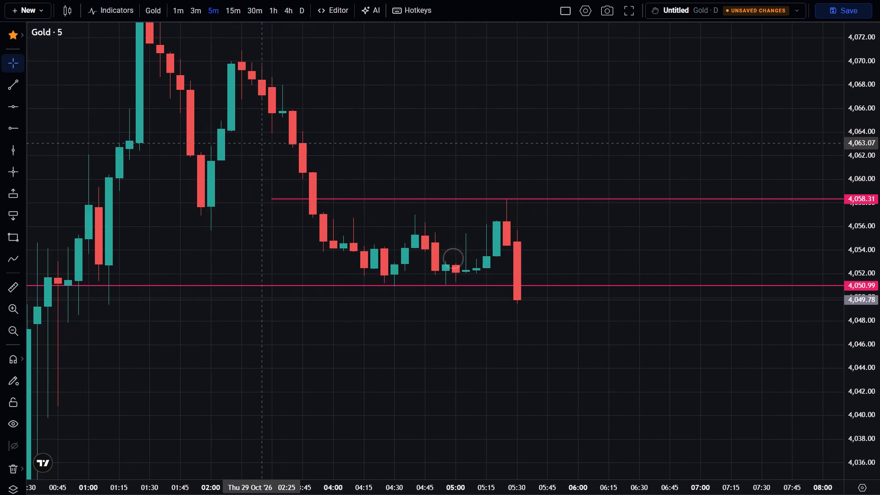
left_click(183, 14)
scroll(290, 150, "down", 4)
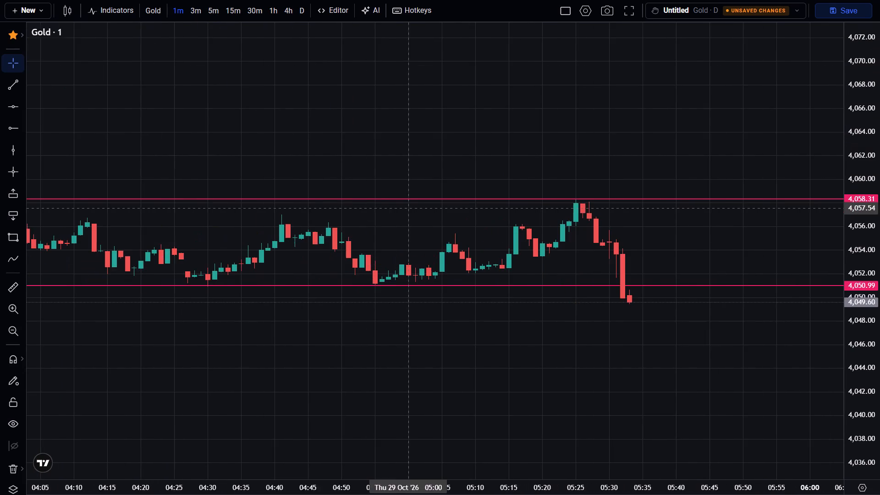
scroll(410, 208, "down", 3)
scroll(853, 396, "up", 10)
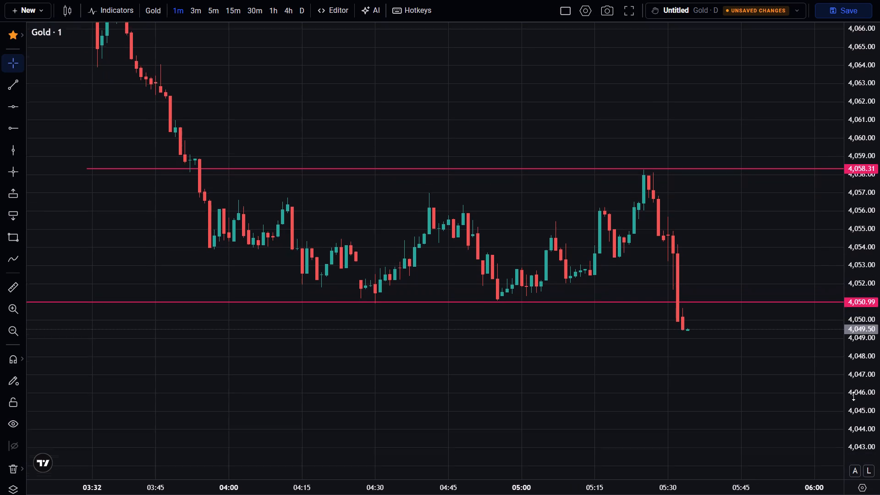
scroll(820, 394, "up", 3)
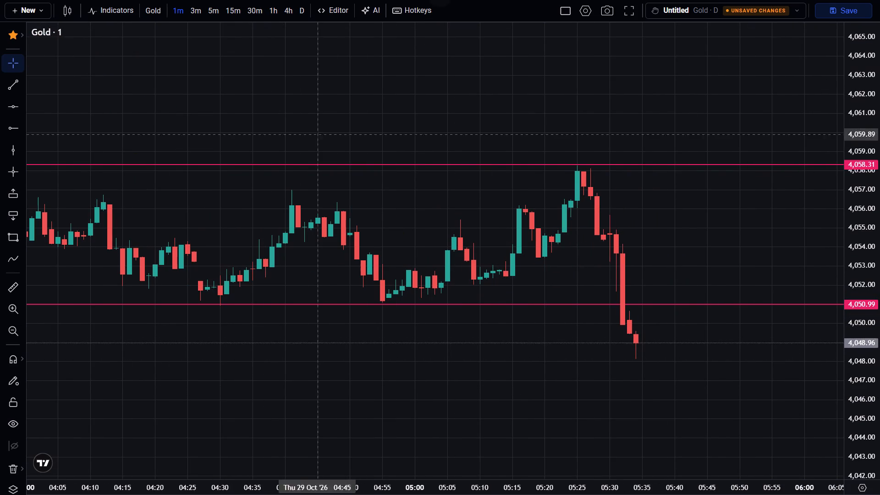
Move the lower ray down to about 4,048.40, near the latest 1-minute candles.
scroll(335, 159, "down", 8)
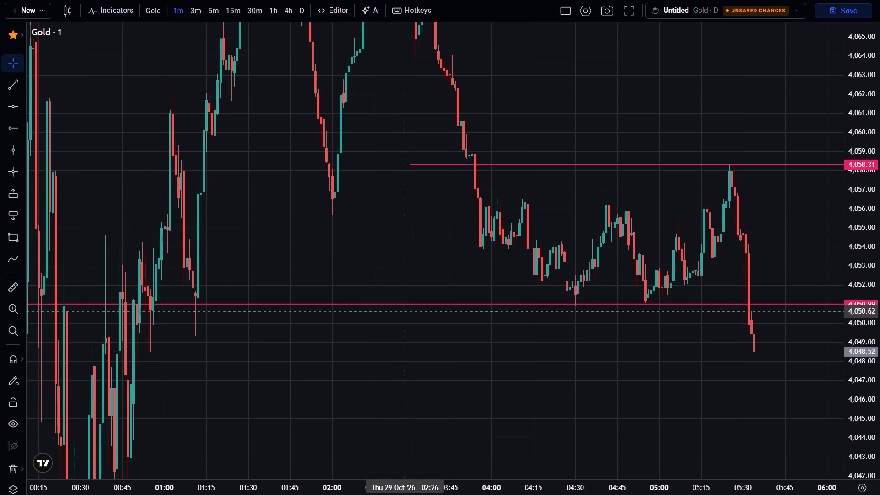
left_click_drag(401, 305, 403, 321)
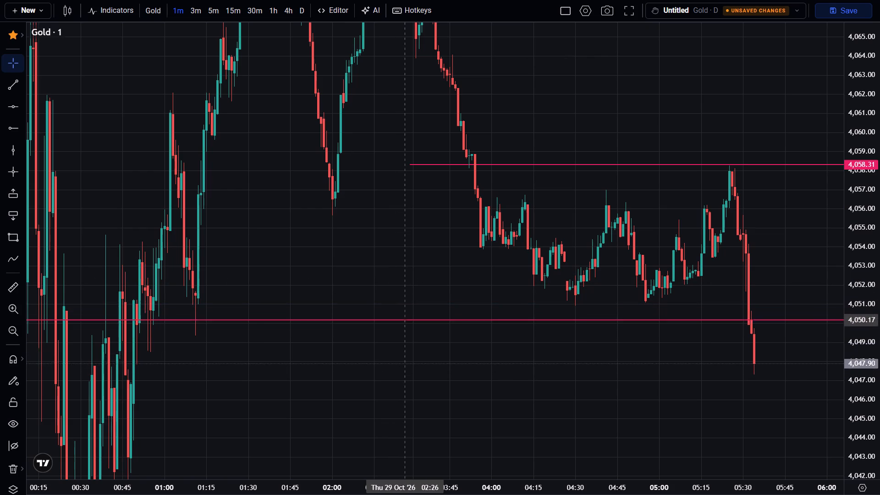
left_click_drag(403, 321, 404, 333)
left_click_drag(415, 387, 420, 289)
left_click_drag(414, 248, 414, 256)
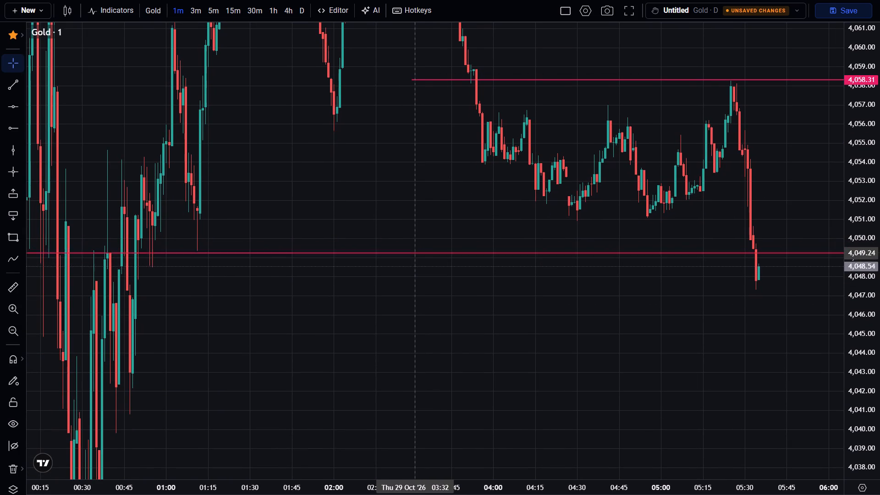
left_click_drag(414, 256, 412, 269)
Examine price around the lower ray on the 1-minute timeframe and against the 28 and 29 October candles on the 1-hour timeframe.
scroll(444, 338, "up", 2)
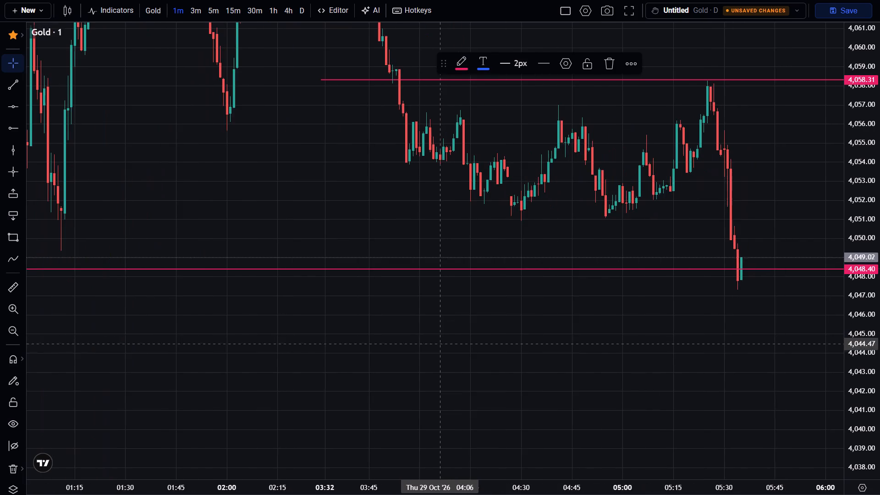
left_click_drag(432, 354, 453, 299)
scroll(456, 294, "down", 2)
left_click_drag(699, 331, 541, 384)
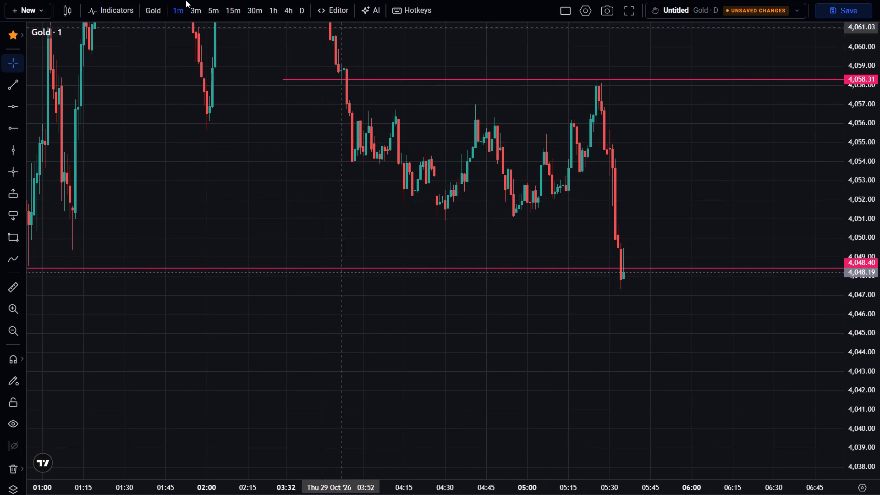
left_click(267, 9)
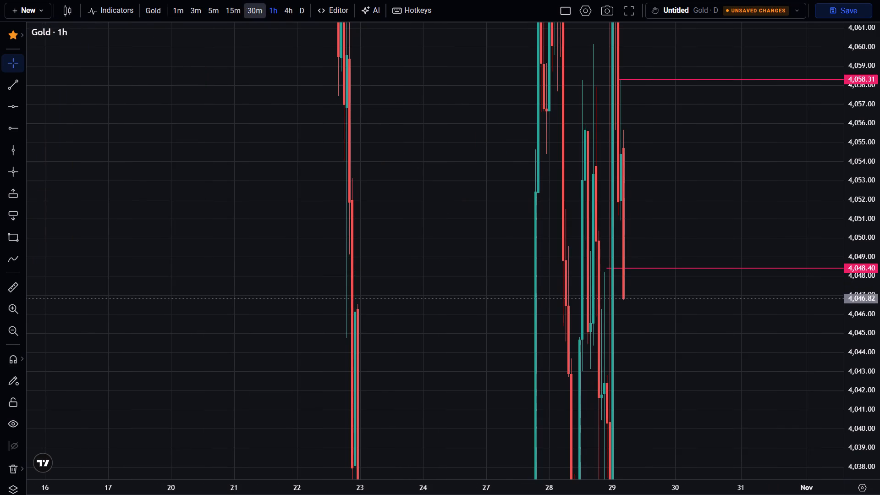
scroll(188, 30, "up", 8)
scroll(485, 359, "up", 3)
left_click_drag(383, 398, 435, 382)
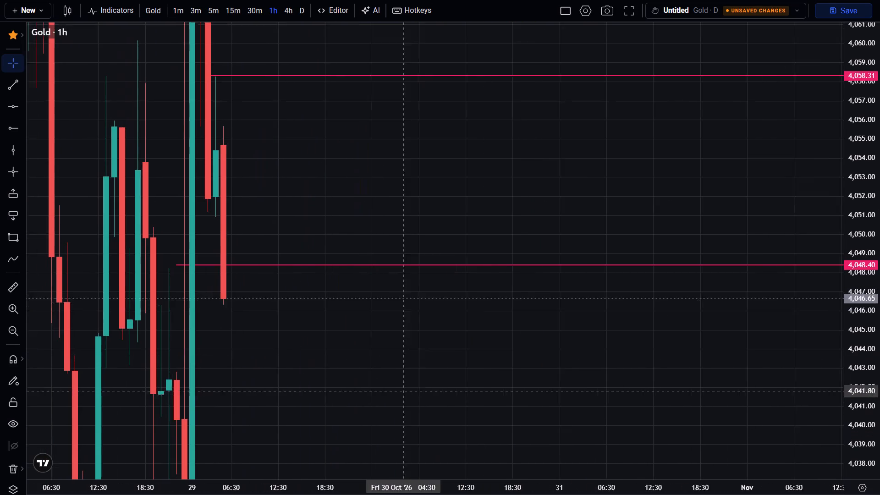
left_click_drag(435, 382, 515, 349)
scroll(487, 330, "up", 2)
left_click_drag(214, 320, 522, 327)
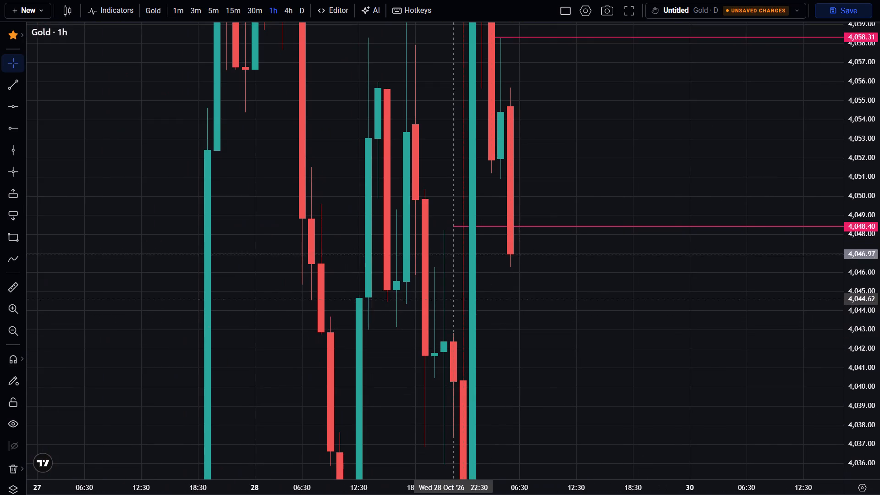
scroll(454, 299, "up", 3)
Measure a short price move just above the lower ray on the 15-minute timeframe, and clear the measurement.
left_click(236, 3)
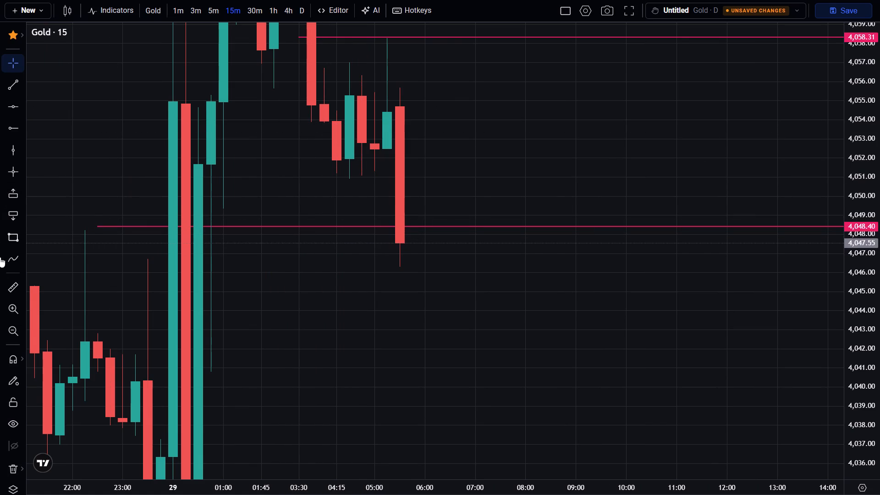
left_click(5, 290)
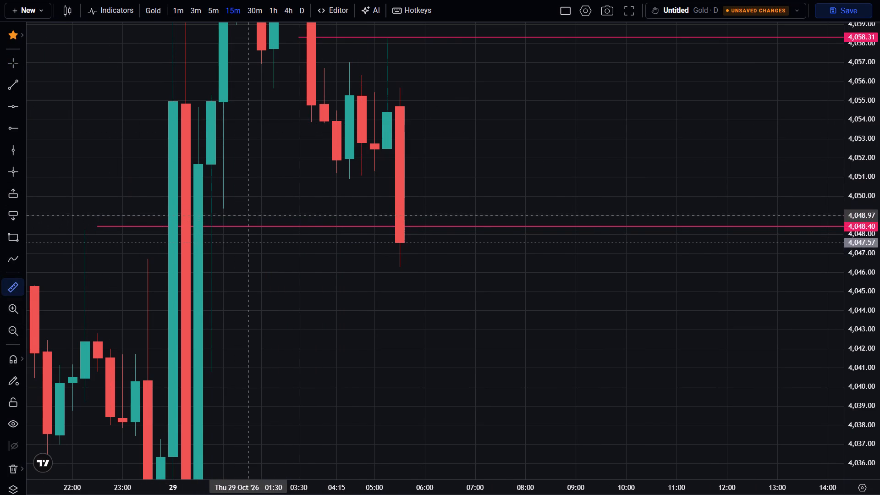
left_click(247, 212)
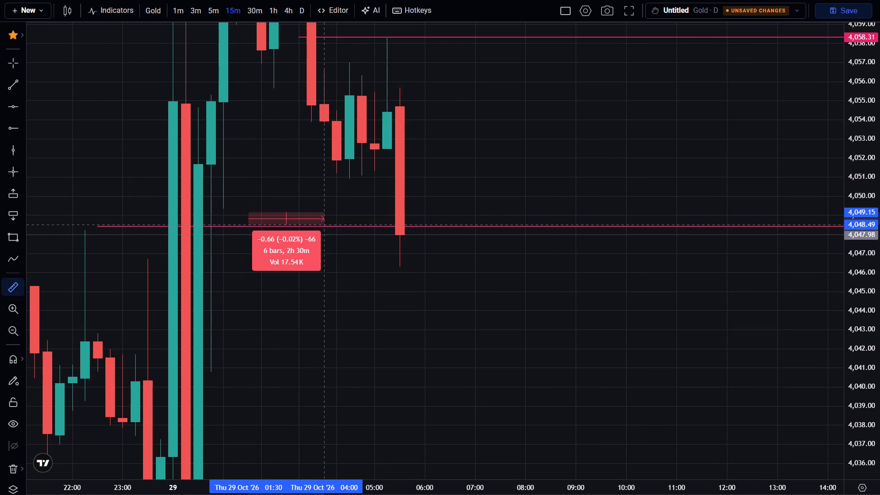
left_click(324, 225)
left_click(358, 315)
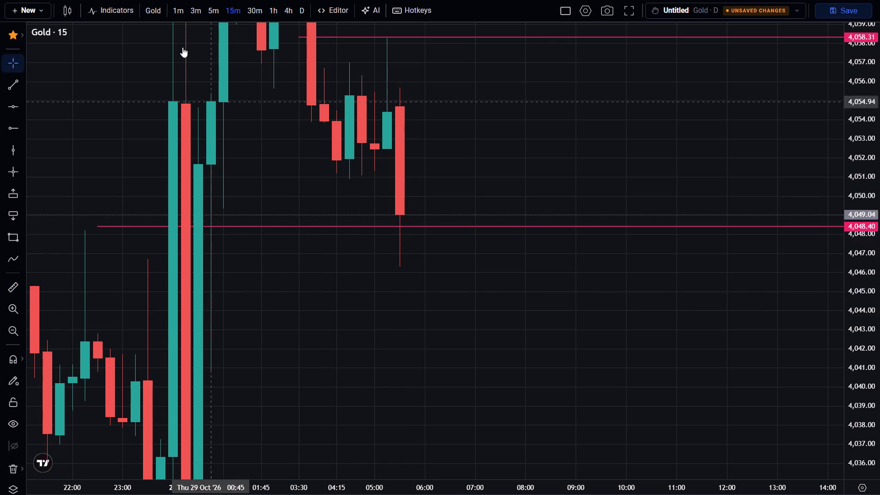
Return to the 1-minute timeframe, centre the latest candles, and exit the full-screen chart view.
left_click(177, 12)
scroll(245, 131, "down", 3)
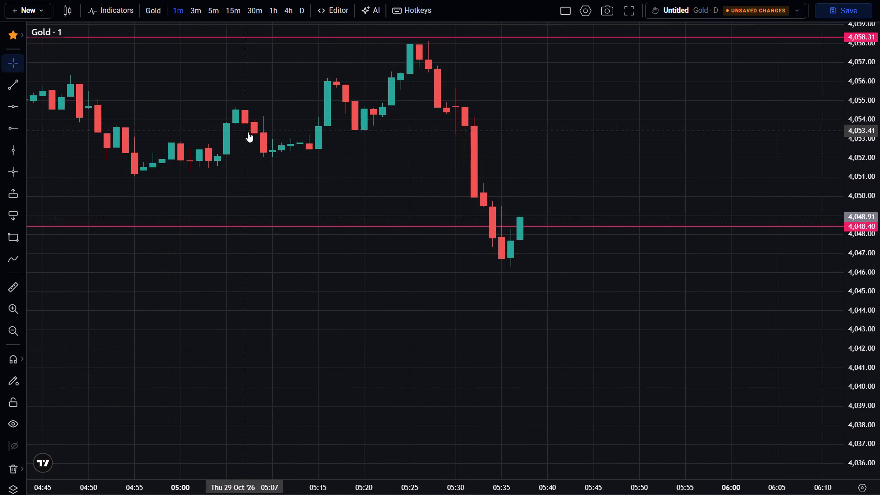
left_click_drag(506, 193, 531, 295)
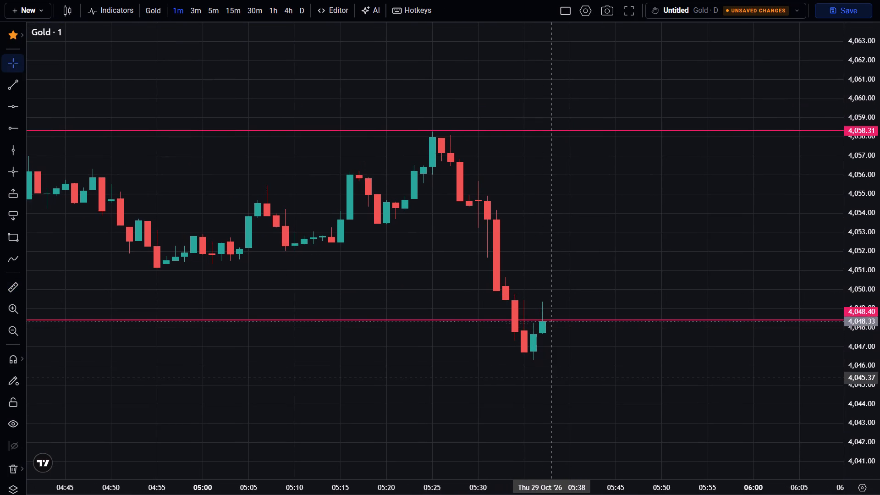
left_click(628, 9)
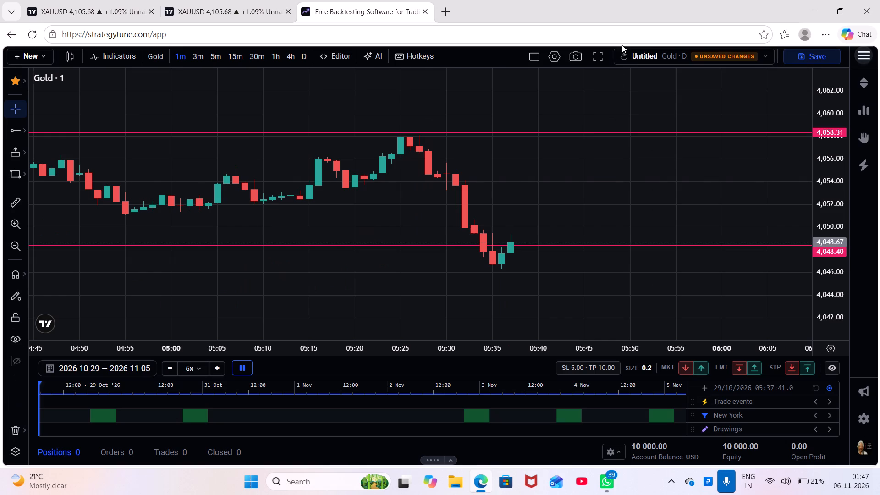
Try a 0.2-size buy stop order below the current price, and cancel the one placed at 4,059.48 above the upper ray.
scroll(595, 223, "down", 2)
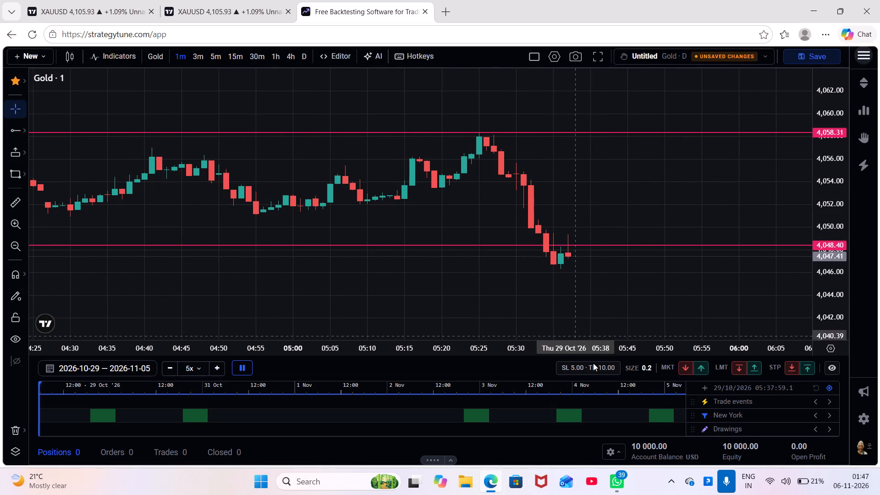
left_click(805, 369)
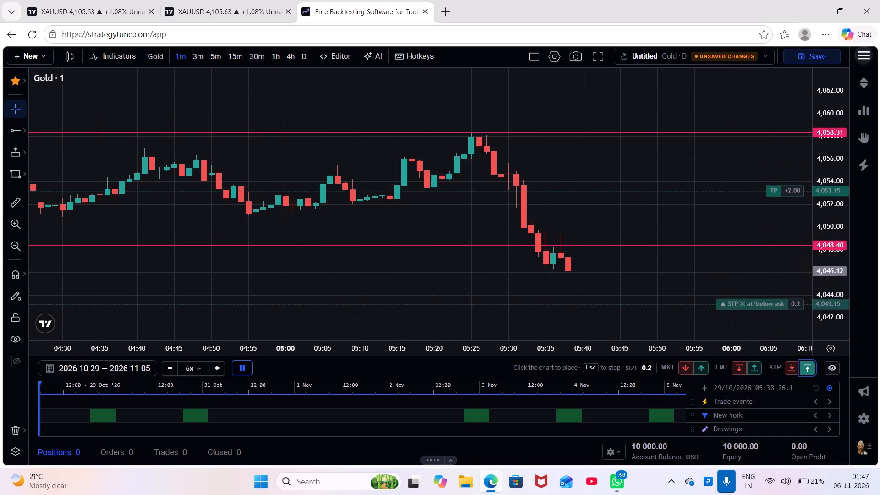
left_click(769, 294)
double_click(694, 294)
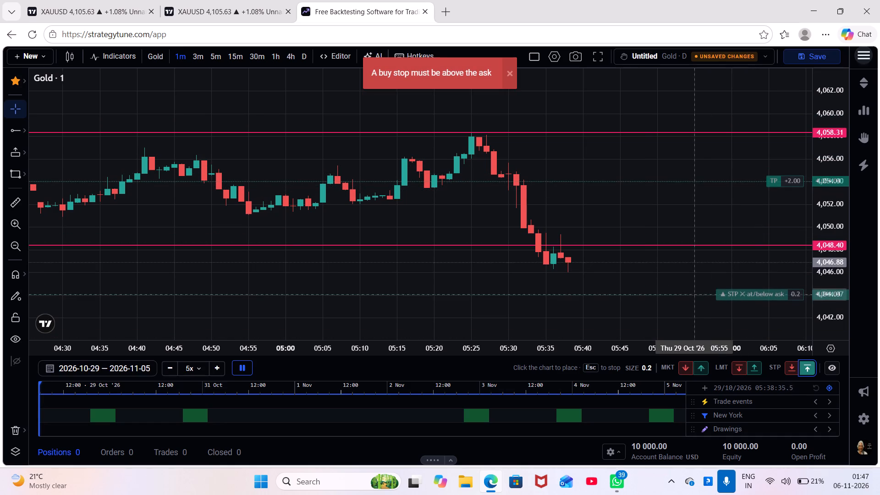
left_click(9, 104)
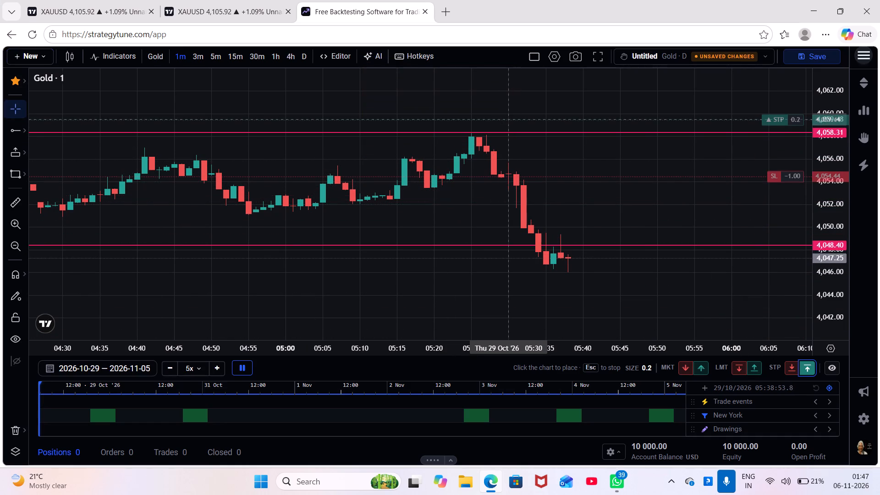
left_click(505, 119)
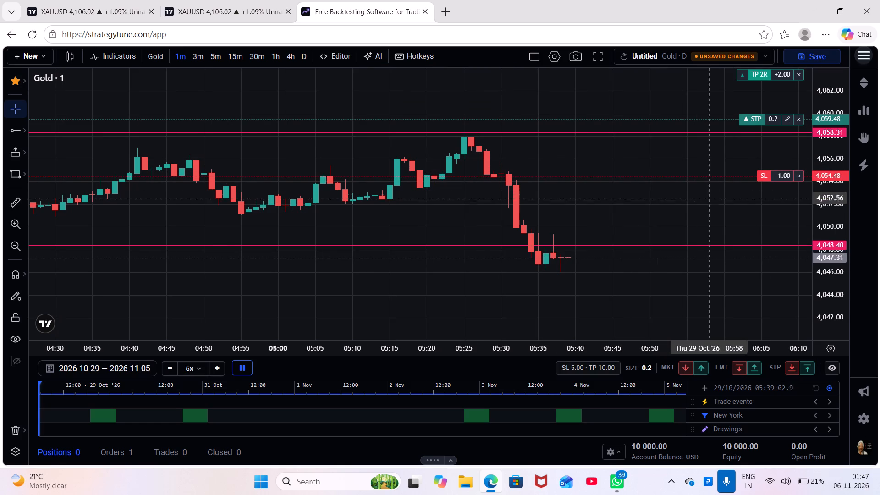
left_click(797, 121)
Examine the fall below the lower ray on the 1-minute and 1-hour timeframes, down to the blue line at 4,024.89.
scroll(583, 214, "down", 1)
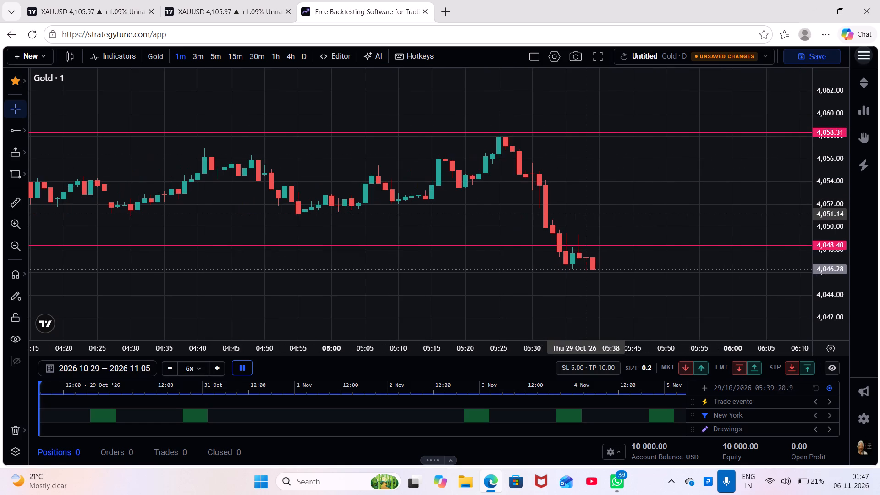
left_click_drag(584, 210, 572, 174)
scroll(572, 171, "down", 3)
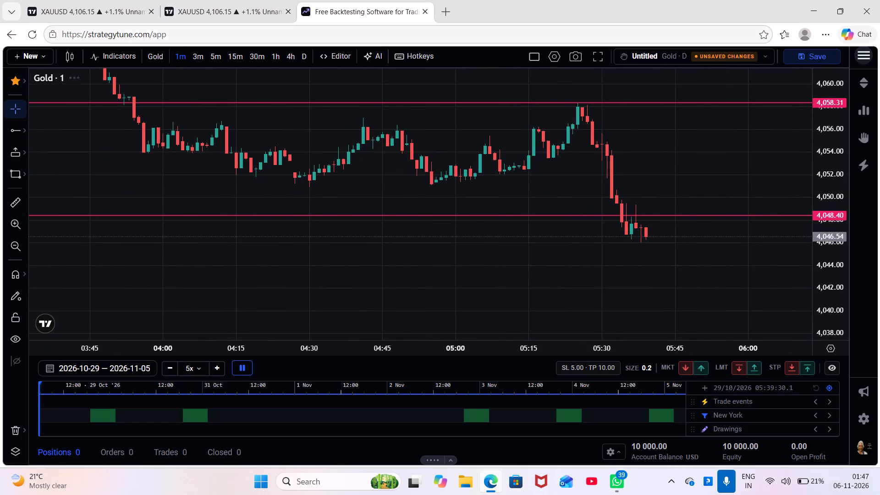
left_click(270, 46)
left_click(278, 58)
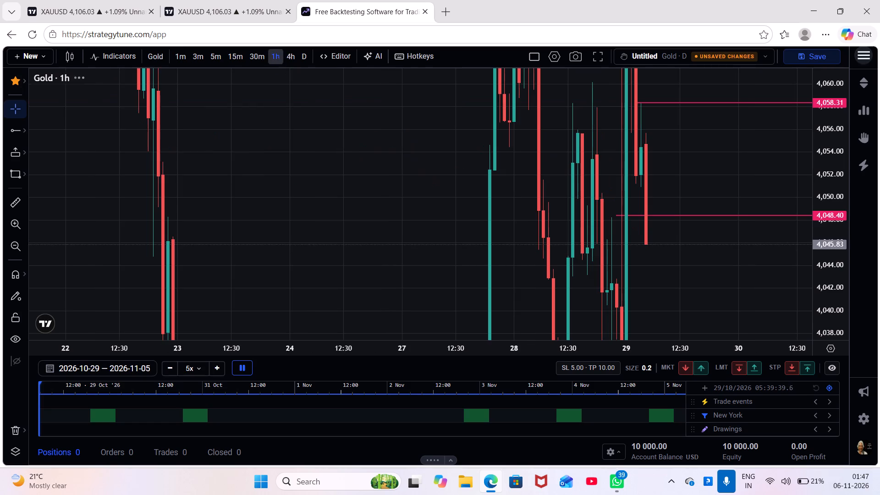
scroll(504, 180, "up", 4)
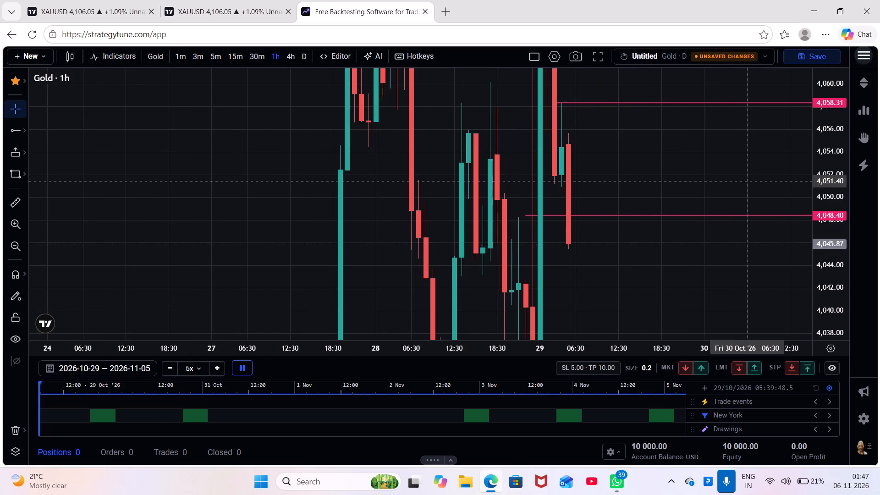
left_click_drag(825, 220, 832, 291)
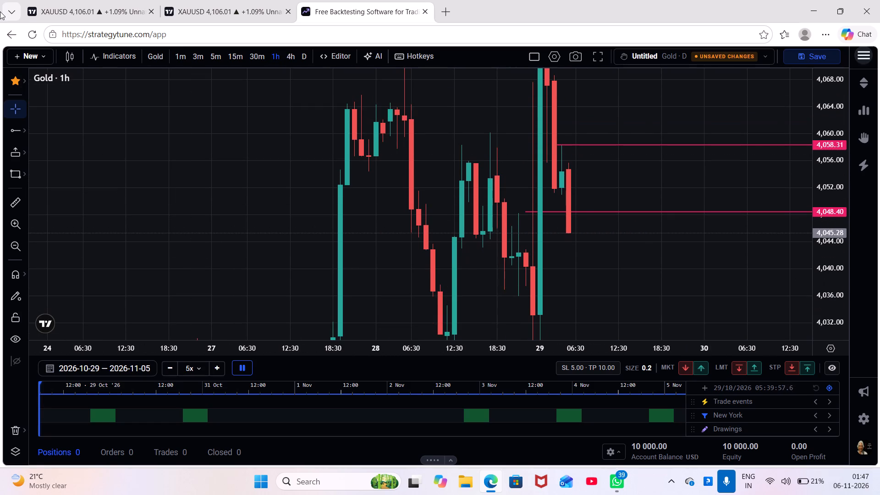
left_click_drag(836, 141, 841, 235)
left_click_drag(704, 248, 610, 202)
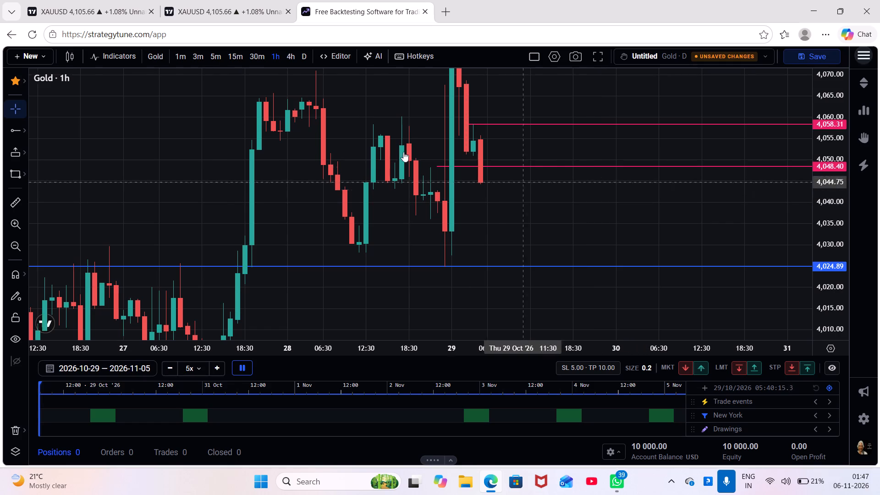
Return to the 1-minute timeframe and open a 0.2-size market sell with price below the lower ray.
left_click(174, 55)
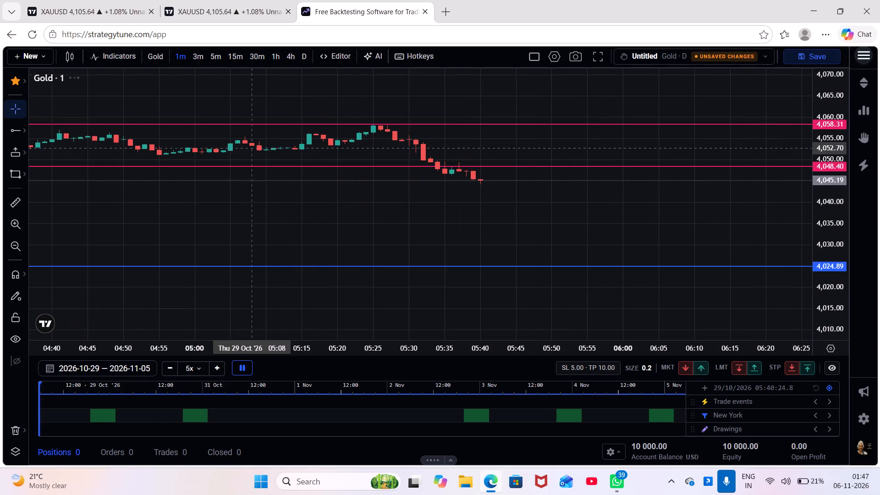
scroll(253, 148, "down", 13)
scroll(854, 251, "up", 6)
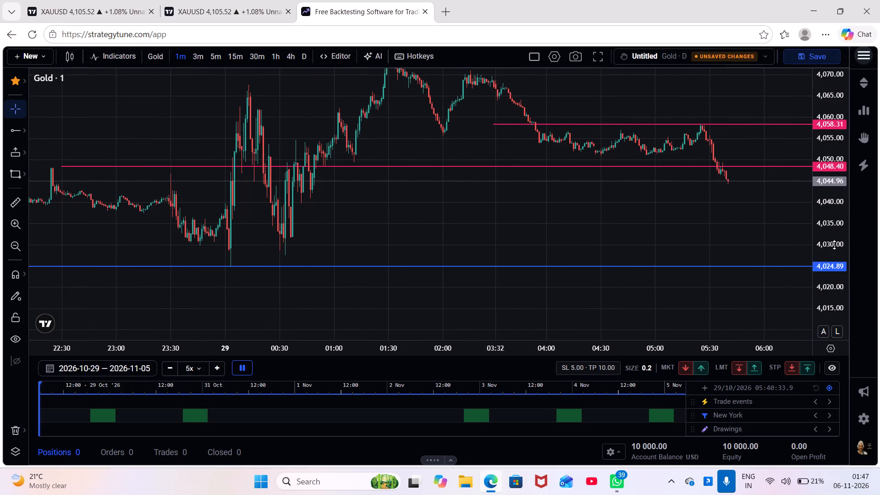
scroll(834, 245, "up", 17)
left_click_drag(585, 201, 507, 215)
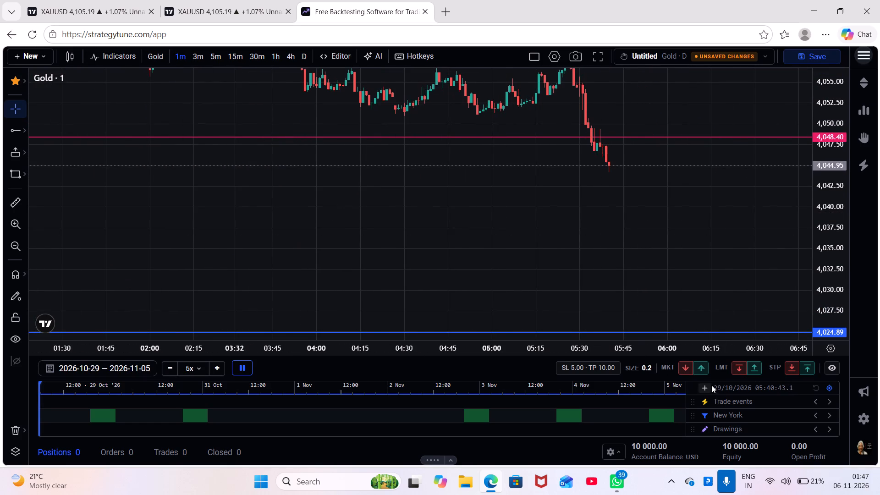
left_click(690, 369)
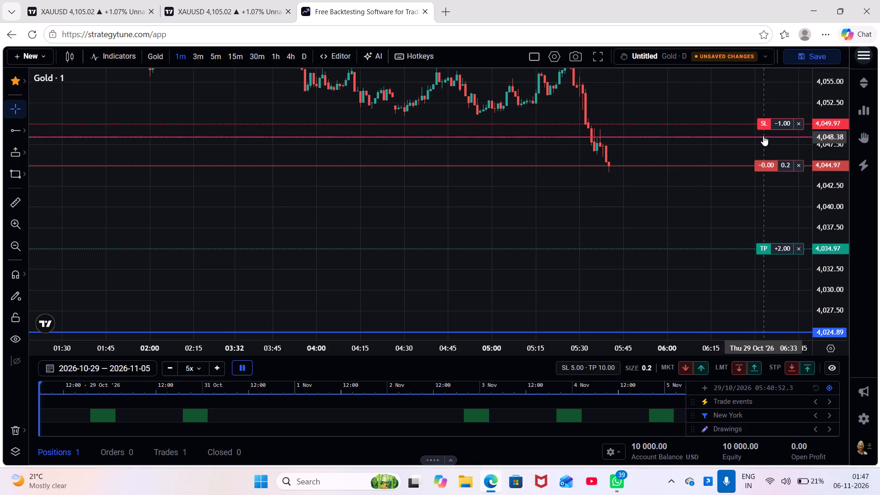
Measure the distance from the sell entry line up to the stop loss on the 1-minute timeframe, and clear the measurement.
left_click_drag(687, 223, 674, 297)
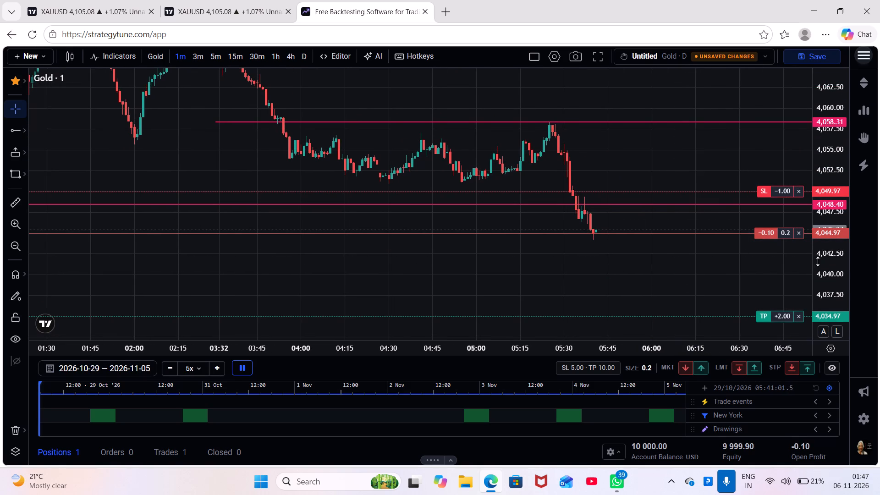
scroll(825, 260, "up", 5)
scroll(737, 279, "up", 2)
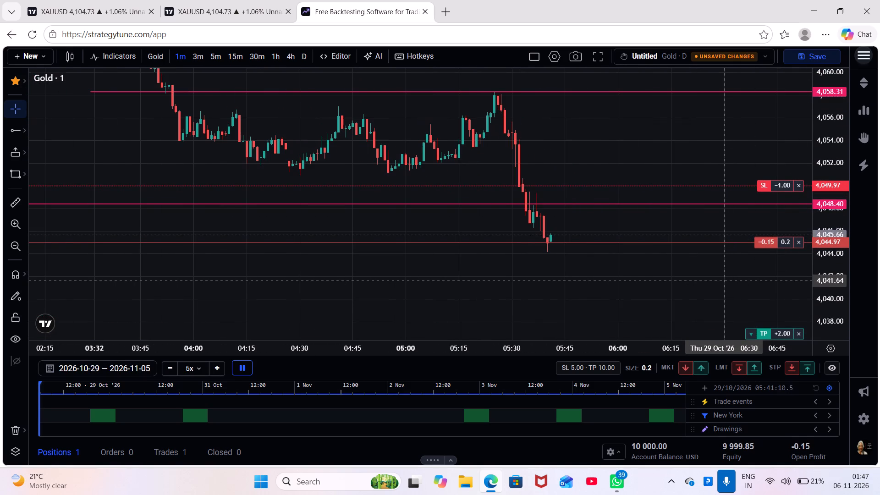
scroll(724, 280, "up", 2)
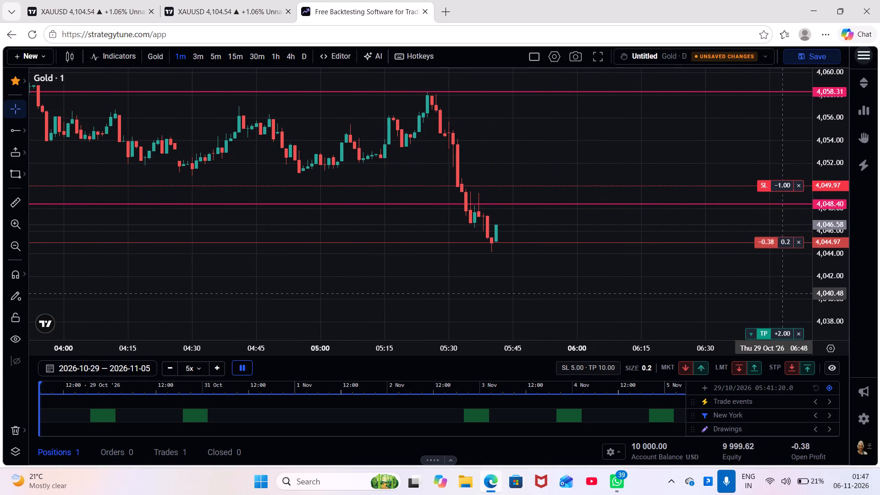
scroll(823, 293, "up", 10)
scroll(669, 279, "up", 2)
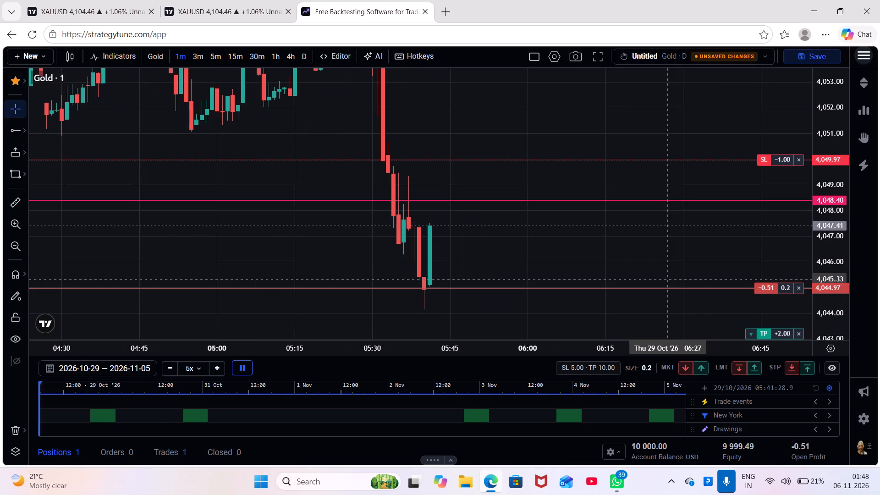
left_click_drag(615, 263, 647, 225)
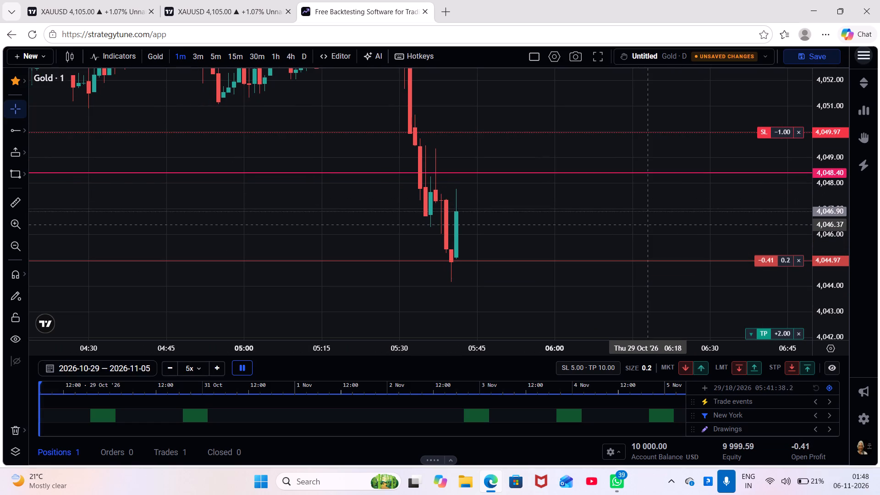
left_click(4, 203)
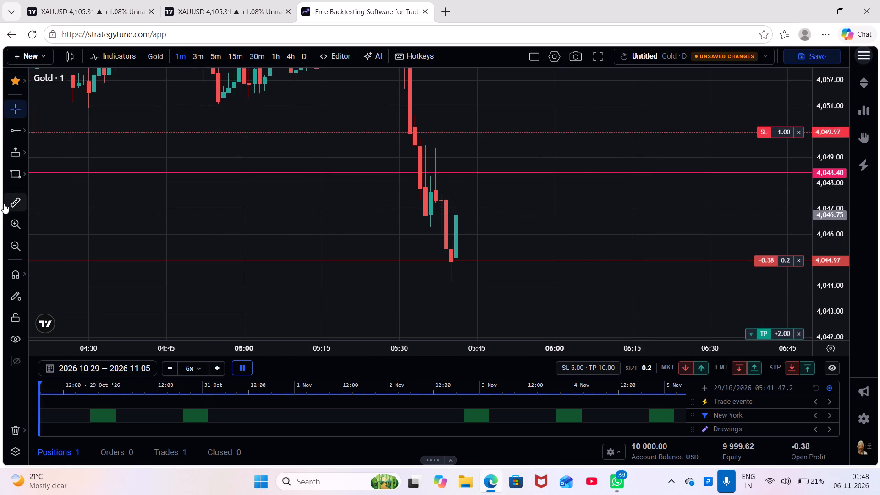
left_click_drag(470, 259, 477, 250)
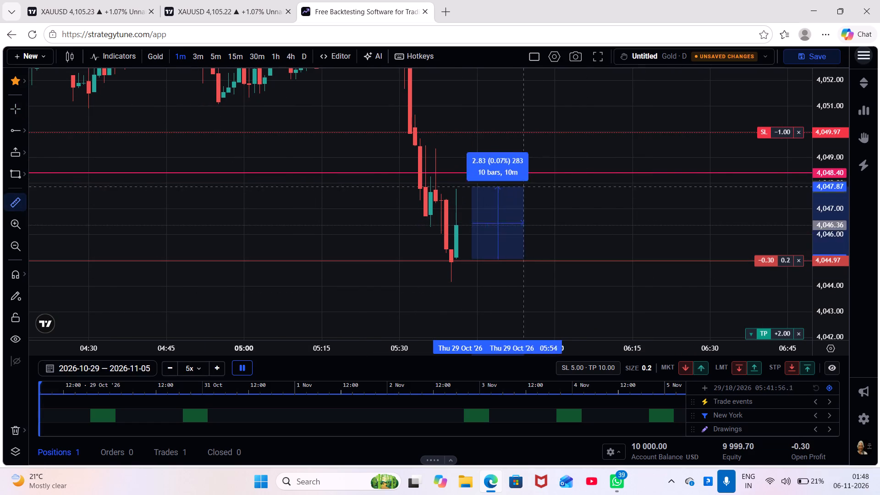
left_click(578, 133)
double_click(635, 313)
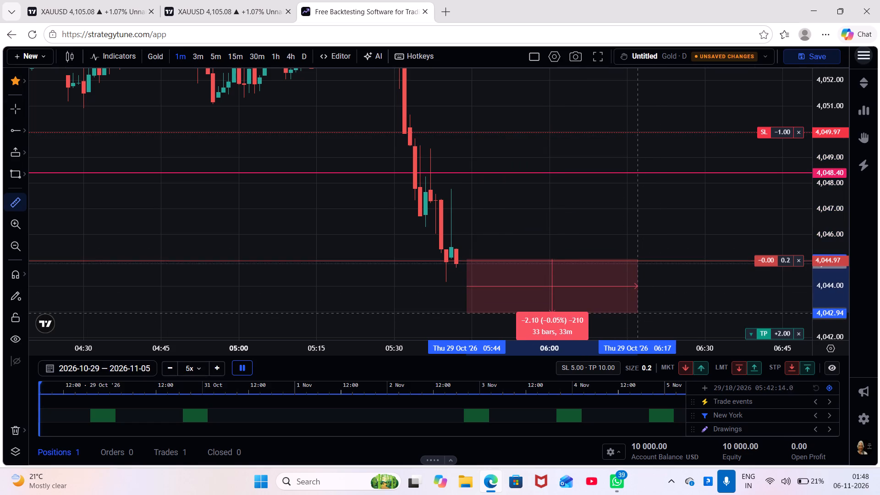
Tighten the sell position's stop loss to 4,049.36, just above the lower ray.
left_click_drag(669, 331, 682, 269)
left_click_drag(704, 176, 703, 219)
left_click_drag(770, 110, 769, 123)
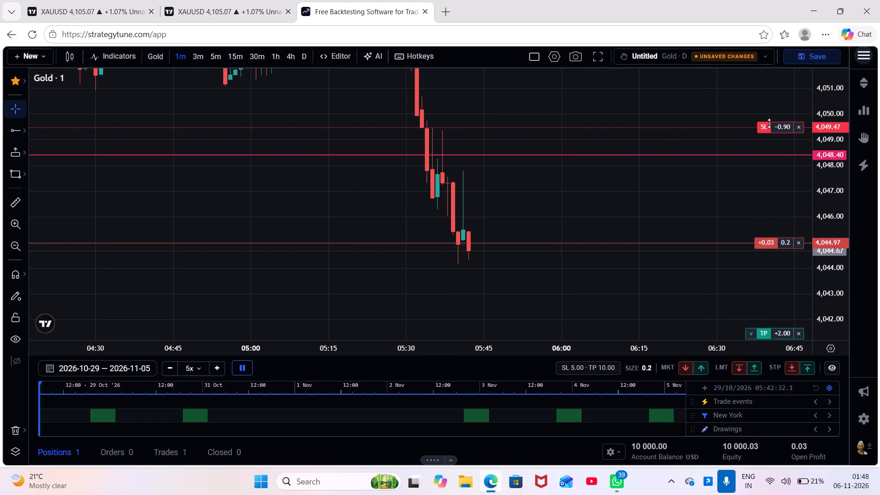
left_click_drag(769, 123, 769, 126)
Show the hourly timeframe in full screen and lower the sell position's take profit to 4,032.67.
left_click_drag(683, 248, 685, 201)
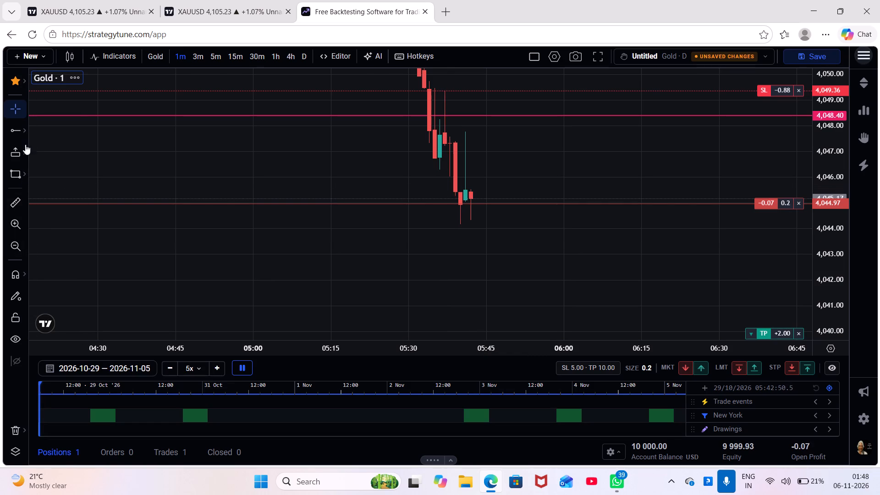
left_click(592, 71)
left_click(599, 59)
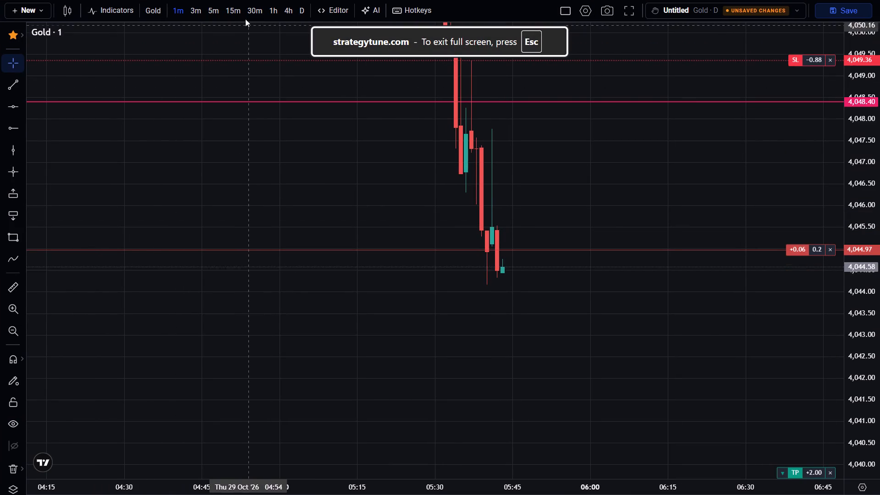
left_click(270, 7)
left_click_drag(869, 191, 879, 259)
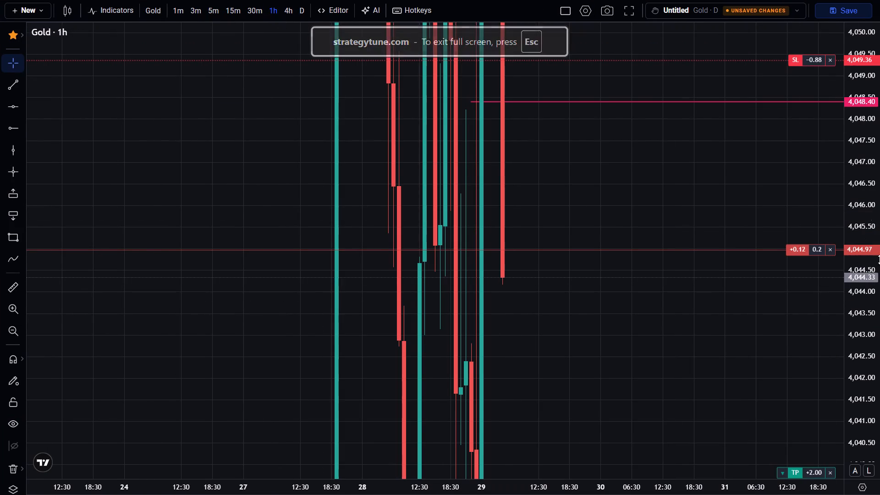
left_click_drag(879, 259, 879, 494)
left_click_drag(872, 283, 873, 360)
left_click_drag(543, 298, 513, 287)
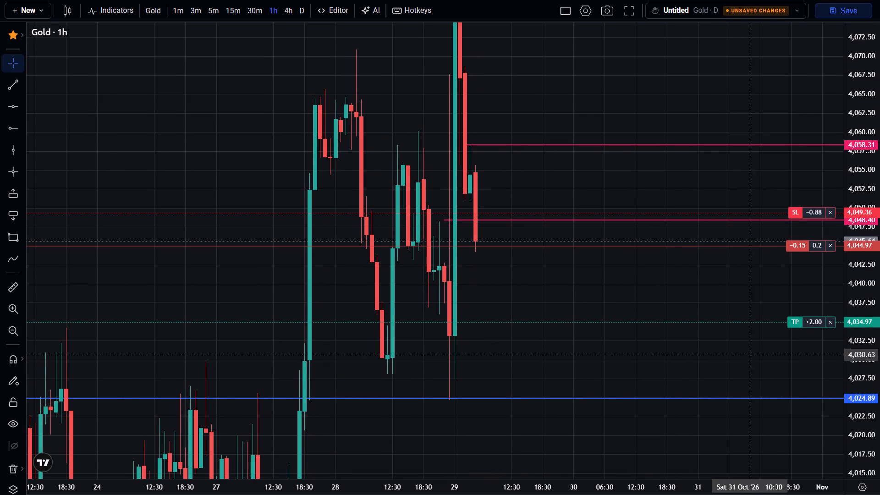
left_click_drag(797, 322, 805, 340)
left_click(664, 299)
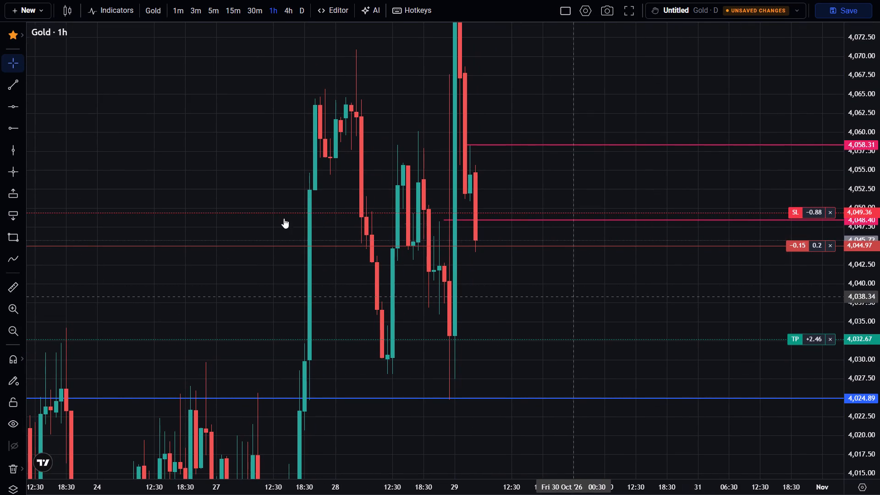
Draw a short position box at the sell entry, with its stop 4.30 above and its target 12.24 below, matching the trade's levels.
left_click(0, 211)
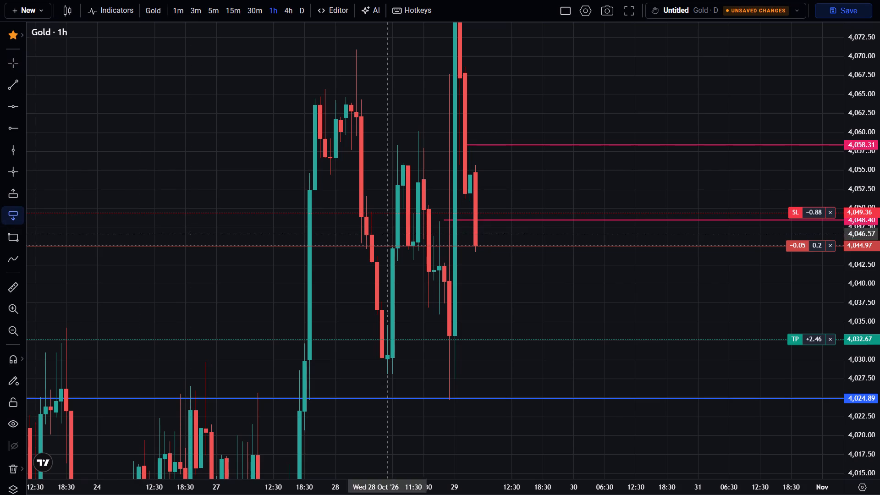
left_click(480, 246)
left_click_drag(481, 80, 479, 98)
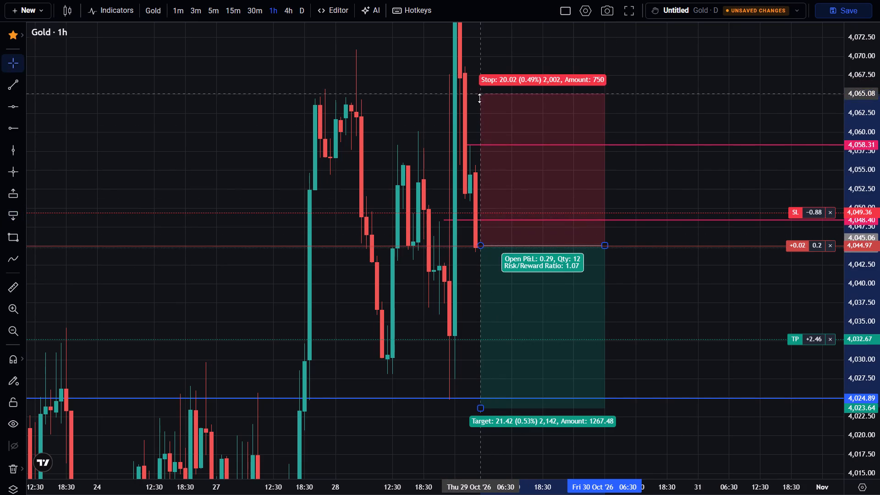
left_click_drag(479, 98, 489, 211)
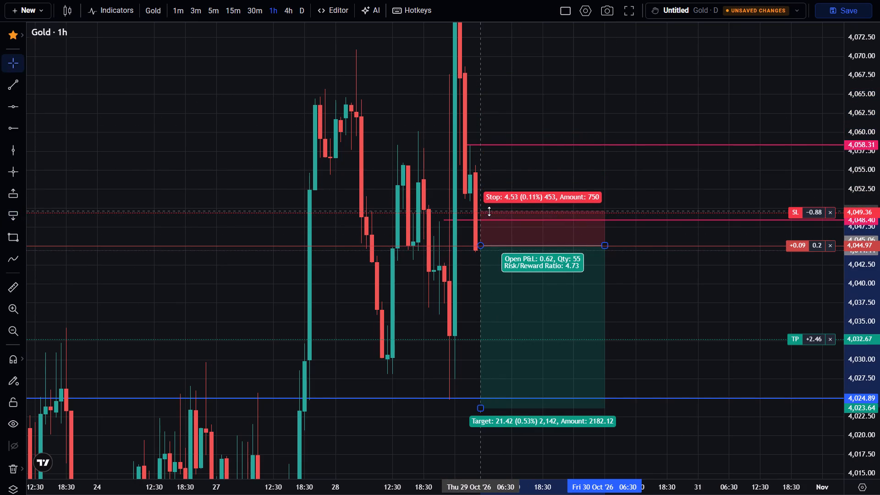
left_click_drag(489, 211, 489, 213)
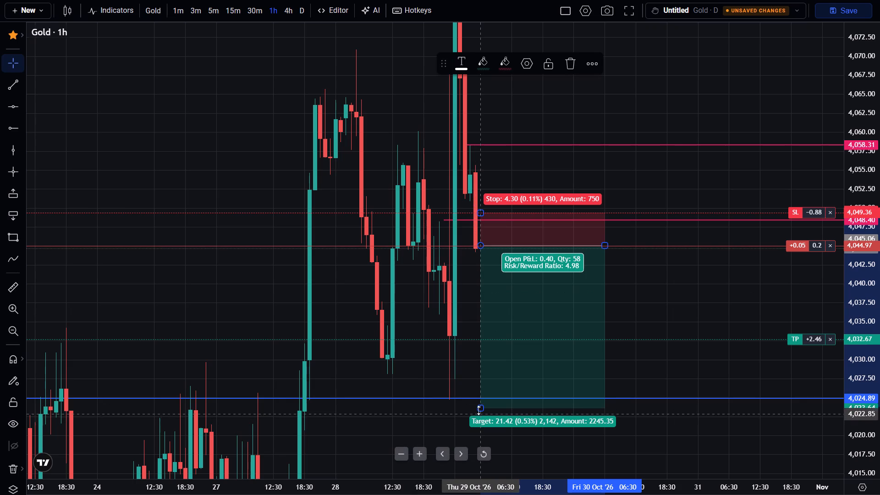
left_click_drag(478, 409, 478, 338)
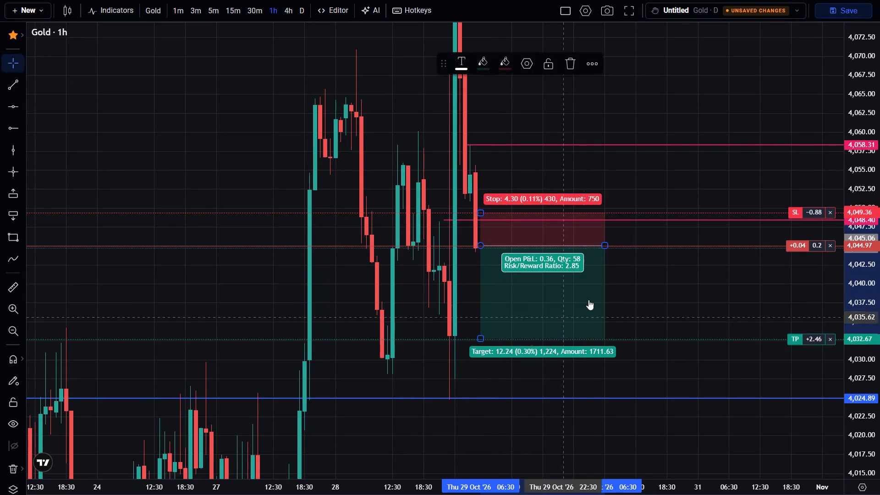
Narrow the short position box and shift it back to start at 01:30 on 29 October.
left_click_drag(602, 246, 588, 247)
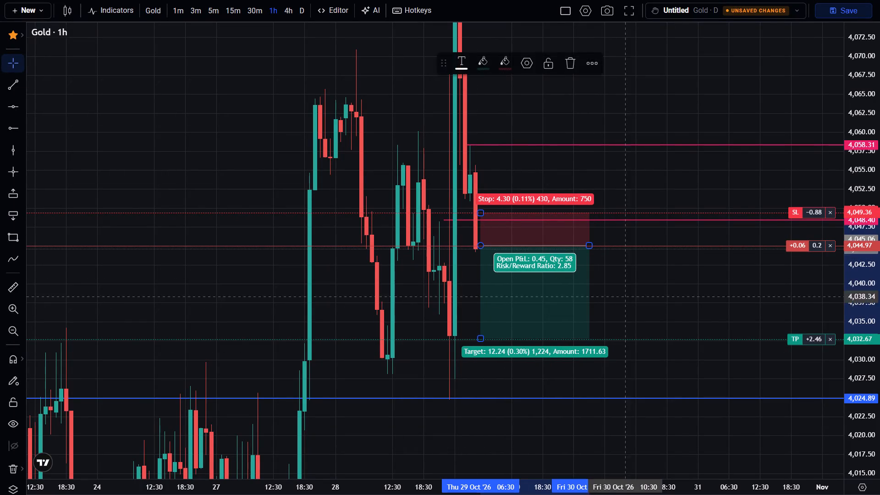
left_click(683, 325)
left_click_drag(566, 298, 546, 296)
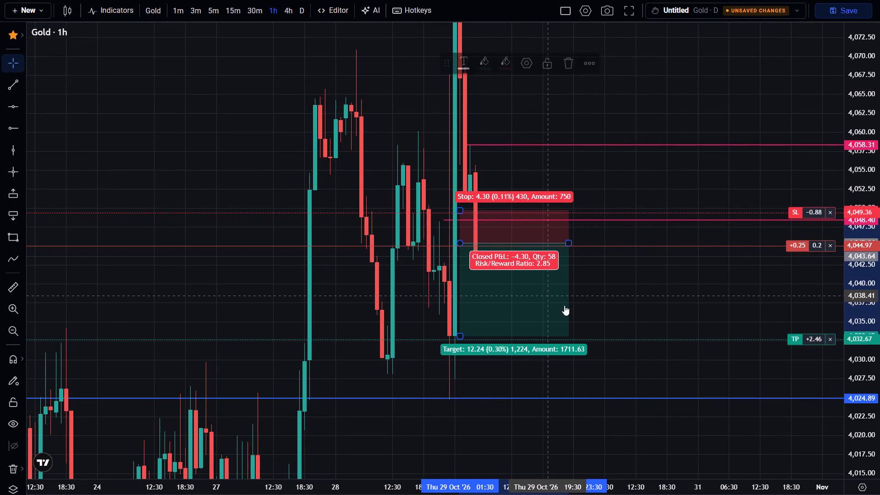
left_click(652, 319)
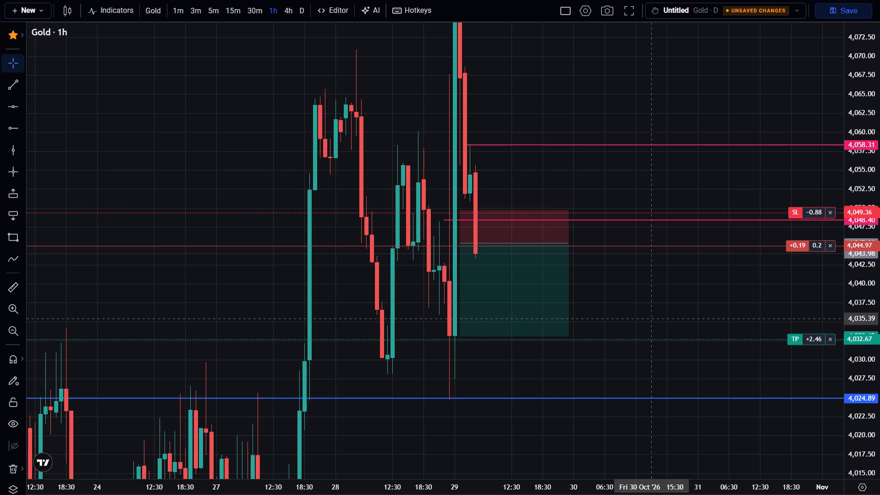
On the 1-minute timeframe, move the short position box's start to about 05:20 and its entry to 4,042.89.
scroll(859, 313, "up", 11)
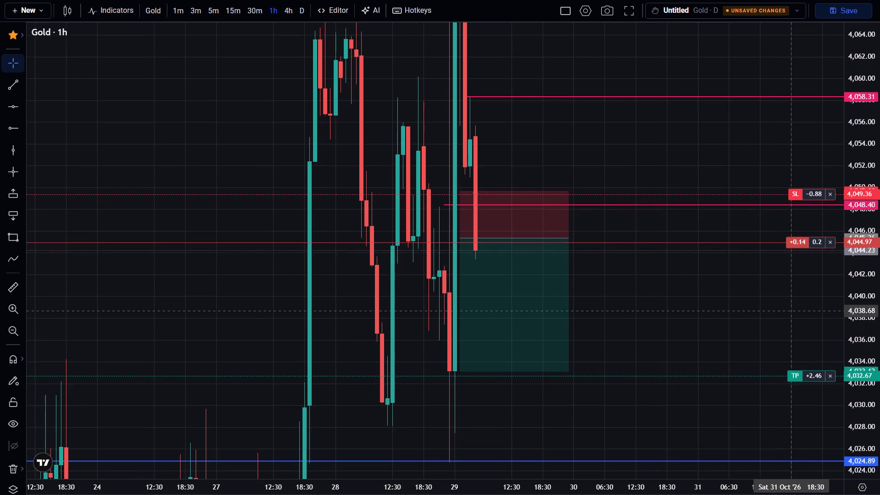
scroll(732, 309, "up", 2)
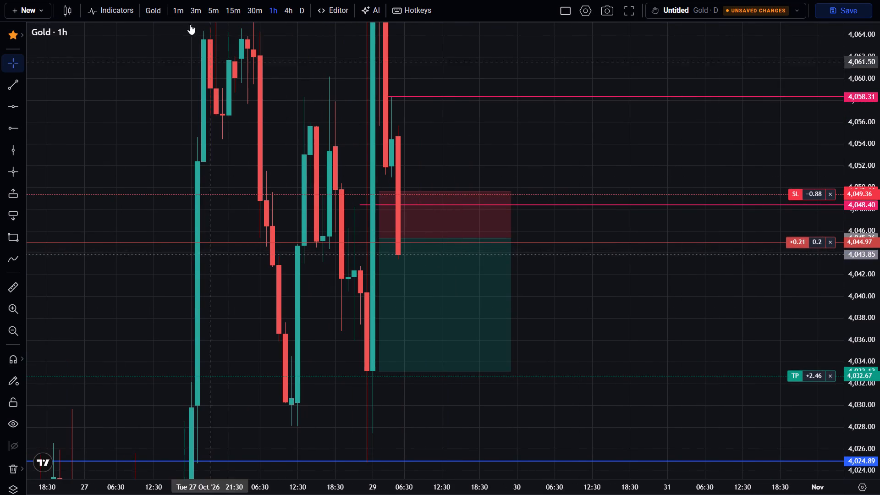
left_click(183, 12)
scroll(275, 148, "down", 5)
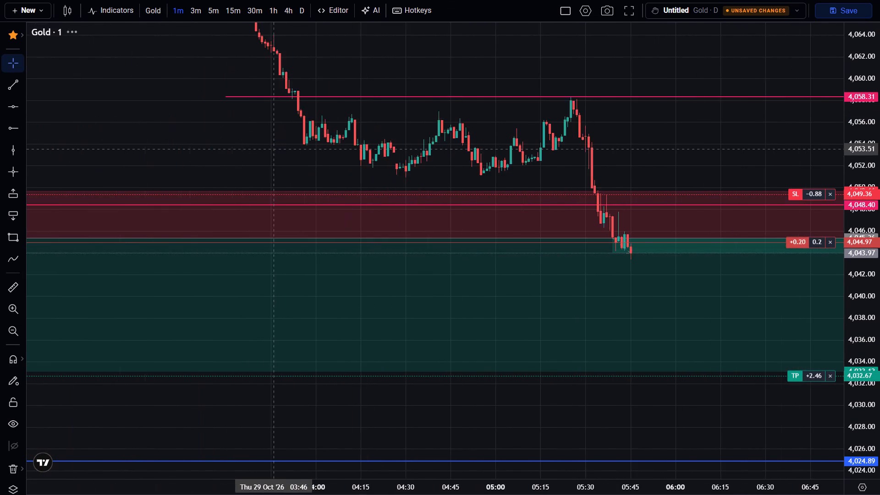
scroll(278, 149, "down", 3)
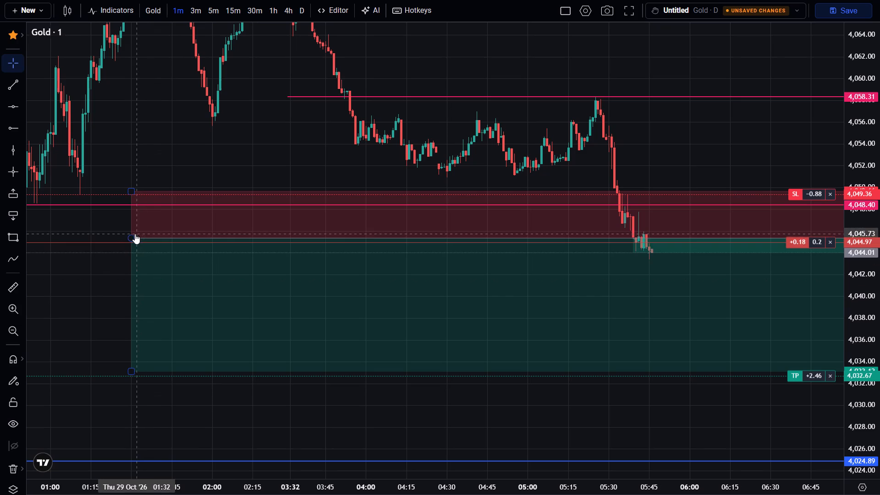
left_click_drag(132, 234, 583, 265)
Examine the price fall through the short position box against the 28 and 29 October history down to the blue line.
left_click_drag(495, 323, 199, 270)
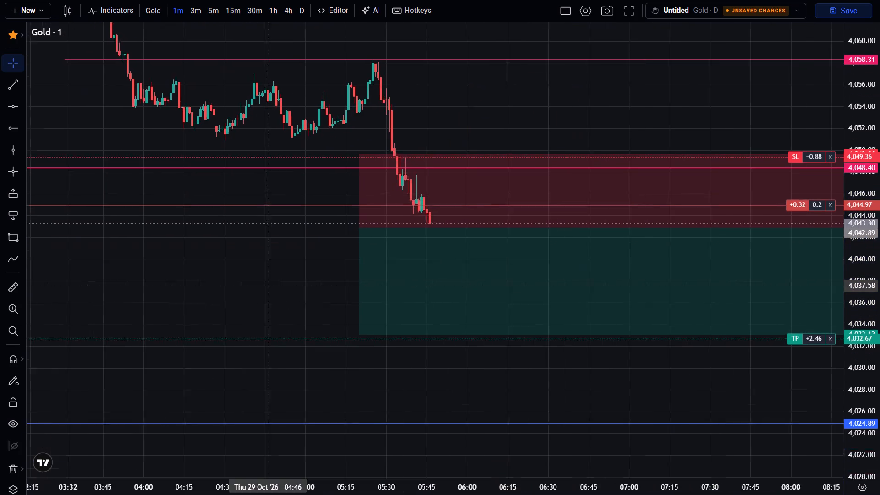
left_click_drag(199, 270, 105, 256)
scroll(309, 254, "down", 10)
left_click_drag(457, 263, 0, 316)
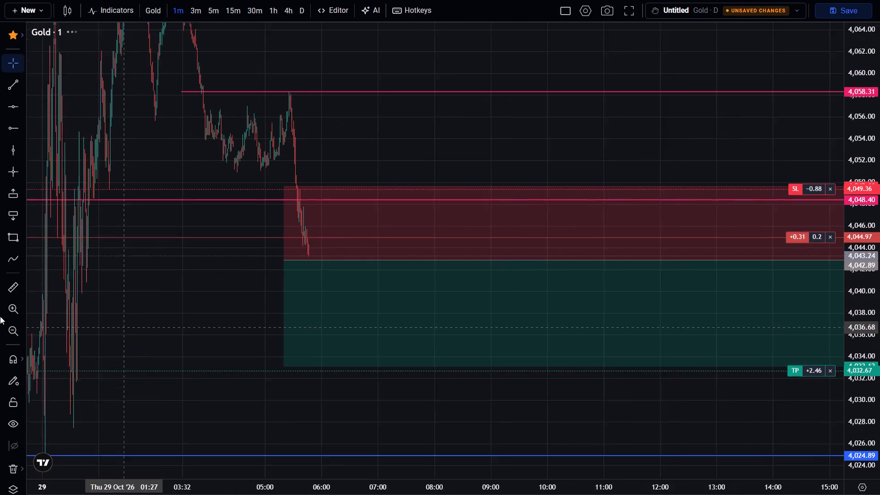
left_click_drag(0, 316, 0, 288)
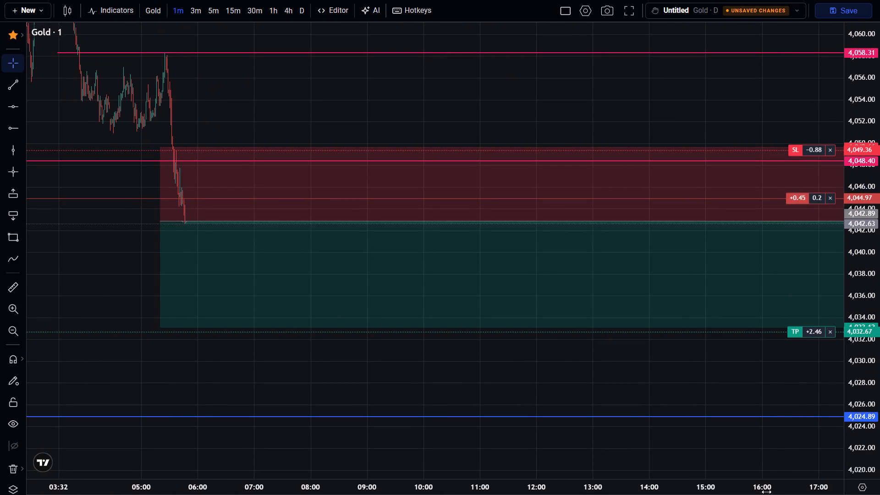
left_click_drag(759, 494, 578, 484)
left_click_drag(587, 484, 371, 462)
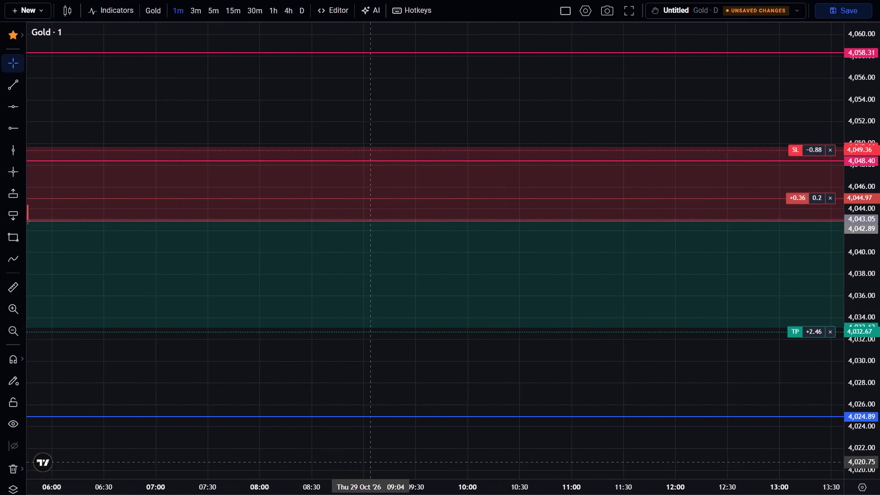
left_click_drag(371, 462, 869, 494)
left_click_drag(803, 457, 711, 461)
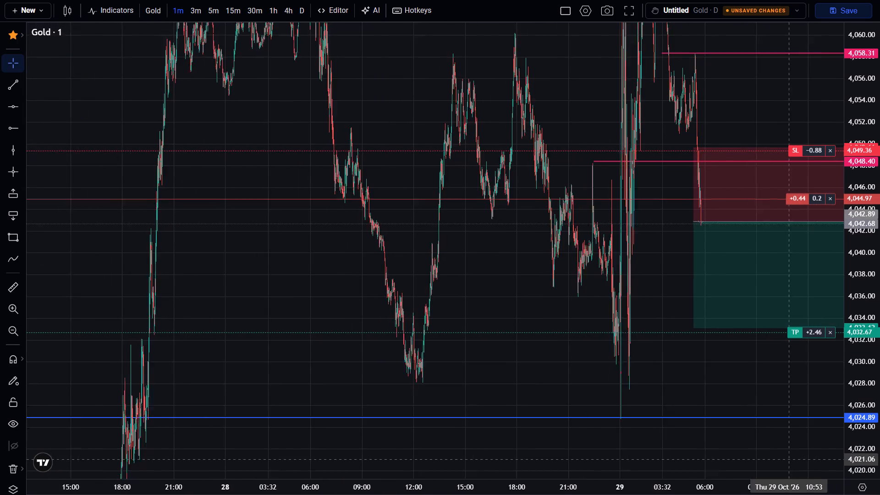
Narrow the short position box so that it ends at about 06:11 on 29 October.
left_click_drag(711, 461, 440, 437)
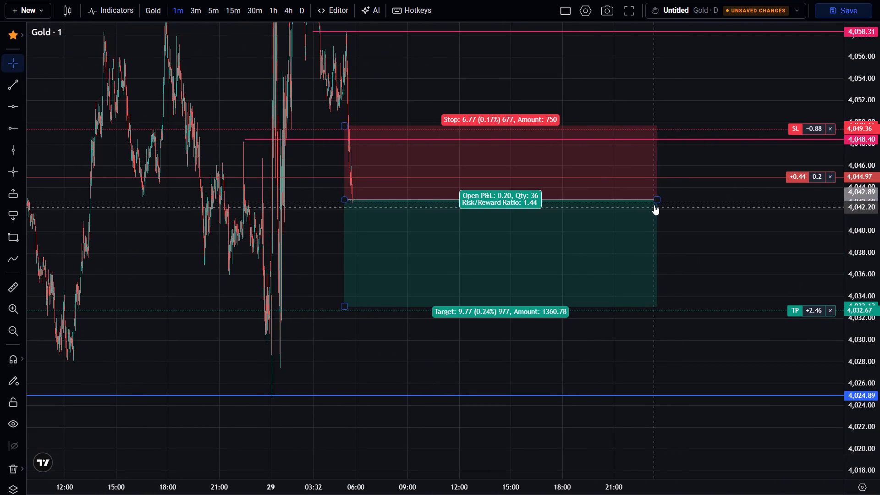
left_click_drag(654, 201, 430, 208)
left_click_drag(507, 316, 821, 389)
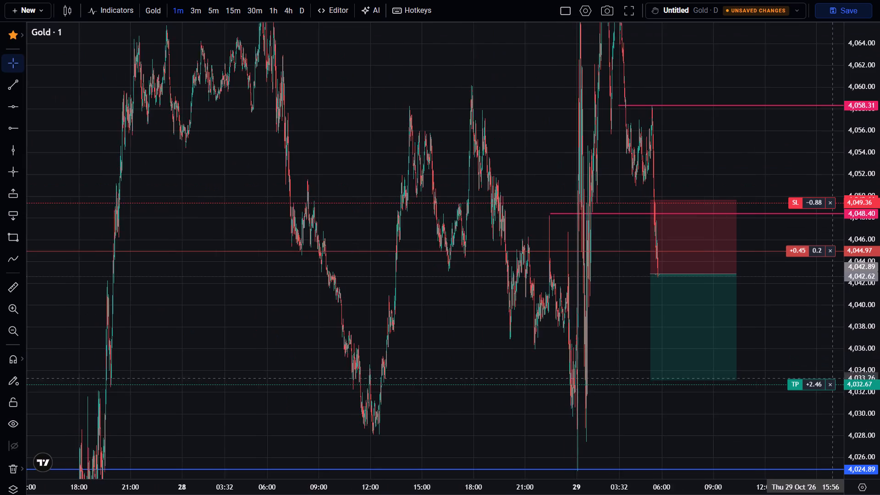
scroll(824, 355, "up", 14)
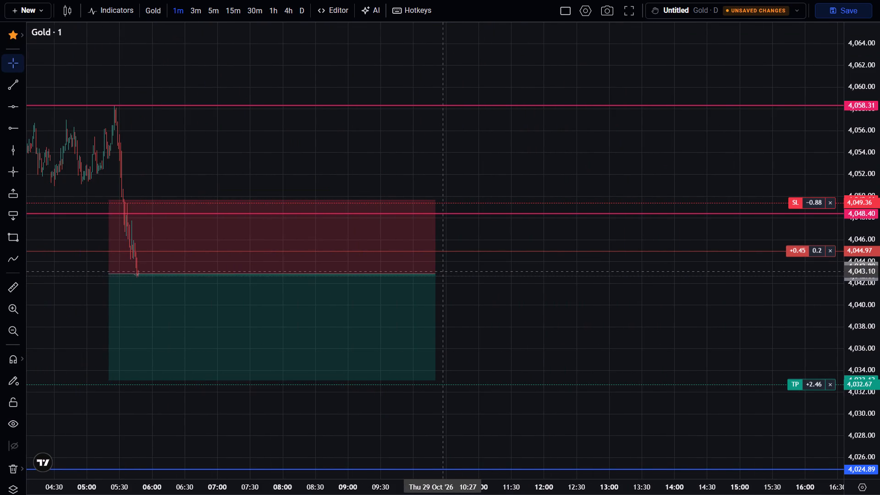
left_click_drag(435, 274, 164, 289)
left_click_drag(285, 322, 551, 366)
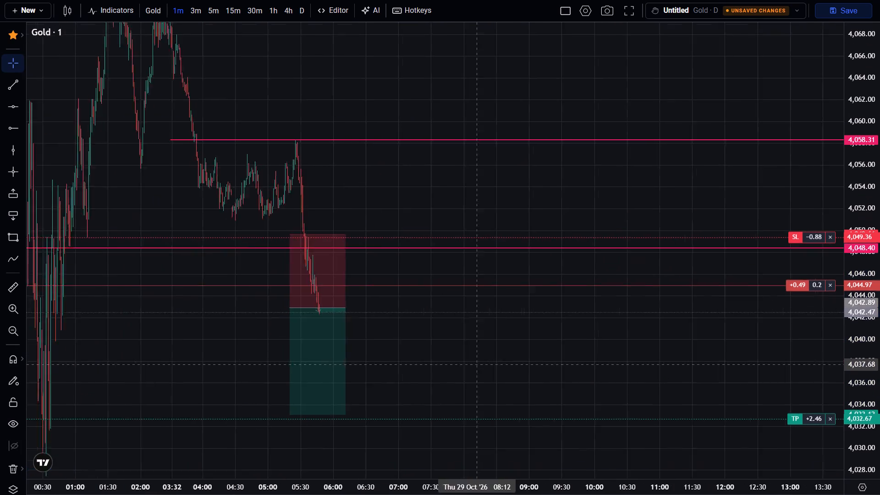
Move the short position box's start to 05:31 and its entry to 4,041.68.
left_click_drag(551, 366, 775, 363)
scroll(726, 328, "up", 9)
left_click_drag(565, 357, 790, 419)
scroll(689, 388, "up", 5)
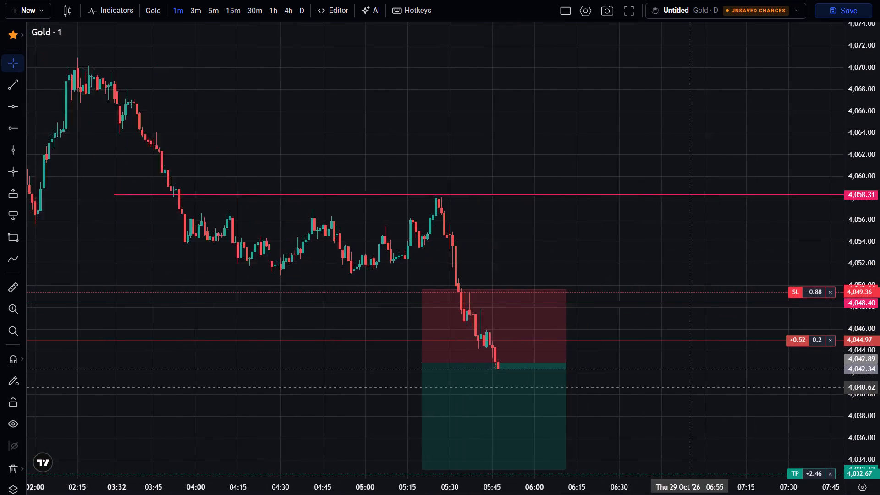
left_click_drag(573, 399, 803, 393)
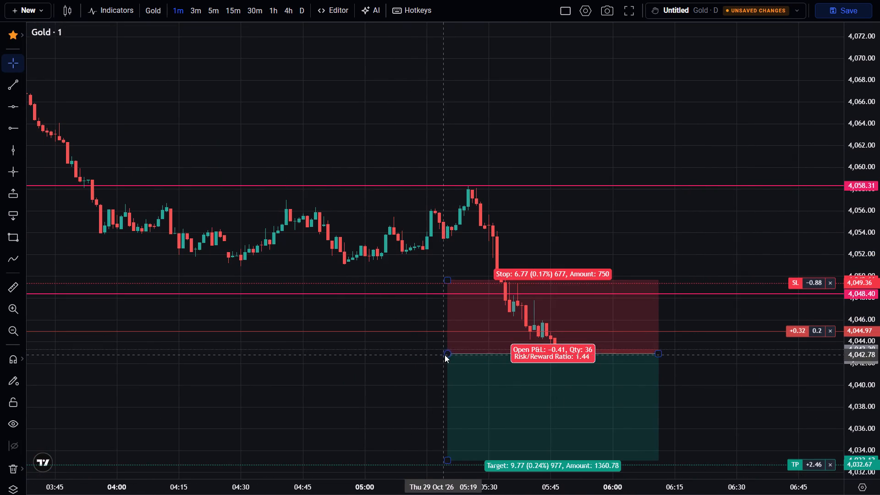
left_click_drag(445, 355, 492, 367)
scroll(853, 378, "up", 6)
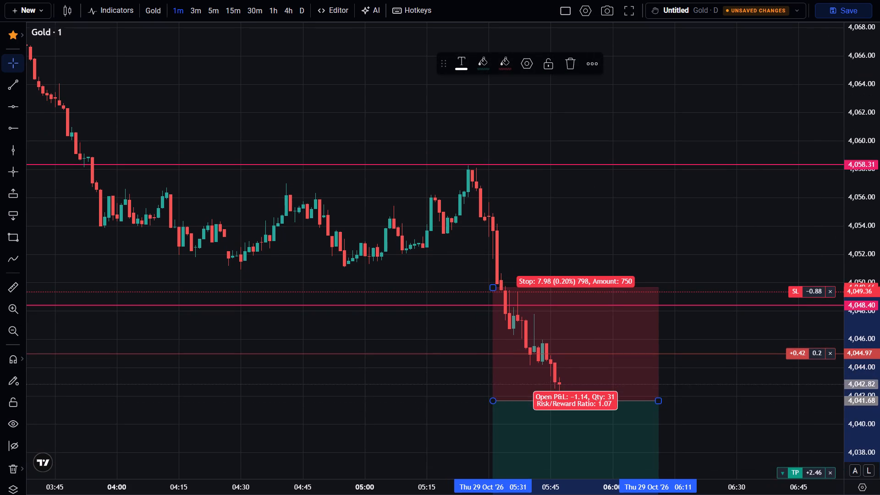
Examine the ongoing price move through the short position box against the 29 October candles, the pink levels and the blue line below.
left_click_drag(772, 430, 705, 366)
left_click_drag(707, 381, 707, 277)
scroll(707, 277, "down", 1)
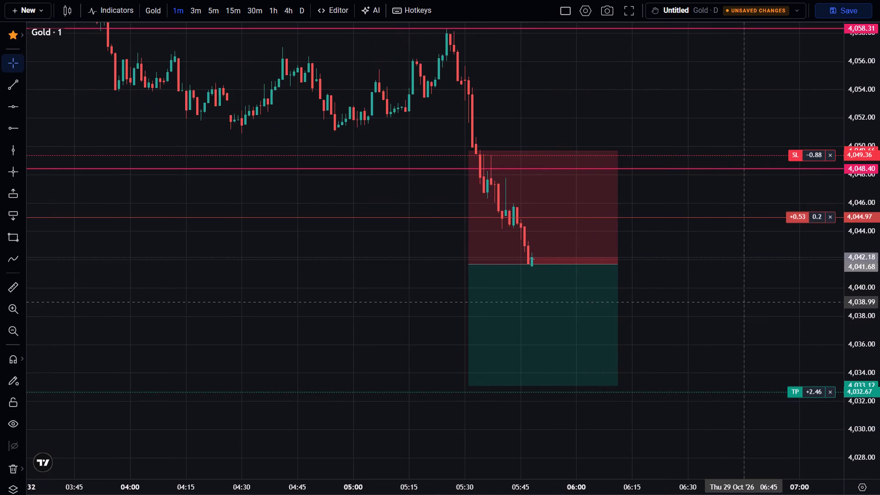
scroll(744, 302, "down", 2)
scroll(879, 352, "up", 10)
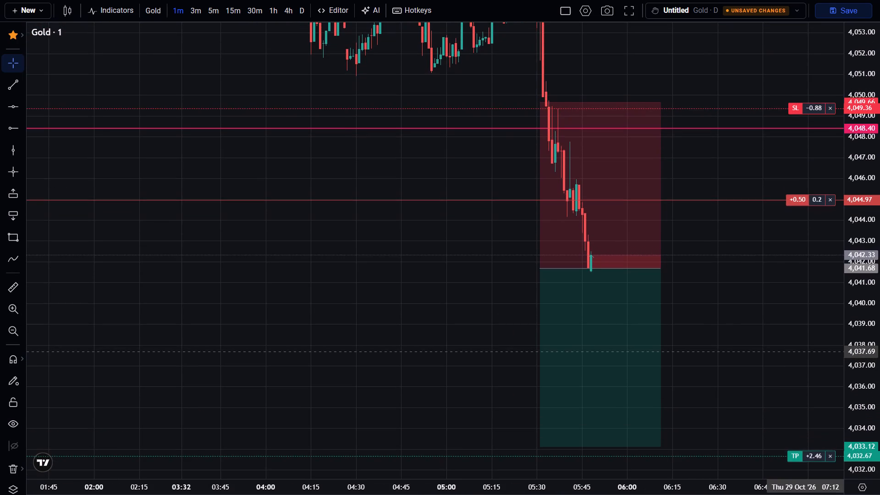
scroll(843, 352, "up", 3)
left_click_drag(861, 149, 879, 368)
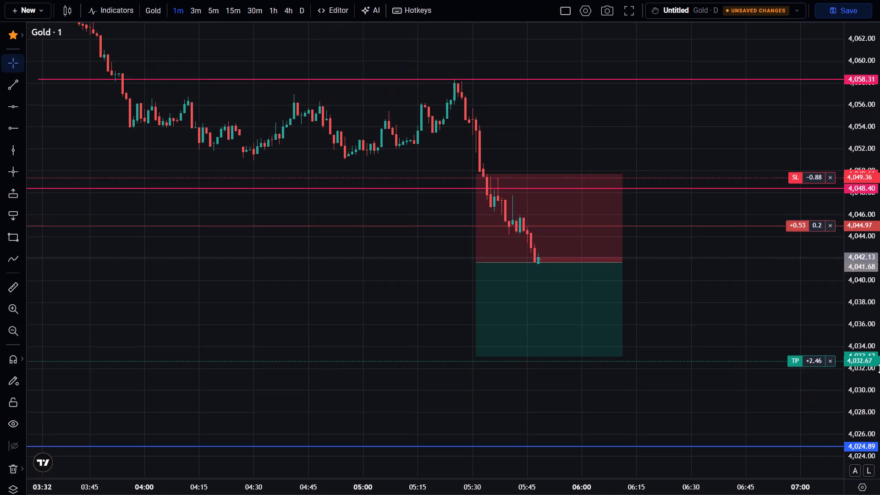
left_click_drag(879, 368, 879, 371)
scroll(793, 349, "down", 2)
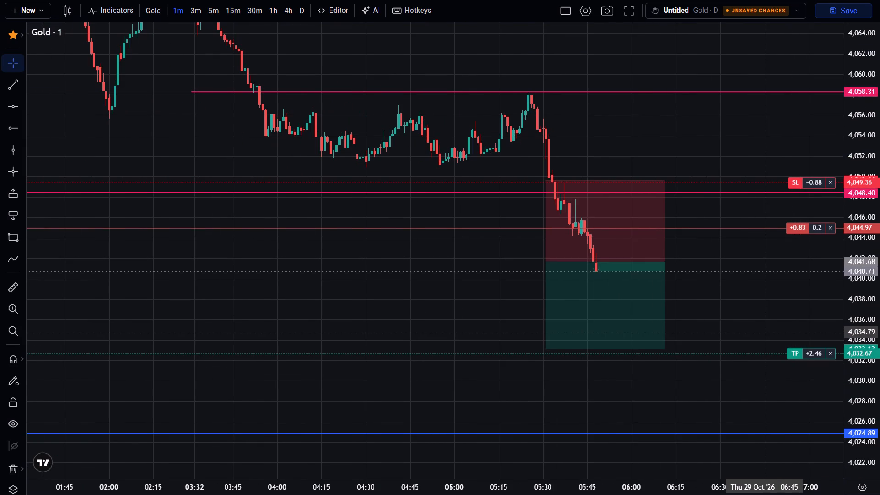
scroll(764, 332, "down", 1)
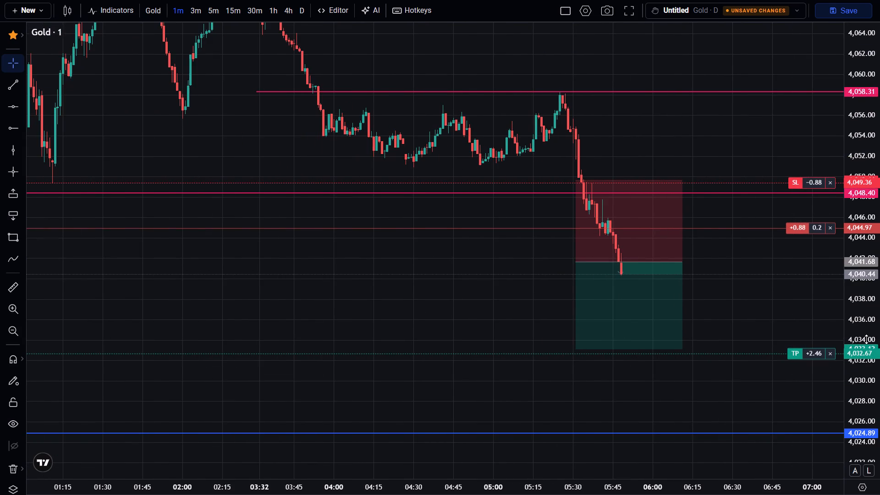
scroll(867, 339, "up", 8)
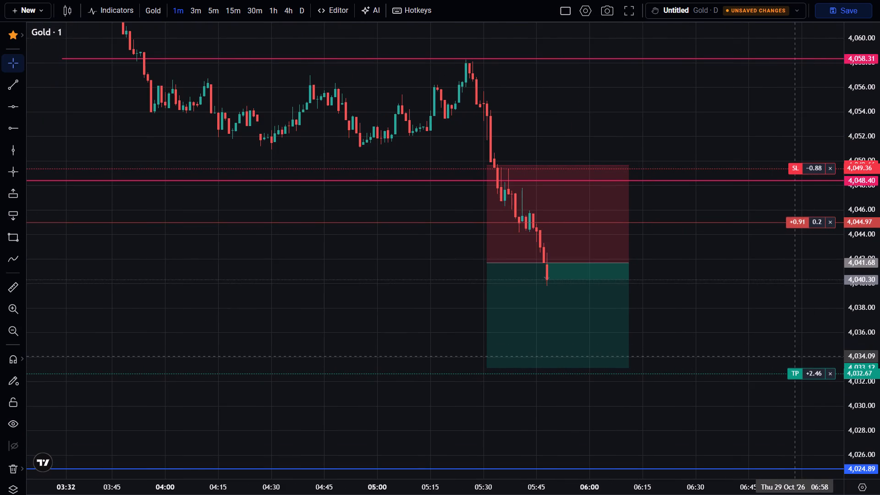
Shift the short position box up to the open trade's entry line, starting at 05:29, and shorten its stop to 4.23.
left_click_drag(586, 342, 578, 304)
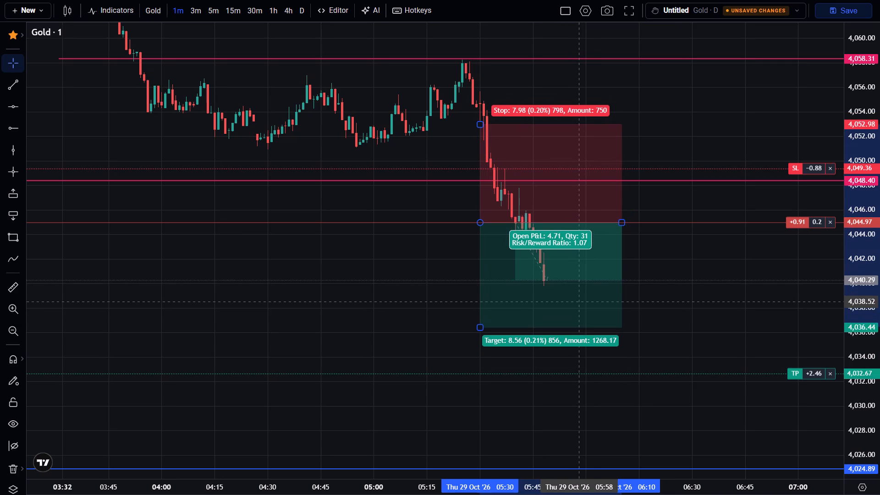
left_click_drag(578, 304, 576, 303)
left_click_drag(476, 123, 479, 137)
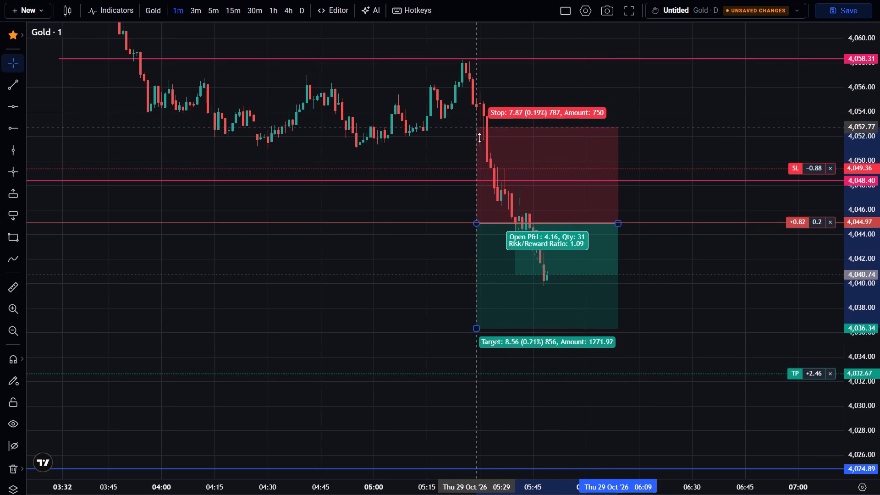
left_click_drag(479, 137, 485, 170)
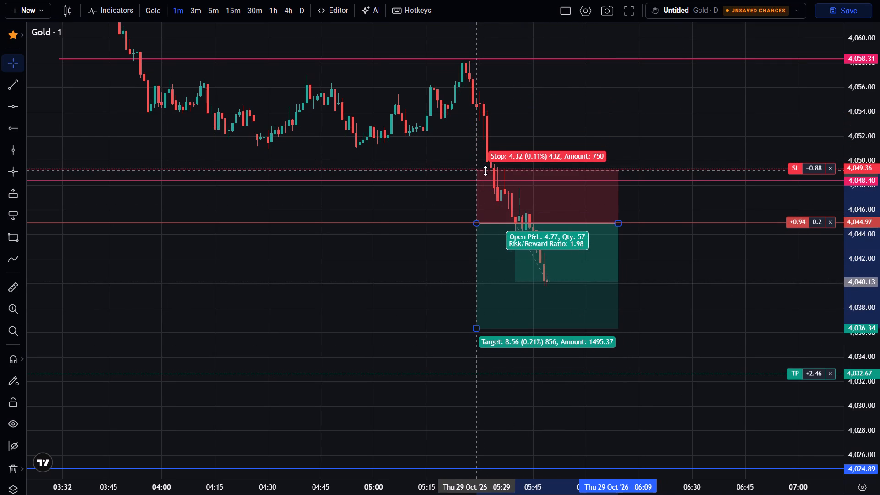
left_click_drag(485, 170, 485, 171)
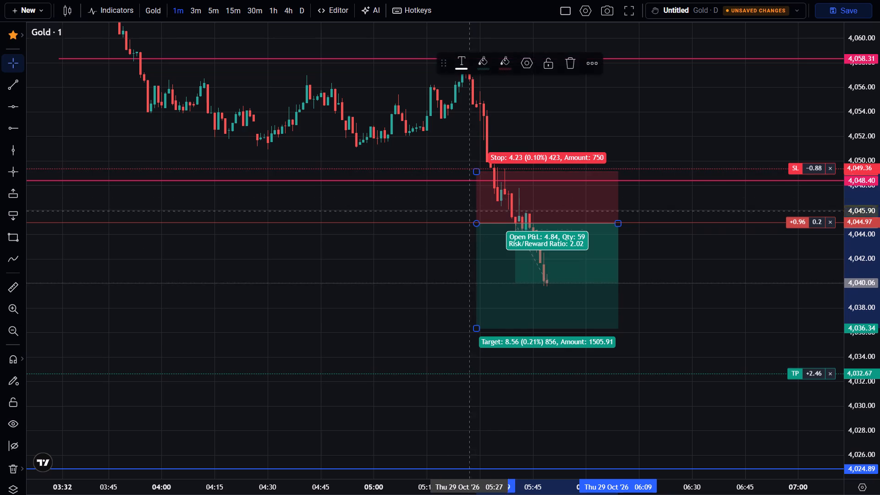
left_click(403, 287)
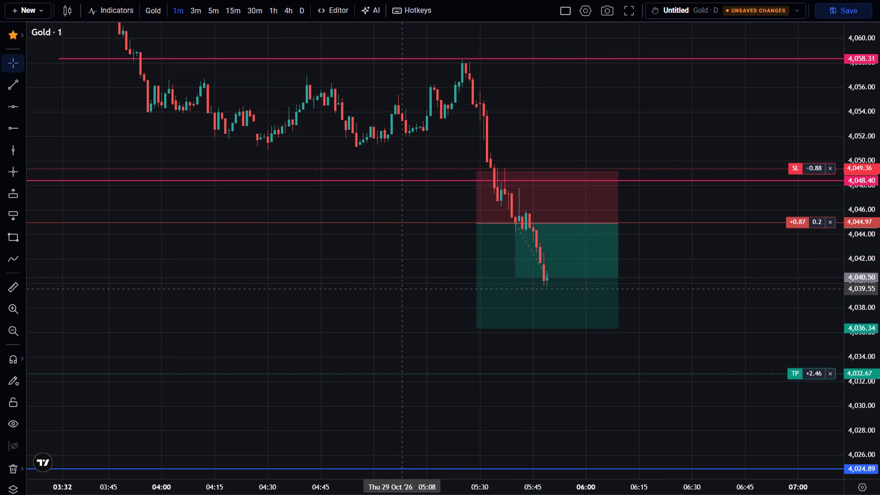
Extend the short position box's target to 12.31 and align the box with the trade's levels, starting at 05:30.
left_click_drag(478, 331, 480, 372)
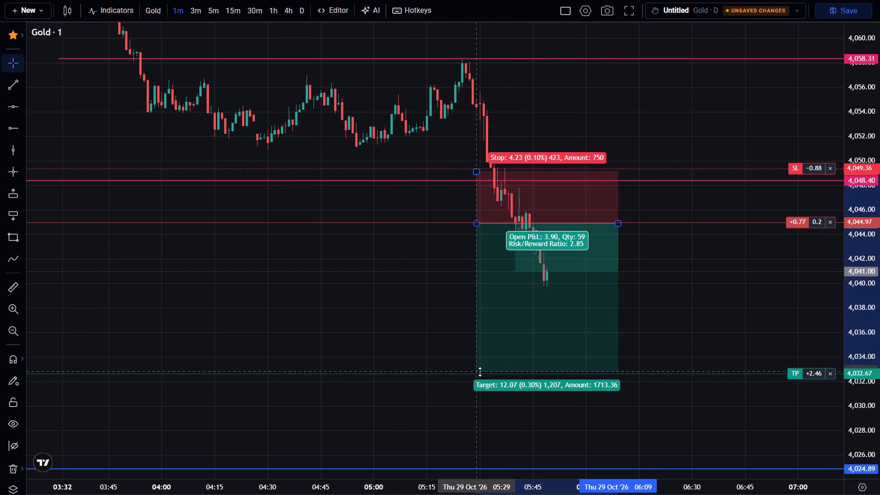
left_click_drag(480, 372, 480, 374)
left_click(434, 325)
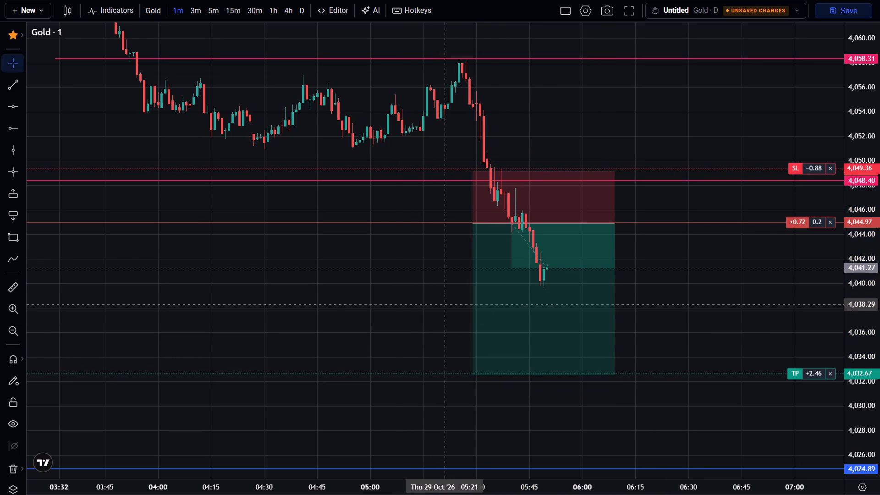
left_click(516, 316)
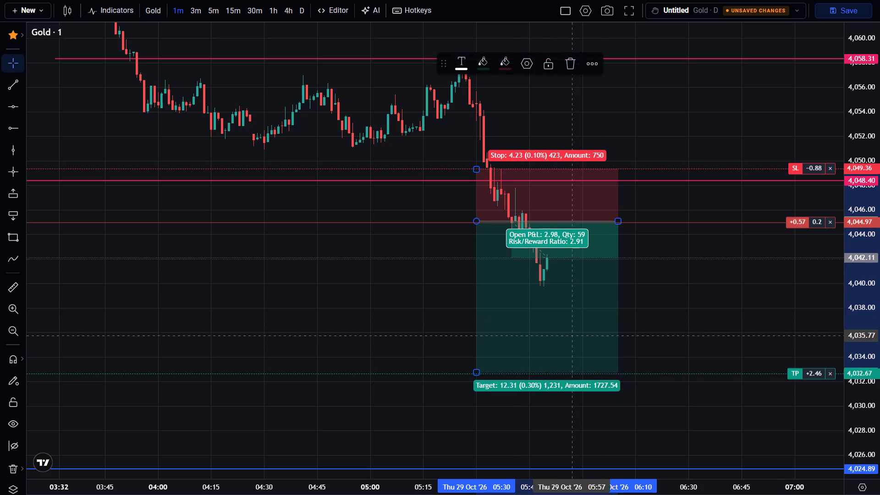
left_click(742, 333)
Leave full screen to check the order's quantity, stop-loss and take-profit settings, then return to the full-screen chart.
scroll(712, 331, "up", 1)
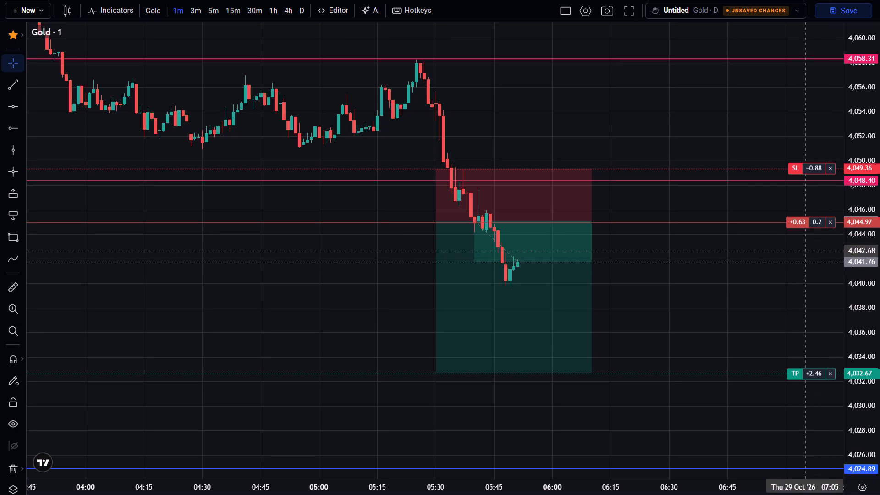
key("Escape")
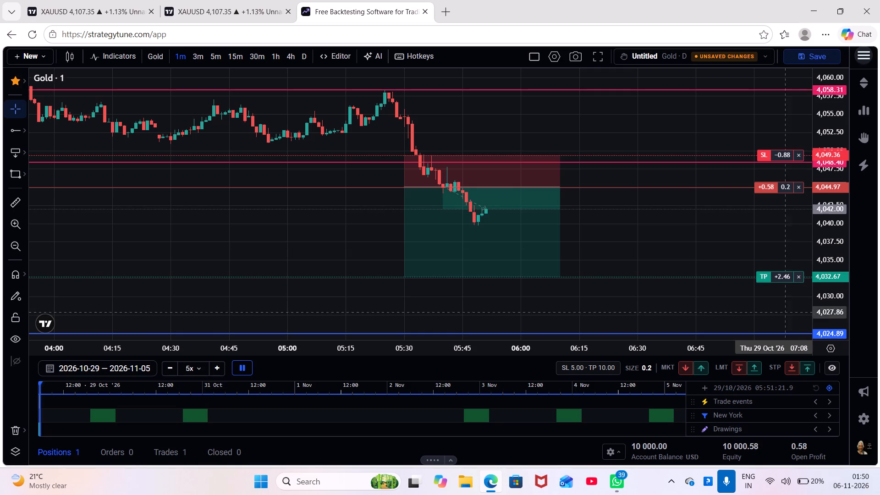
left_click(647, 366)
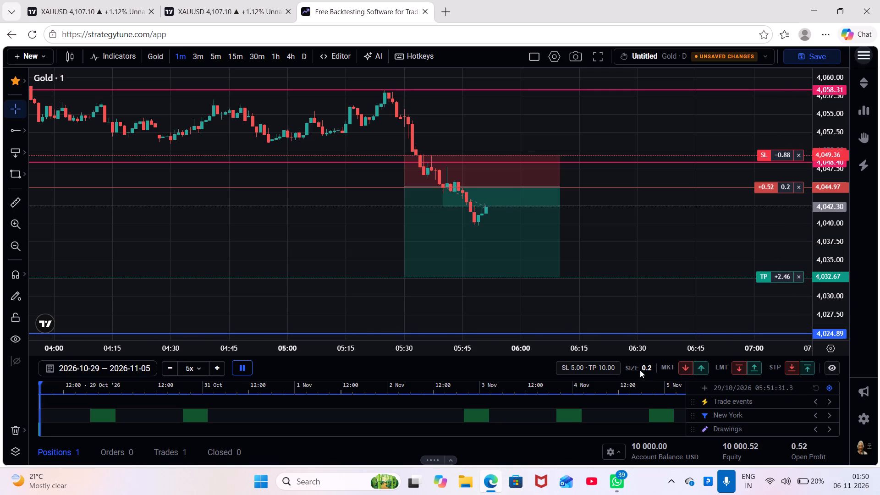
left_click(603, 363)
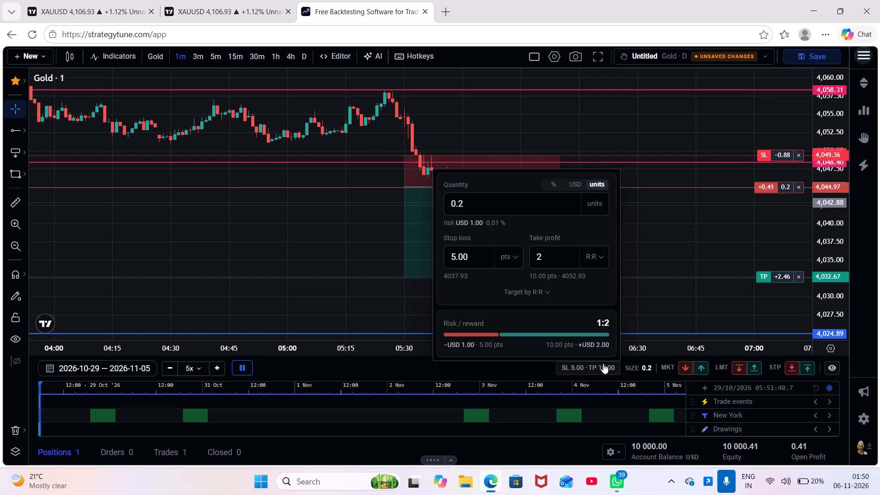
left_click(603, 363)
scroll(665, 303, "down", 1)
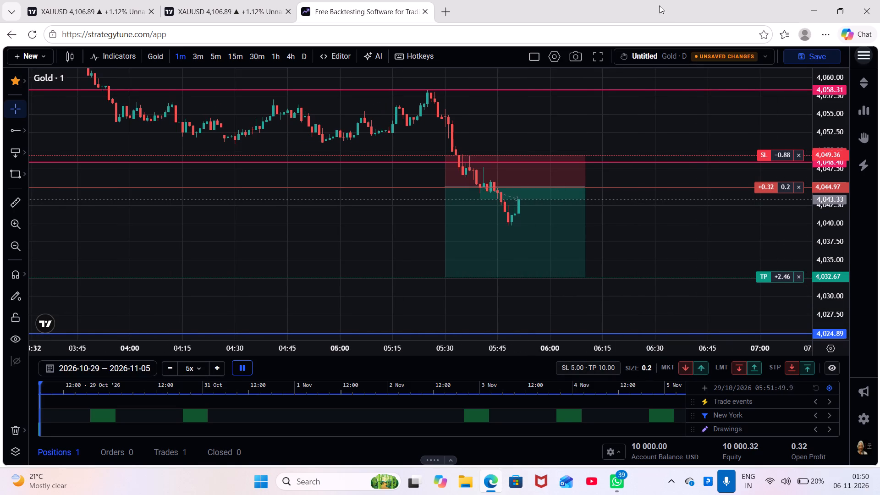
left_click(597, 56)
scroll(731, 357, "up", 2)
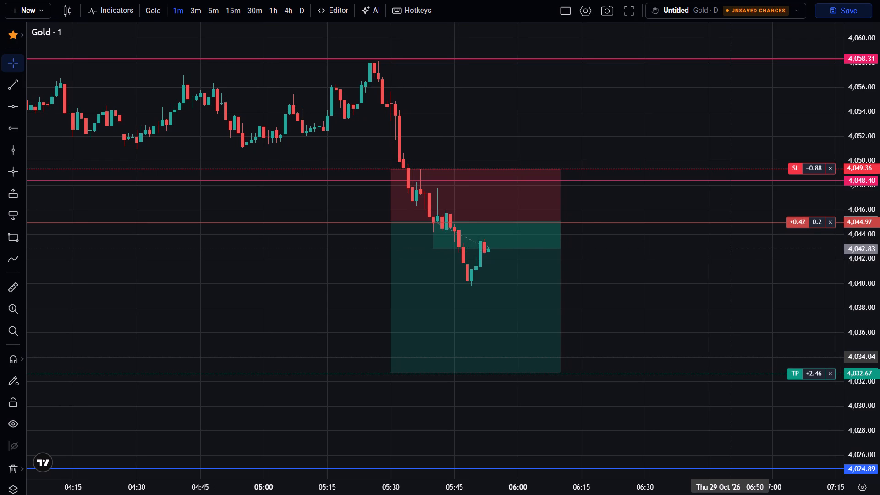
On the 15-minute timeframe, draw a horizontal trend line at about 4,071.46 from 20:15 on 27 October to 12:45 on 29 October.
left_click(236, 13)
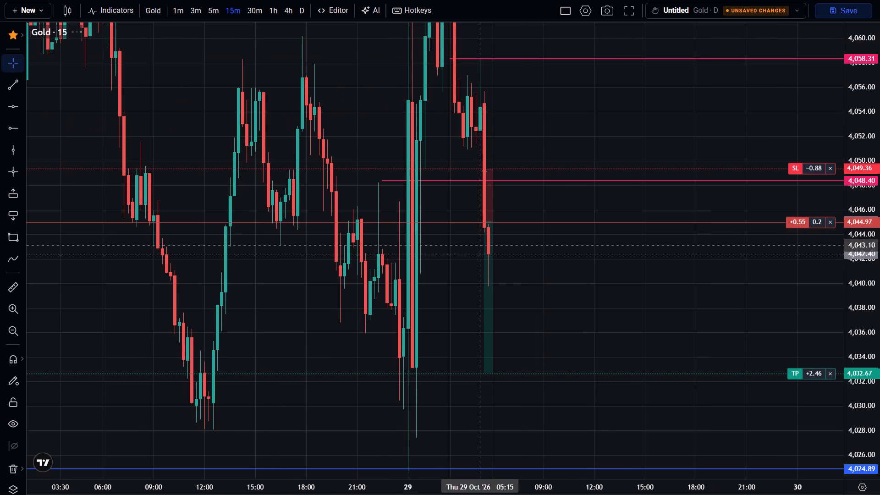
scroll(643, 284, "up", 3)
left_click_drag(860, 137, 879, 400)
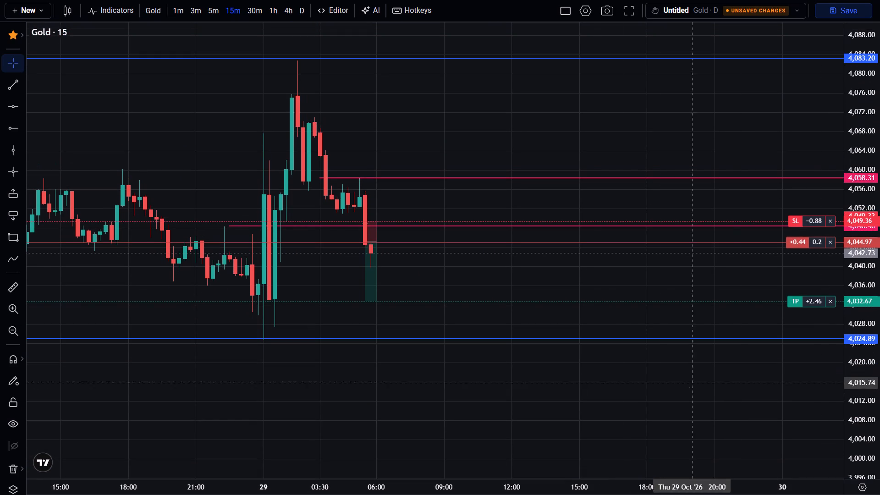
scroll(602, 369, "down", 9)
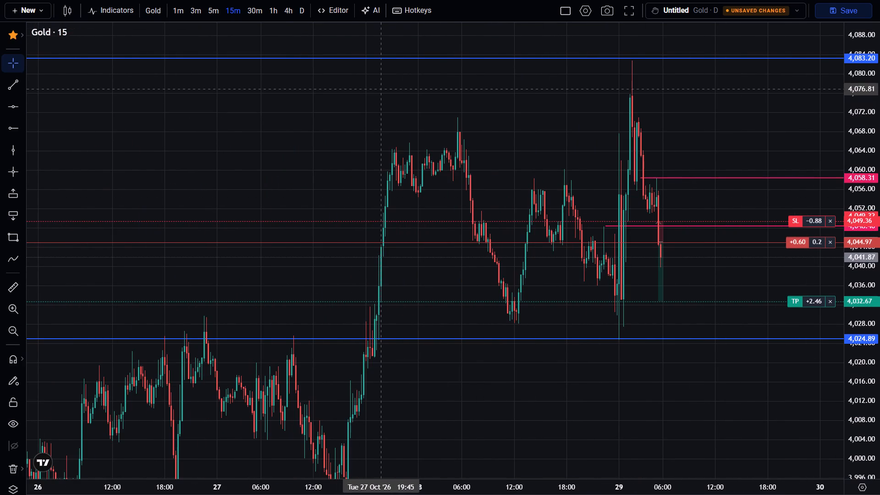
left_click(8, 86)
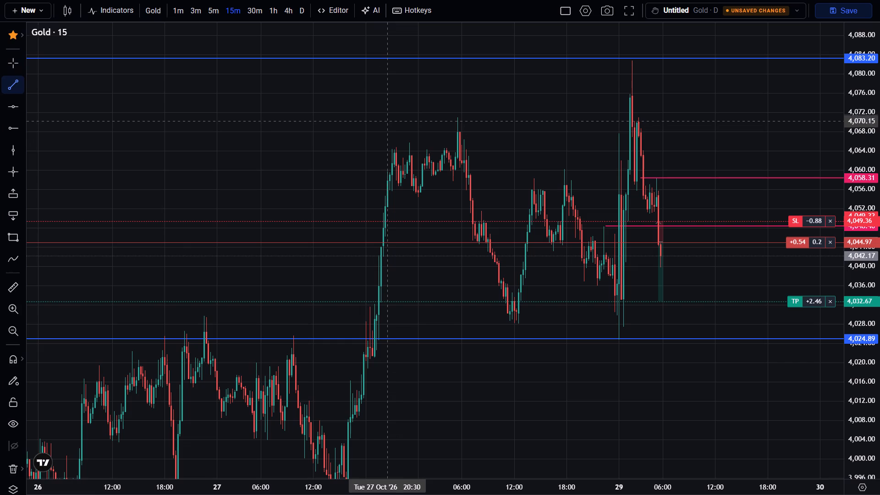
left_click(385, 115)
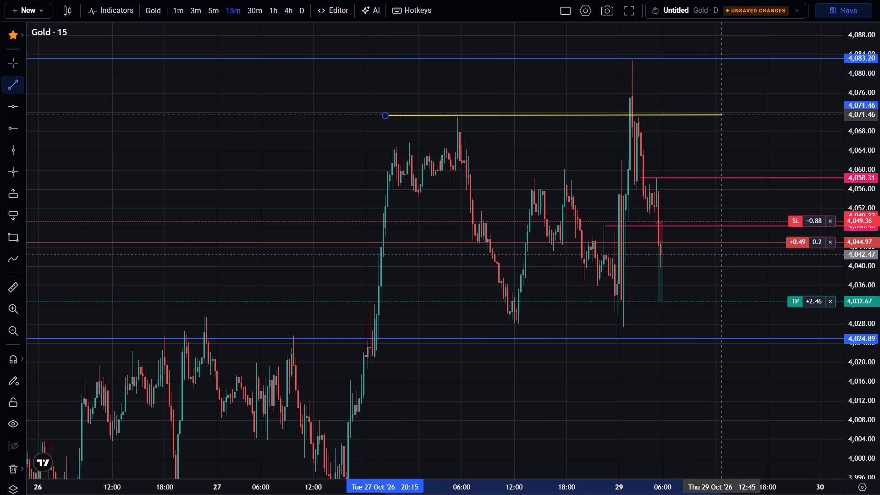
left_click(722, 115)
left_click(762, 149)
Examine the swept high and the open short's price action on the 15-minute and 1-hour timeframes.
scroll(763, 150, "up", 5)
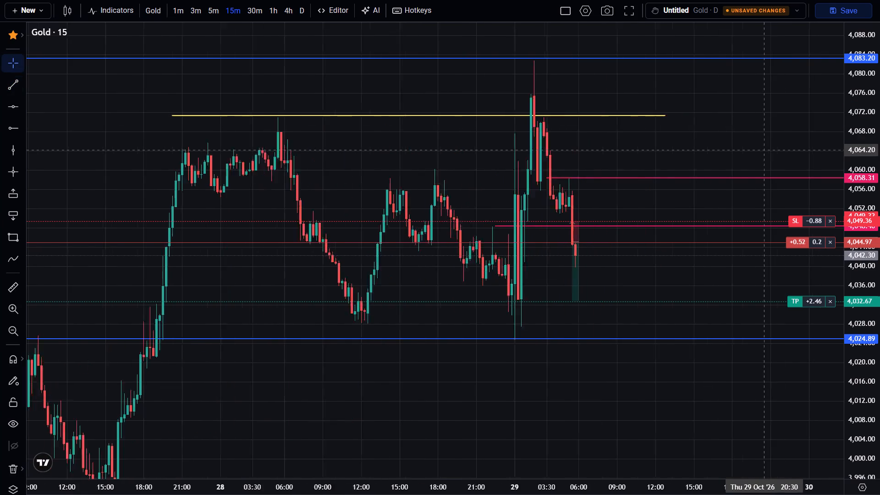
scroll(763, 150, "up", 1)
scroll(763, 150, "down", 6)
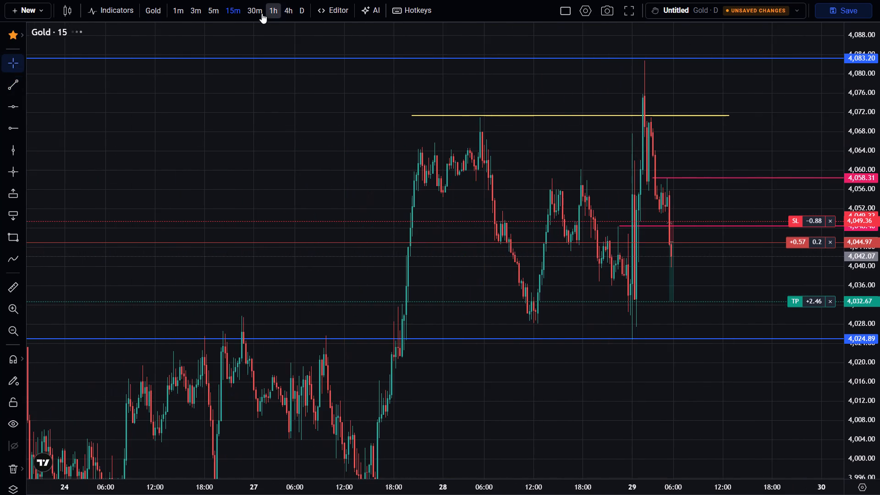
left_click(275, 9)
scroll(354, 139, "up", 5)
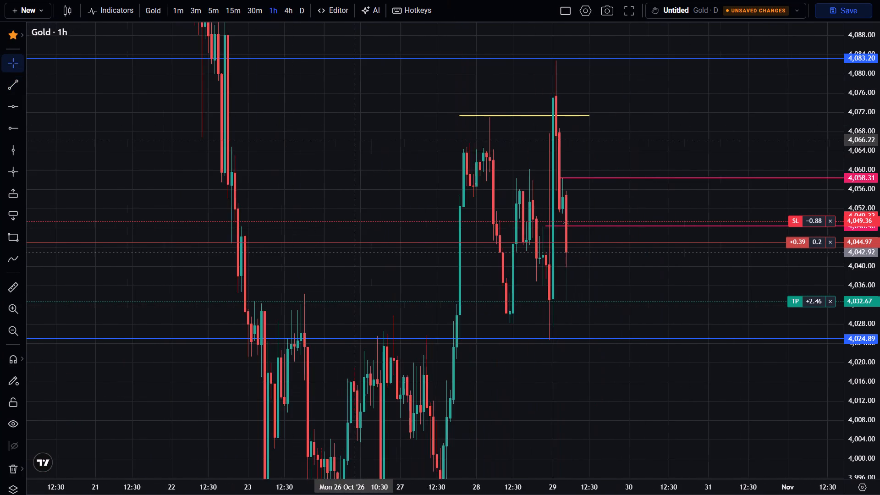
scroll(355, 140, "up", 2)
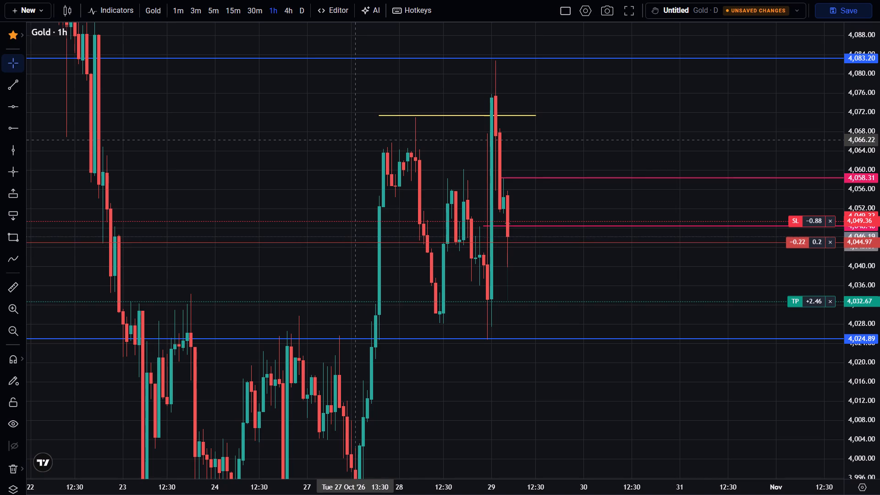
Switch to the 1-minute timeframe and inspect the open short's position box in full screen.
left_click(626, 11)
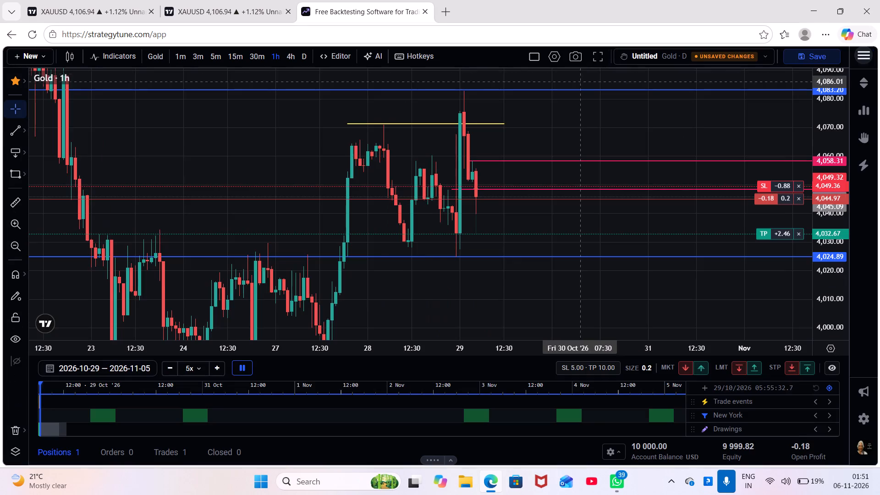
scroll(576, 119, "up", 2)
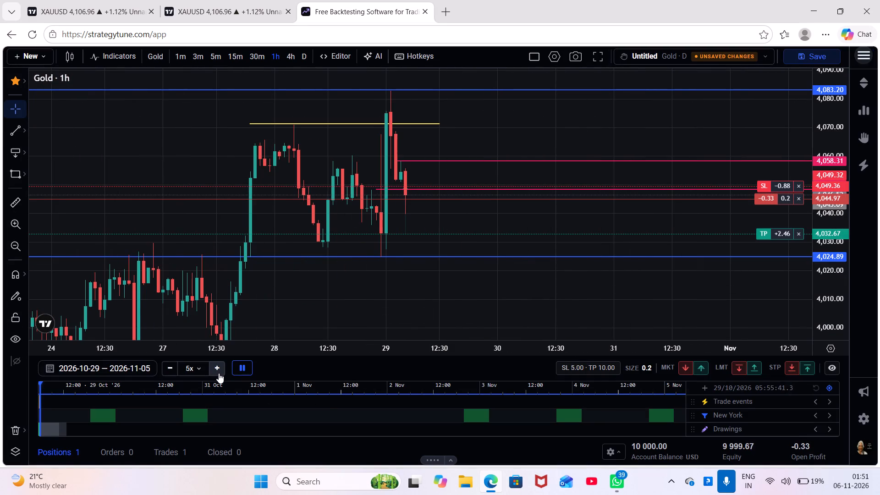
left_click(179, 55)
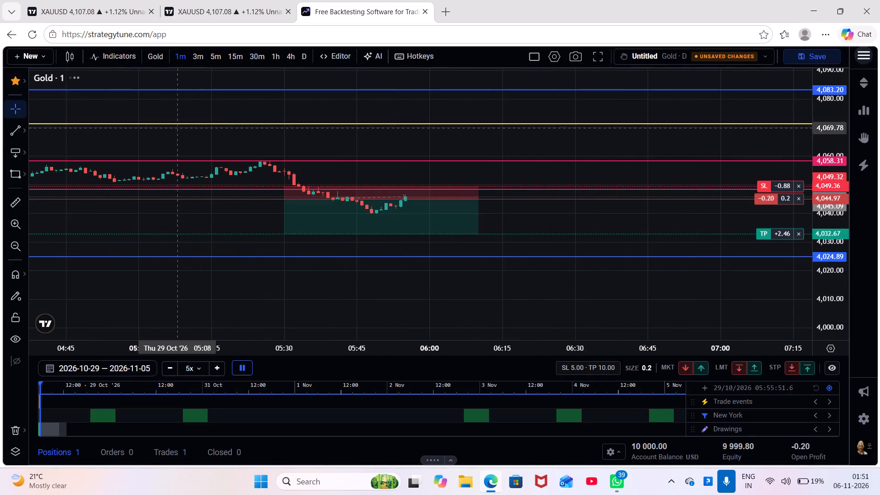
scroll(347, 277, "down", 14)
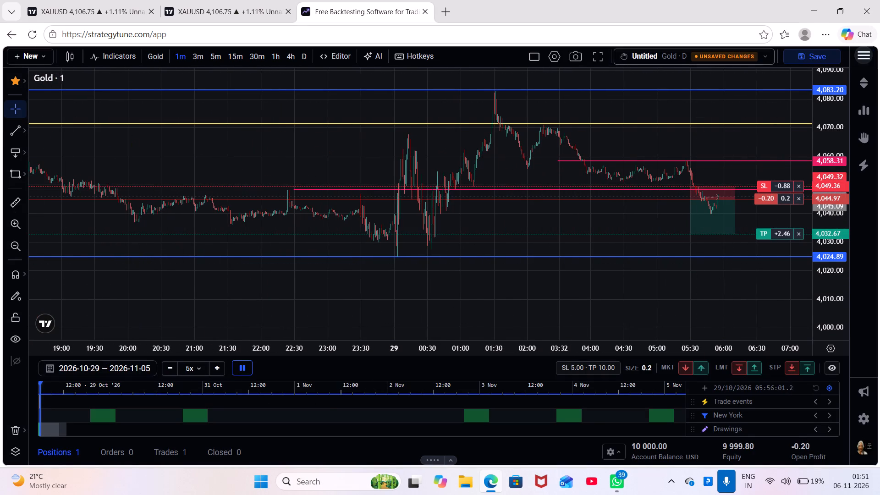
left_click(595, 52)
scroll(866, 313, "up", 12)
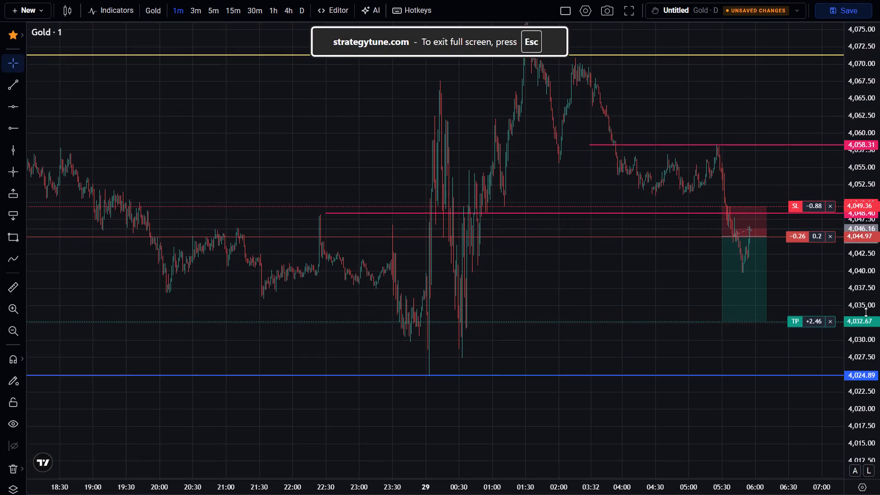
scroll(866, 312, "up", 15)
scroll(874, 352, "up", 4)
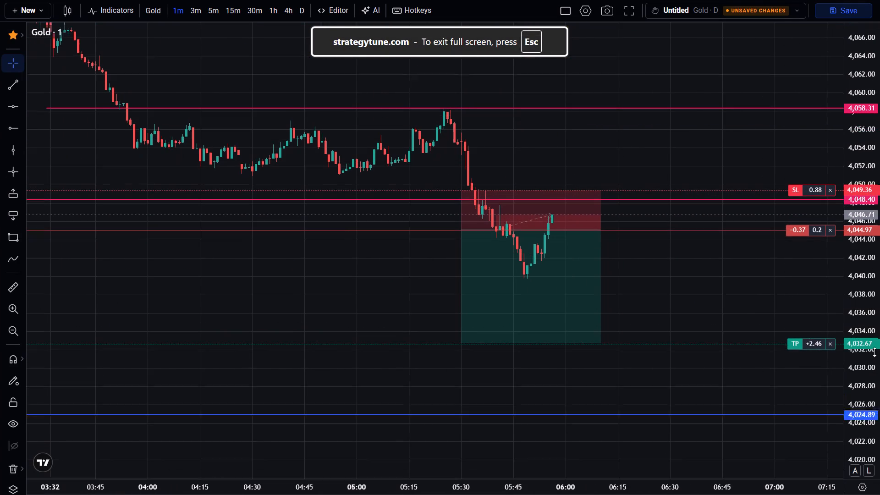
scroll(874, 352, "up", 13)
scroll(734, 346, "up", 4)
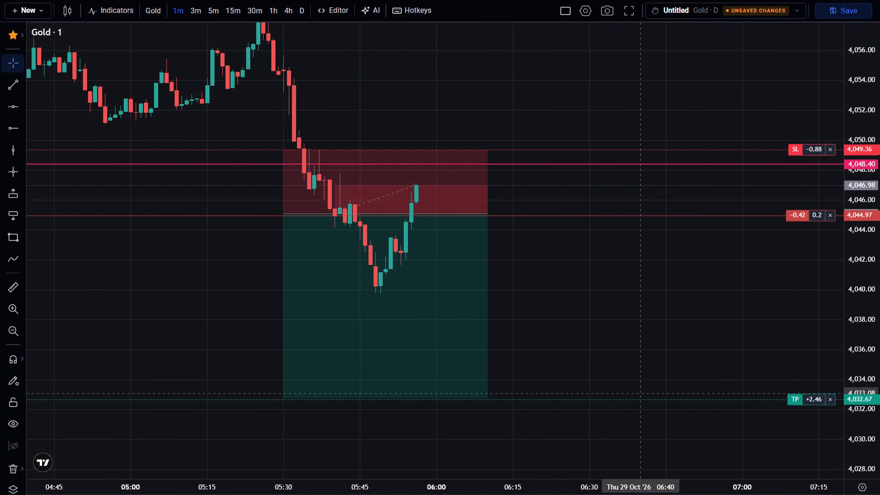
Leave the full-screen chart to follow the open short on a wider 1-minute view alongside the replay controls.
key("Up")
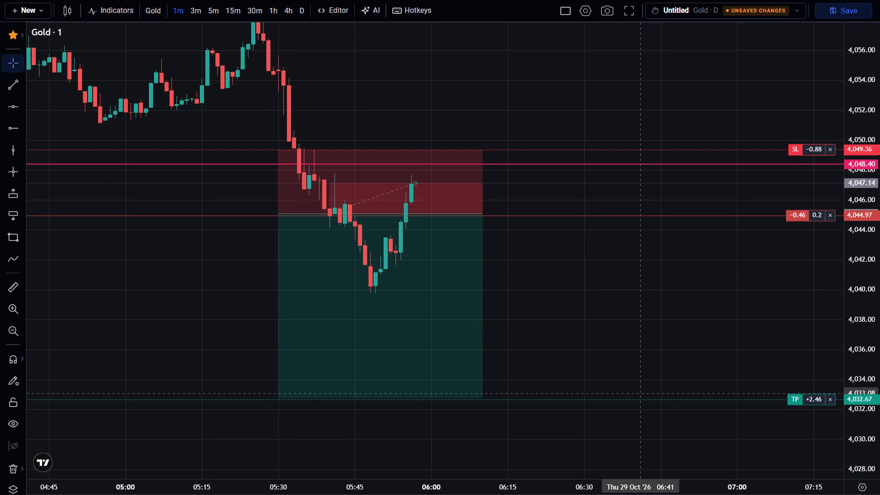
key("Up")
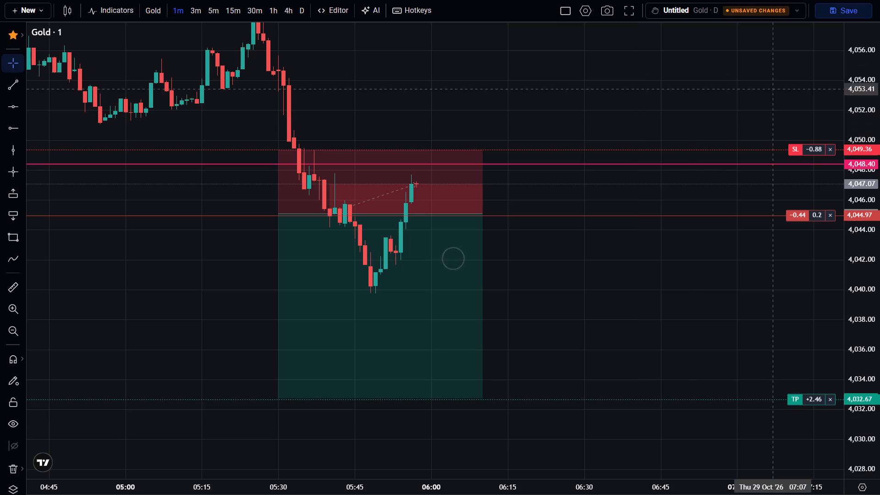
left_click(631, 11)
scroll(662, 240, "down", 3)
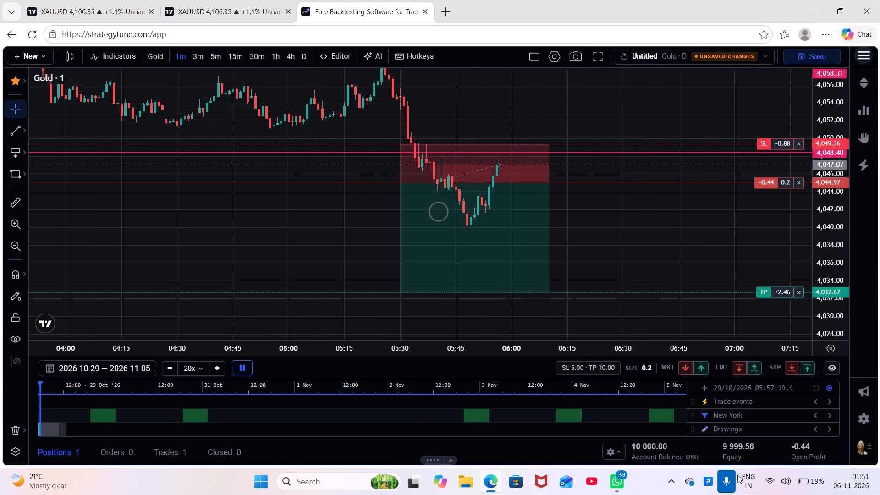
Check the computer's Wi-Fi connection in the system quick settings, then return to the backtesting chart.
left_click(768, 481)
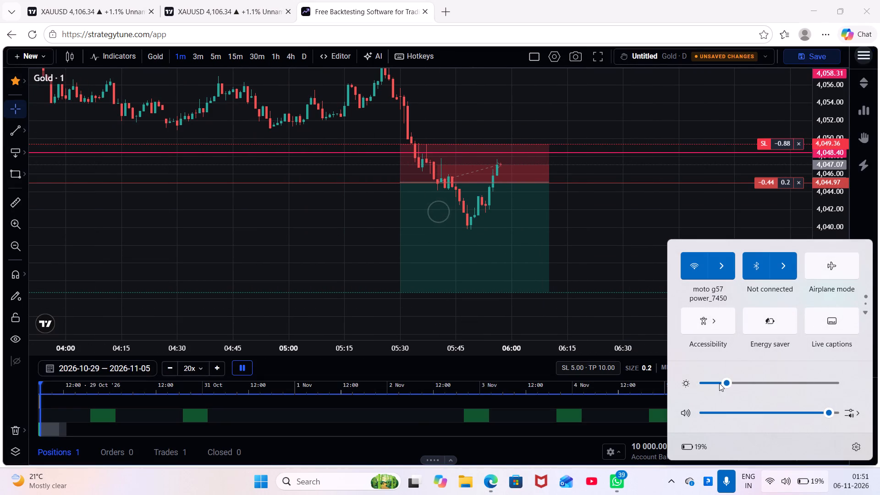
left_click(720, 270)
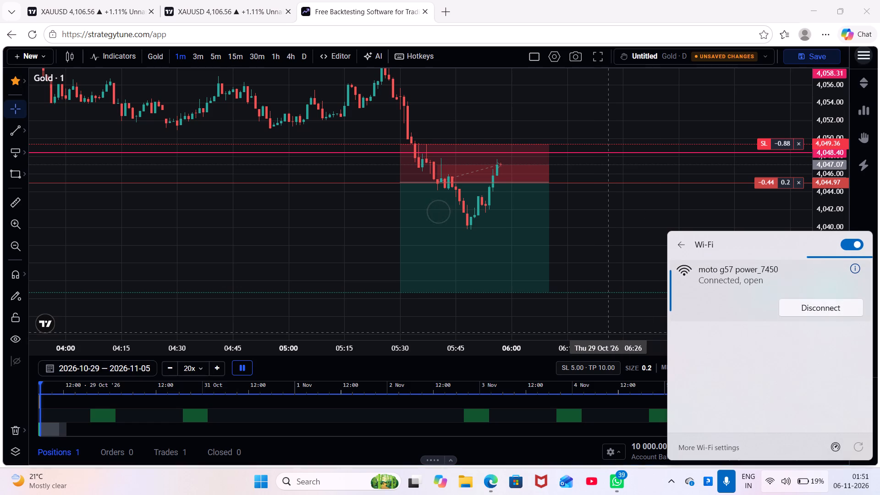
left_click(607, 252)
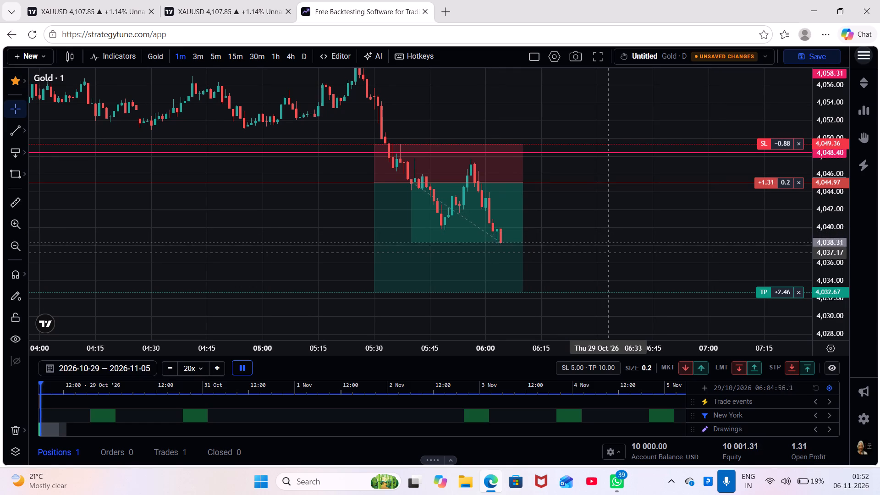
Raise the replay speed to 50x.
left_click(218, 366)
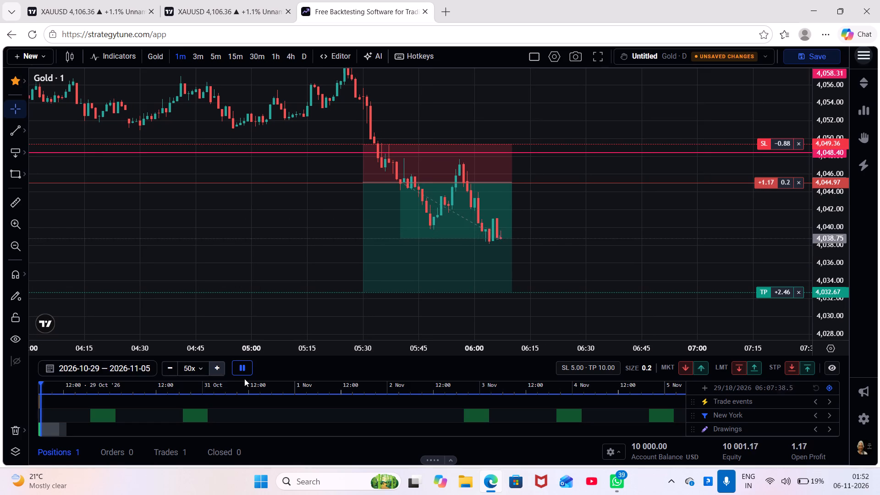
Extend the short position box in time to about 06:32.
left_click_drag(507, 180, 585, 172)
left_click(644, 277)
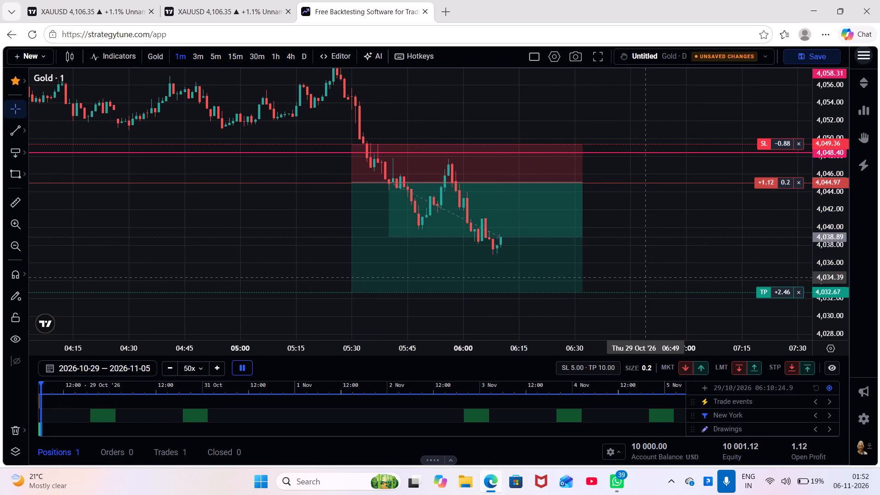
In the full-screen chart, move the open short's stop-loss below its entry to 4,043.97.
scroll(638, 286, "down", 2)
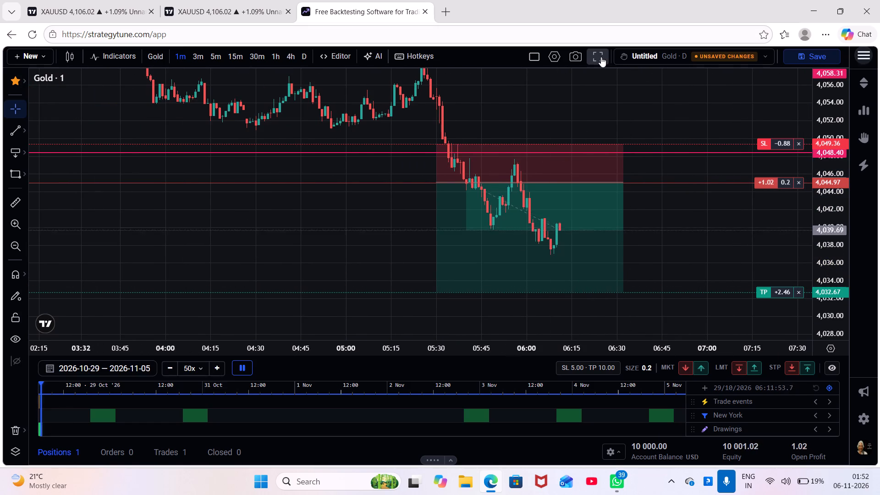
left_click(600, 56)
left_click_drag(756, 337, 611, 322)
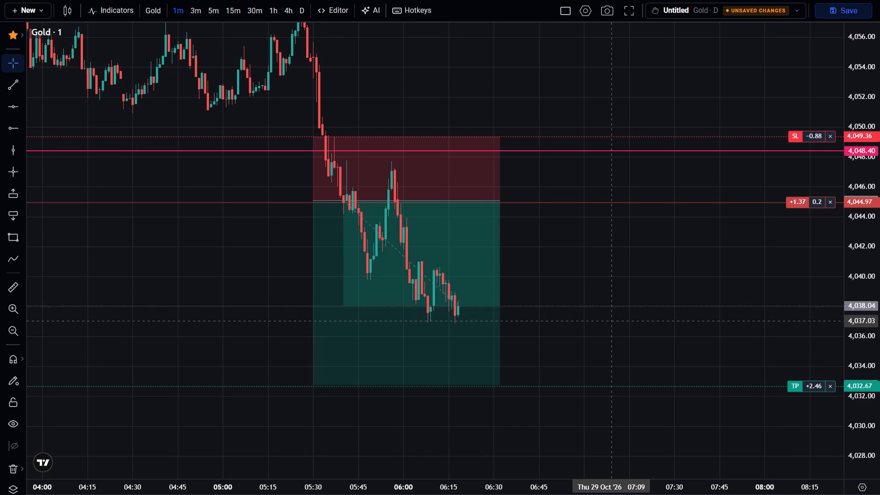
scroll(610, 321, "up", 1)
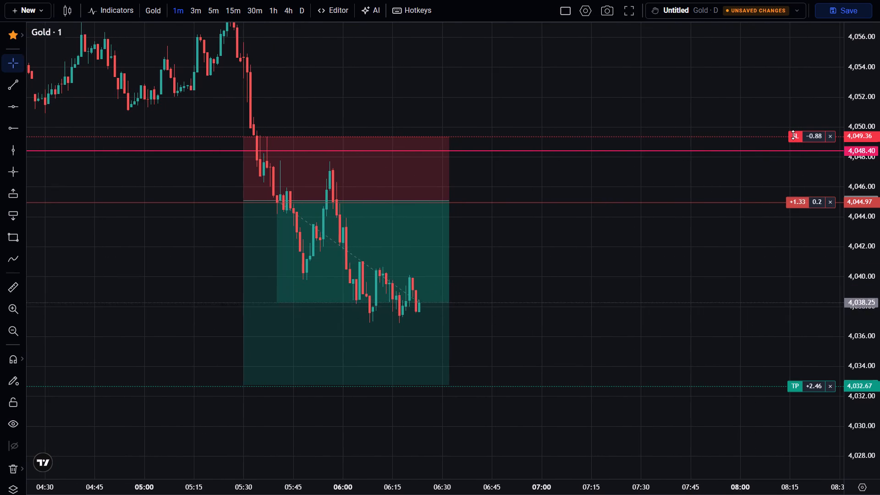
left_click_drag(793, 135, 787, 215)
Follow the short on the 1-minute chart as the replay runs, and pause it at 06:42 on 29 October.
left_click_drag(734, 286, 682, 273)
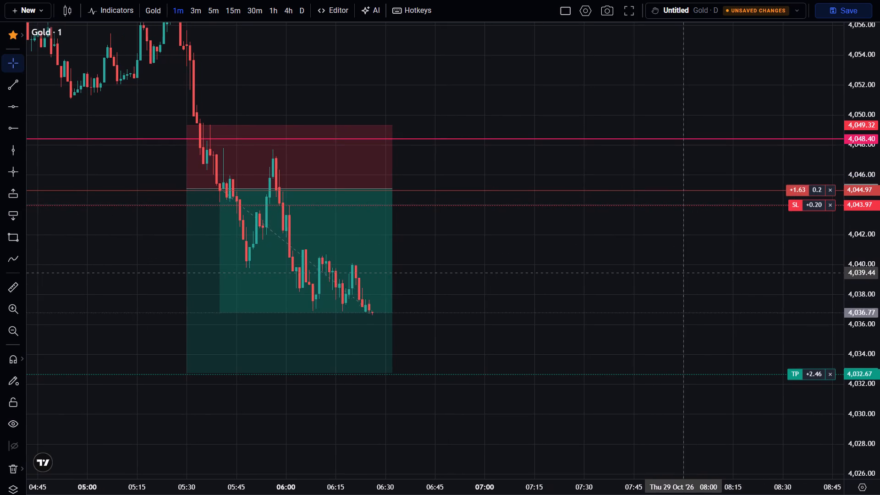
left_click_drag(603, 286, 630, 259)
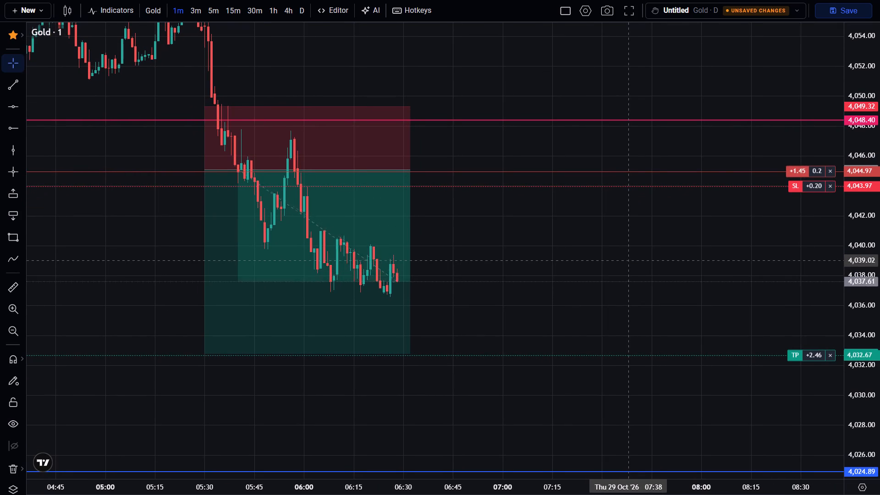
scroll(624, 264, "down", 3)
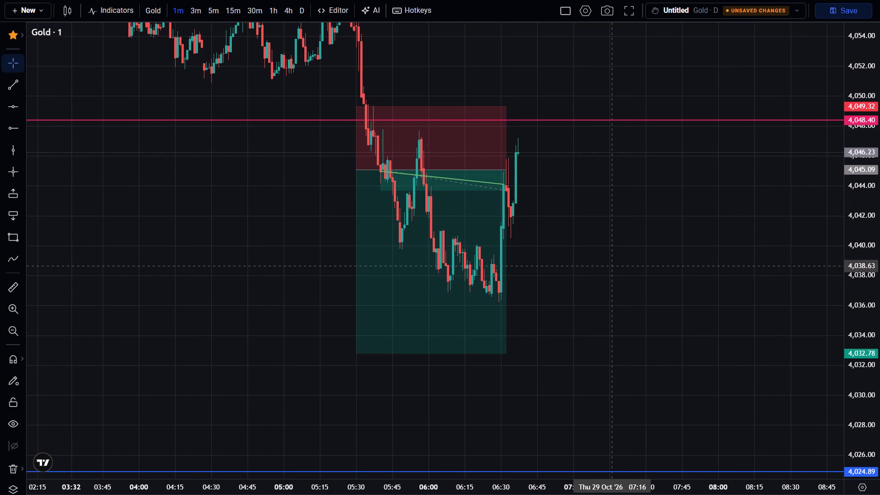
scroll(548, 256, "up", 2)
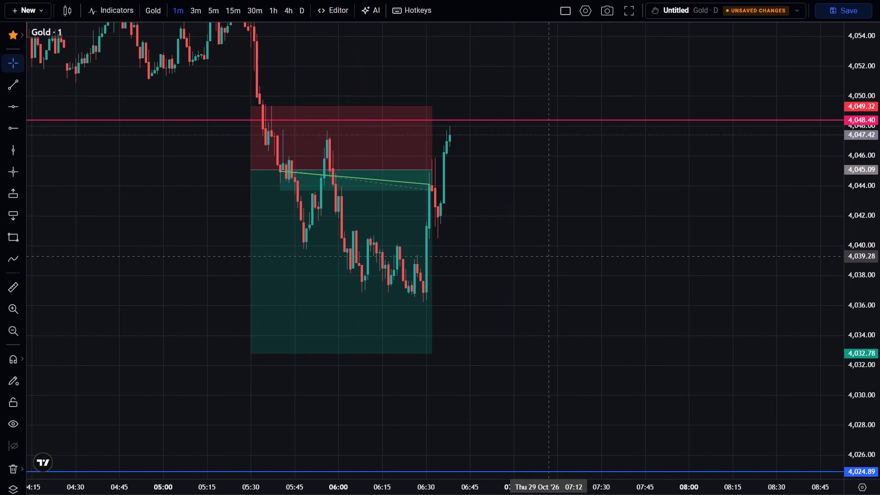
left_click_drag(868, 147, 879, 277)
scroll(818, 289, "down", 1)
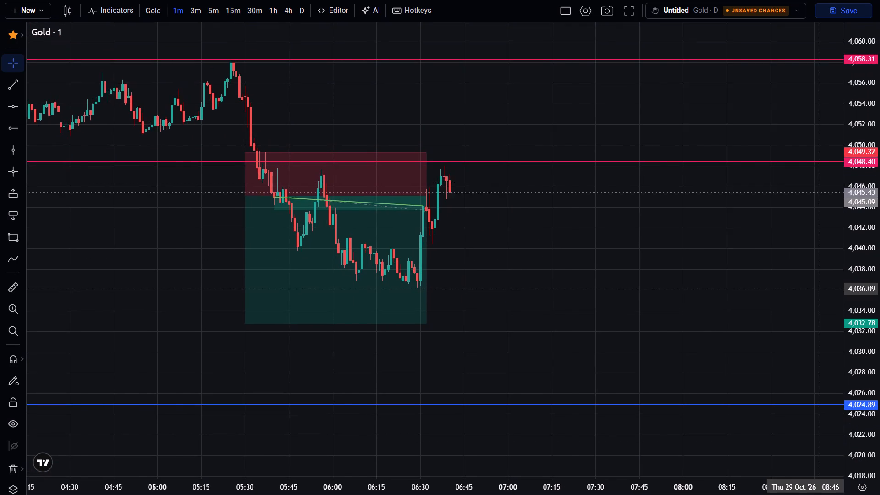
scroll(818, 289, "down", 1)
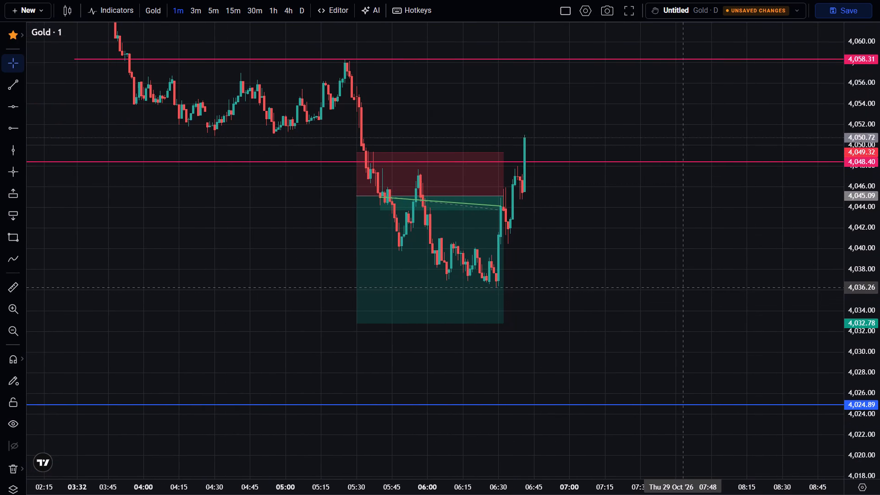
key("space")
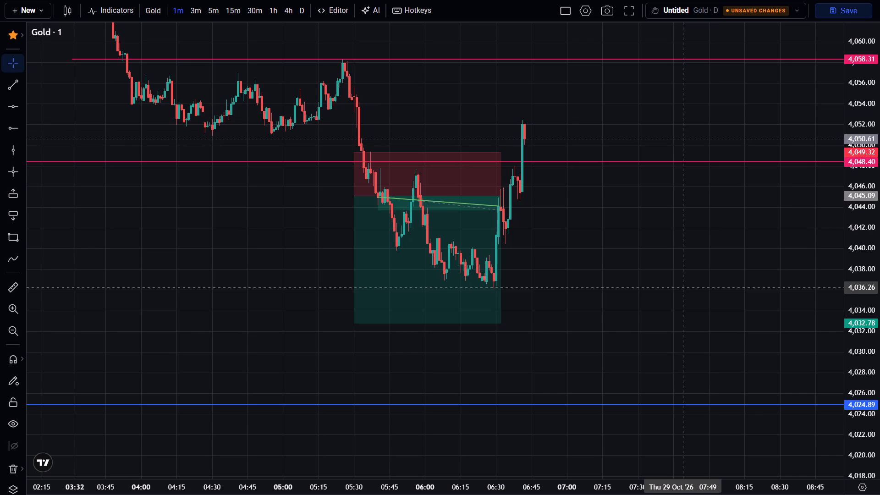
Leave full screen and lower the replay speed to 5x.
left_click(631, 8)
scroll(556, 277, "down", 2)
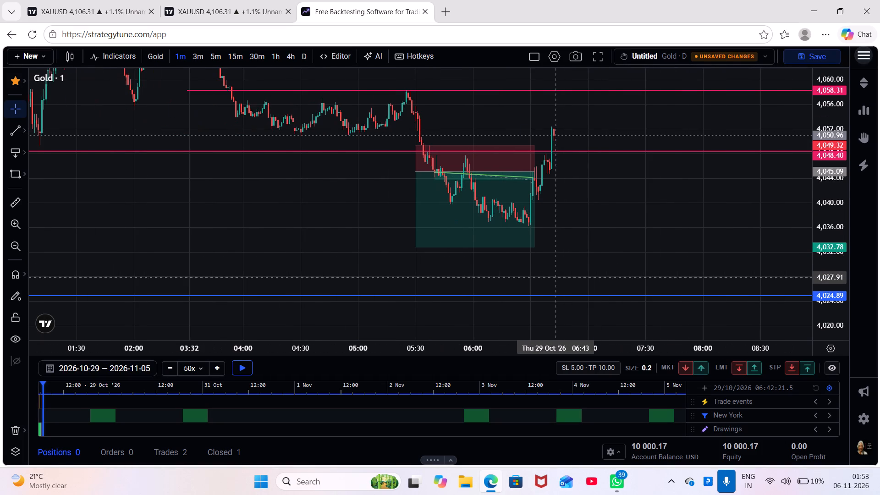
scroll(840, 274, "up", 4)
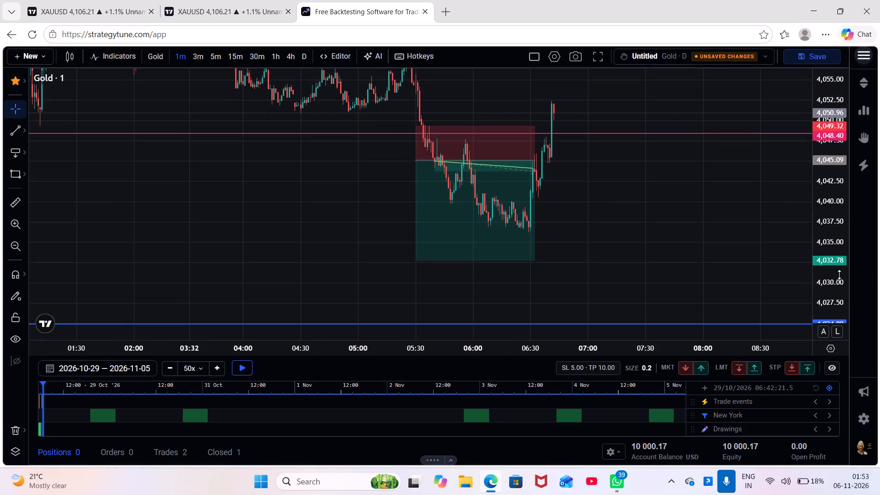
scroll(839, 275, "up", 1)
left_click_drag(775, 273, 775, 303)
scroll(775, 304, "up", 2)
scroll(728, 300, "up", 1)
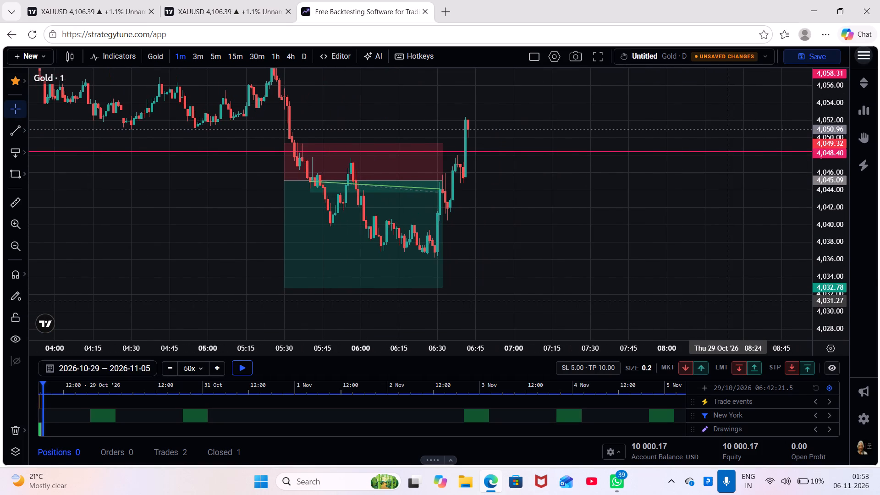
triple_click(167, 367)
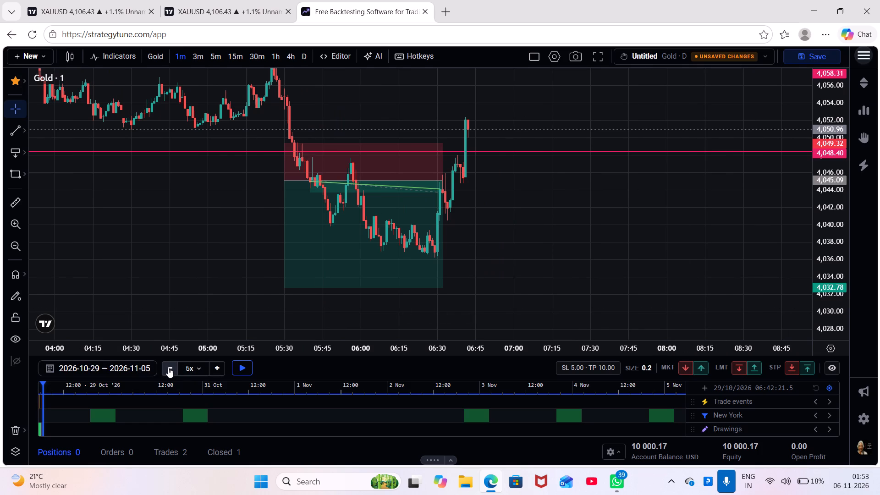
Switch to the 1-hour timeframe, resume the replay from 06:42 and show the chart in full screen.
left_click(268, 55)
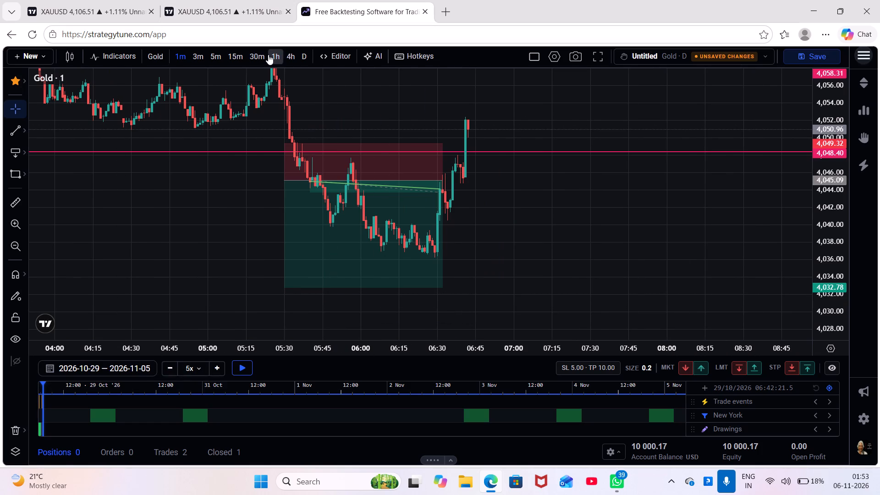
left_click_drag(826, 161, 839, 264)
scroll(623, 238, "up", 4)
left_click_drag(484, 236, 778, 279)
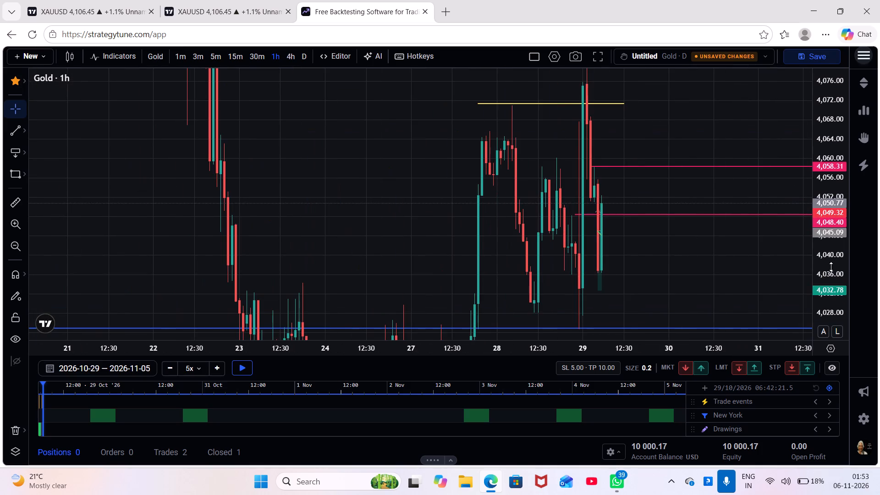
scroll(830, 268, "up", 8)
left_click_drag(763, 288, 736, 218)
scroll(710, 232, "up", 3)
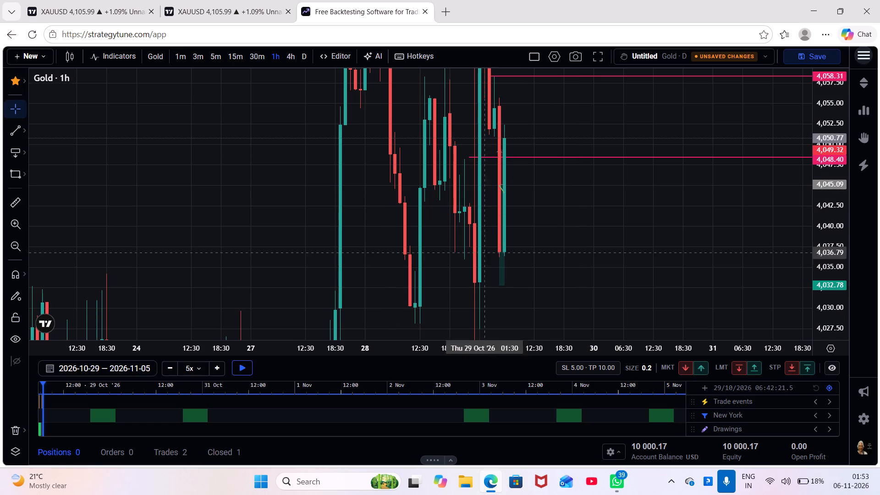
left_click(235, 367)
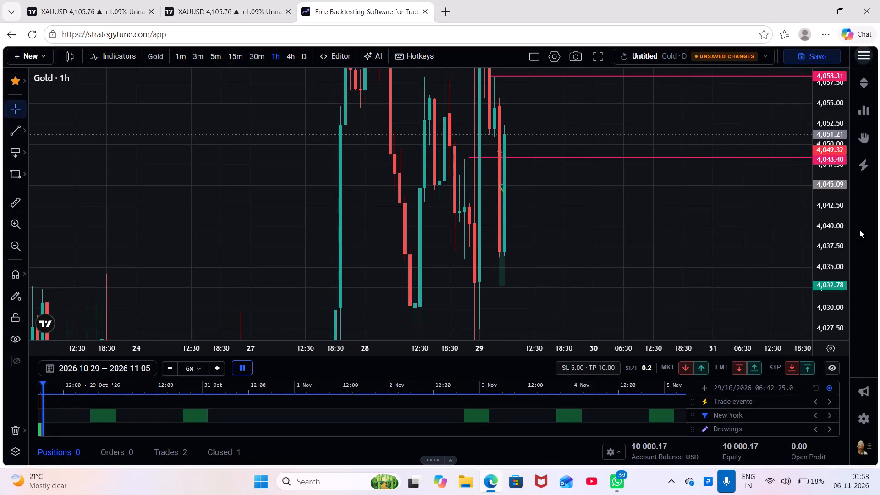
left_click_drag(839, 185, 856, 297)
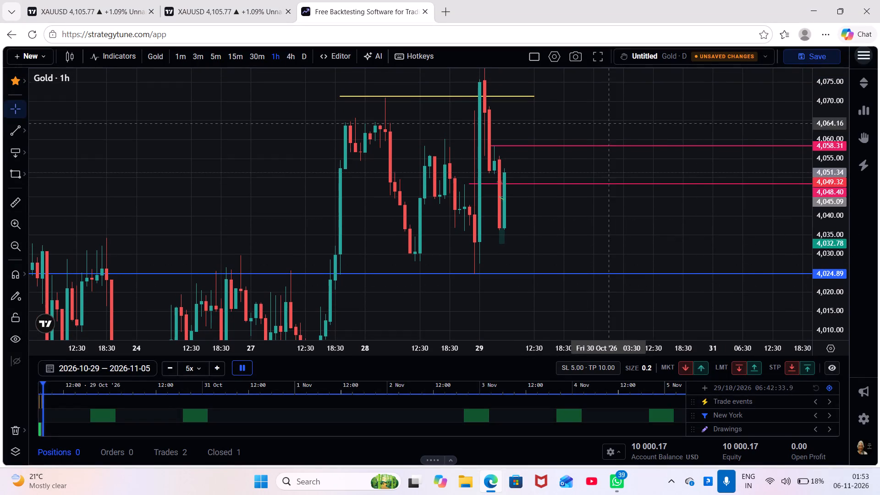
left_click(595, 56)
left_click_drag(665, 287, 624, 315)
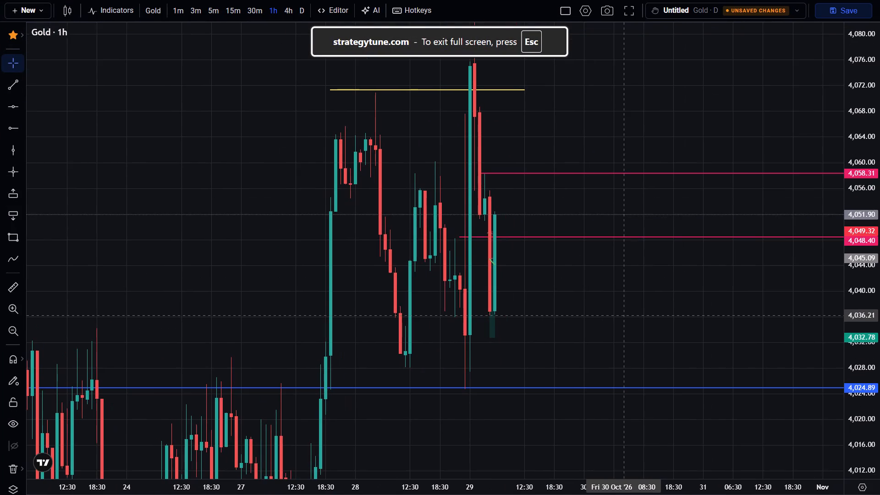
Examine the 28 and 29 October candles on the 1-hour chart against the yellow, pink and blue levels.
scroll(624, 315, "up", 2)
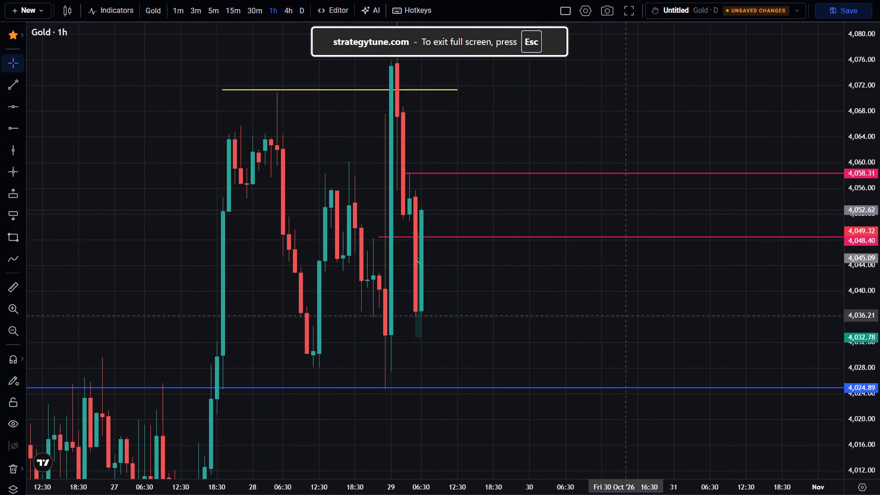
scroll(624, 315, "up", 3)
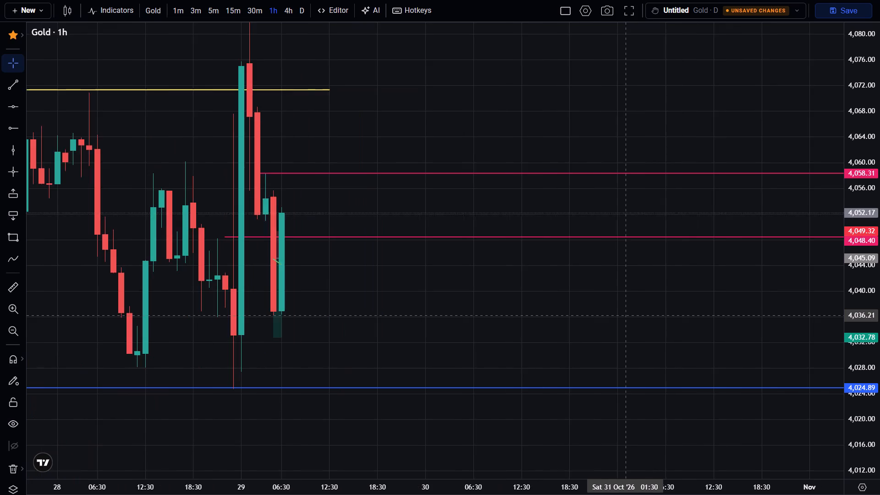
scroll(624, 315, "up", 1)
scroll(624, 315, "down", 2)
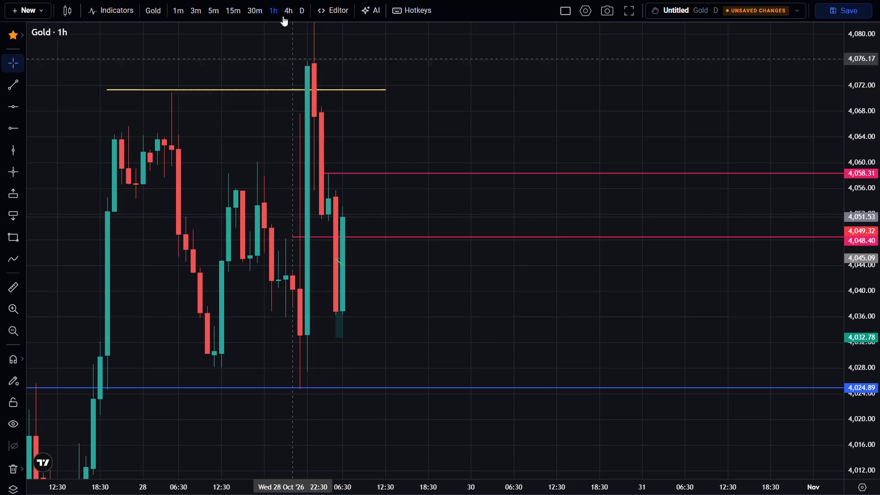
Switch to the 1-minute timeframe and study the price action around the closed short between 4,048.40 and 4,058.31.
left_click(187, 11)
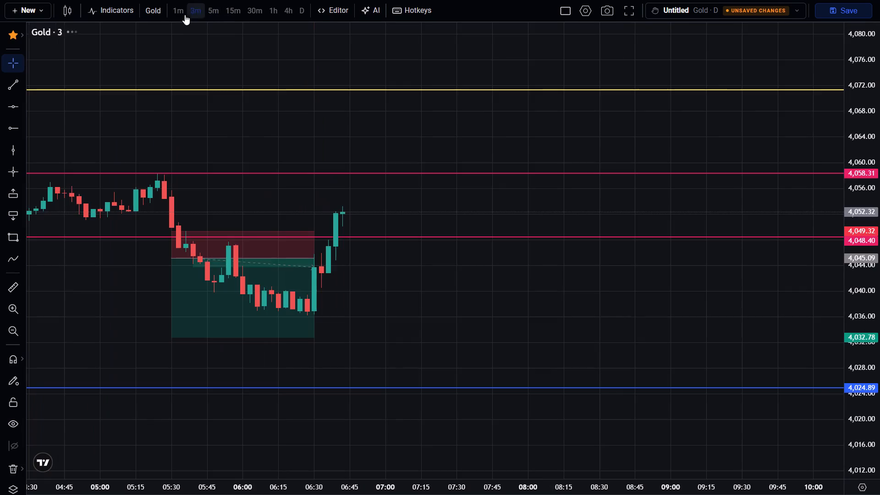
left_click(181, 7)
scroll(333, 145, "down", 11)
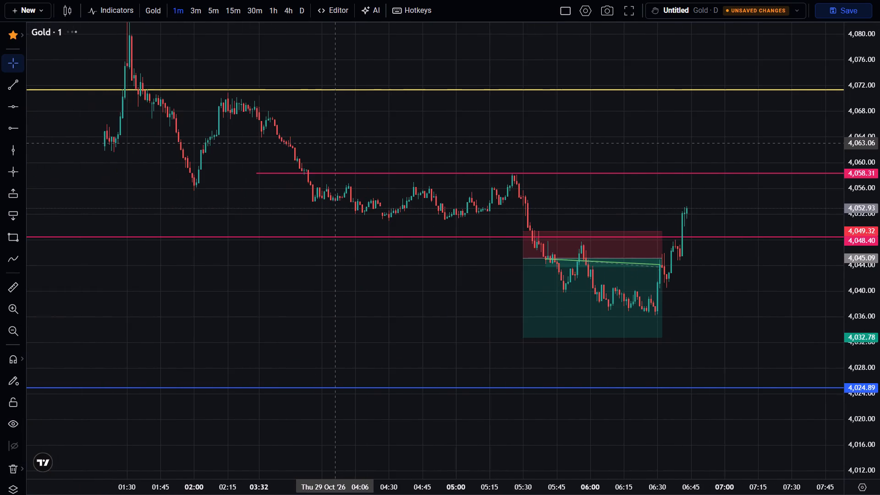
scroll(335, 143, "down", 2)
left_click_drag(628, 171, 503, 208)
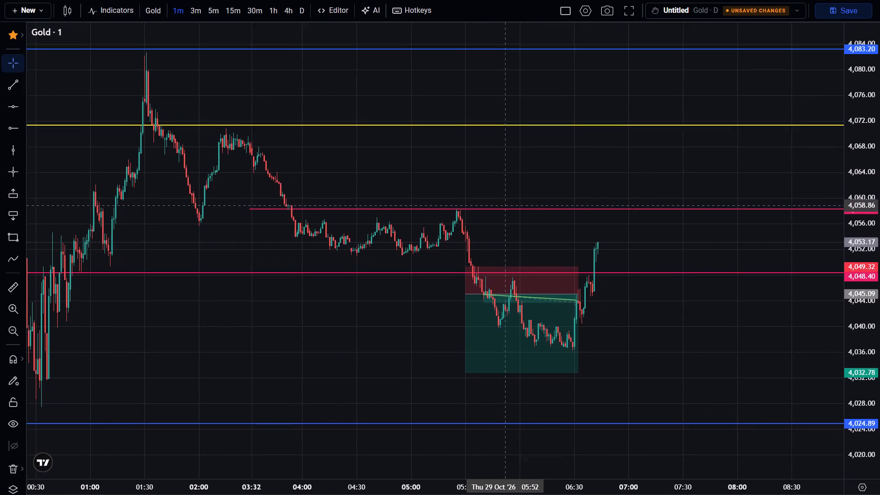
left_click_drag(503, 208, 444, 239)
left_click_drag(734, 217, 614, 220)
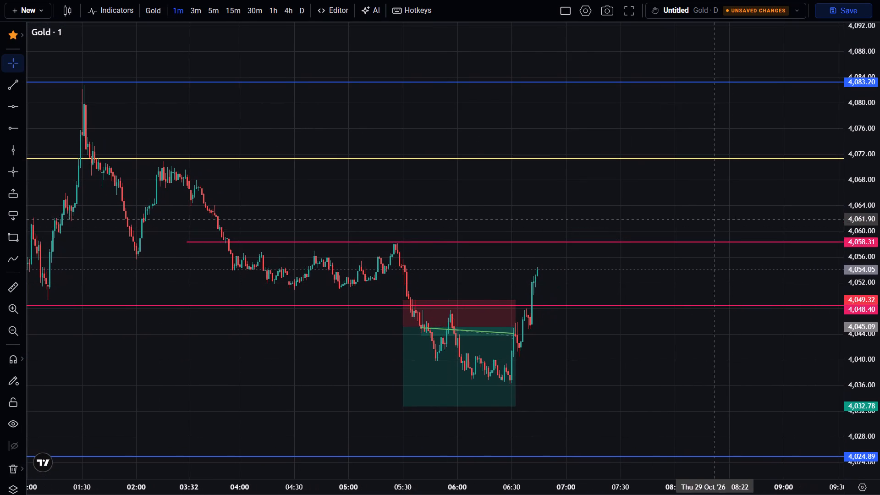
left_click_drag(614, 220, 603, 220)
scroll(864, 322, "up", 10)
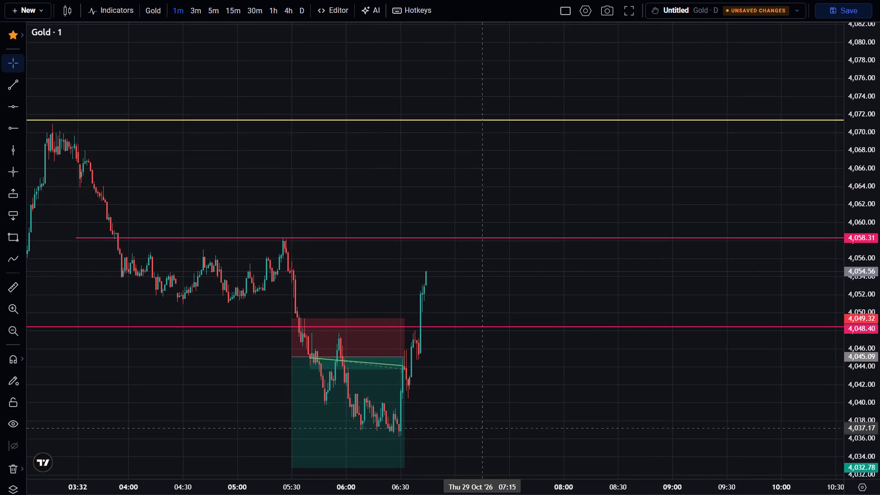
scroll(449, 437, "up", 5)
left_click_drag(449, 430, 753, 384)
scroll(712, 382, "up", 2)
left_click_drag(528, 384, 719, 391)
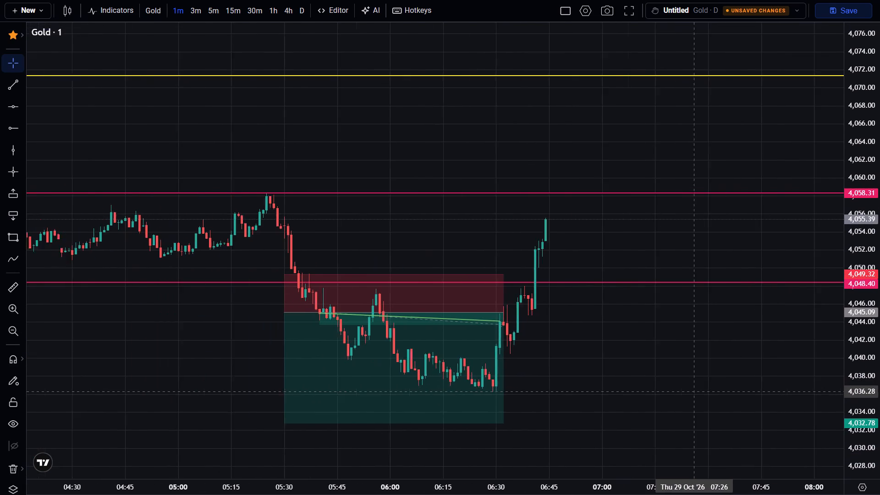
left_click_drag(719, 391, 721, 391)
scroll(722, 390, "up", 2)
scroll(876, 411, "up", 7)
left_click_drag(677, 406, 679, 406)
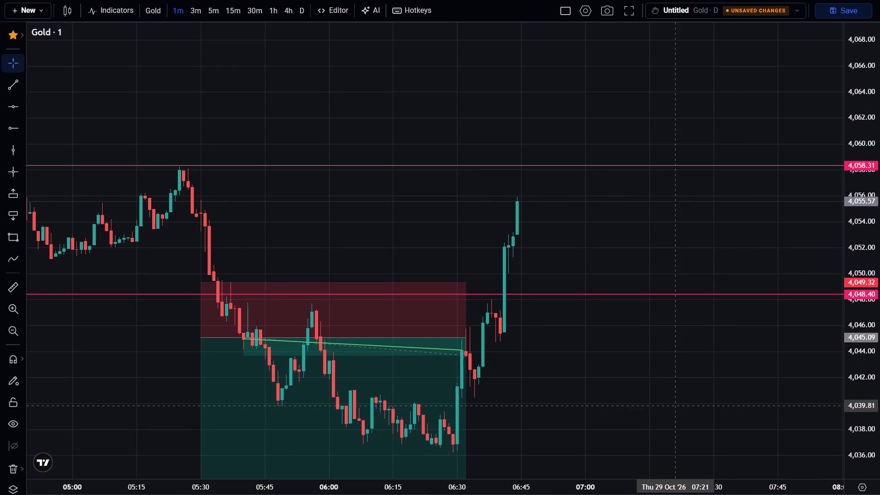
left_click_drag(679, 406, 793, 377)
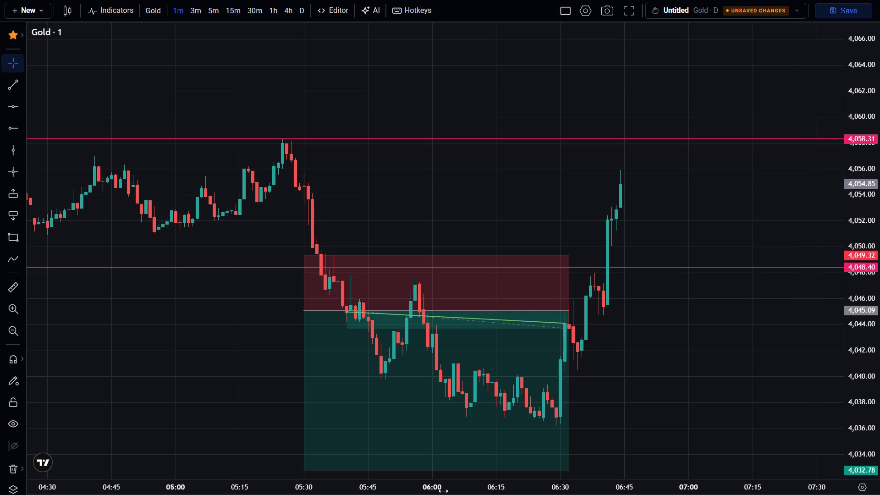
Raise the target of the short position drawing to 4,036.15.
left_click_drag(609, 439, 627, 214)
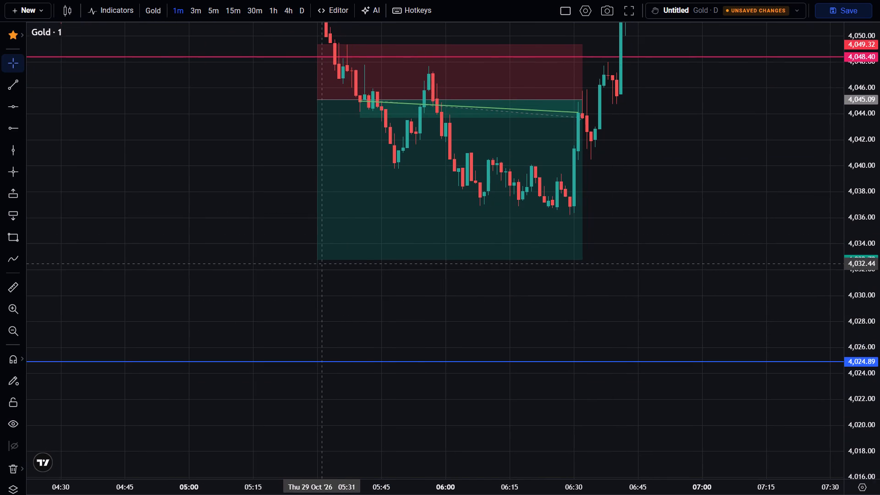
left_click_drag(314, 257, 342, 215)
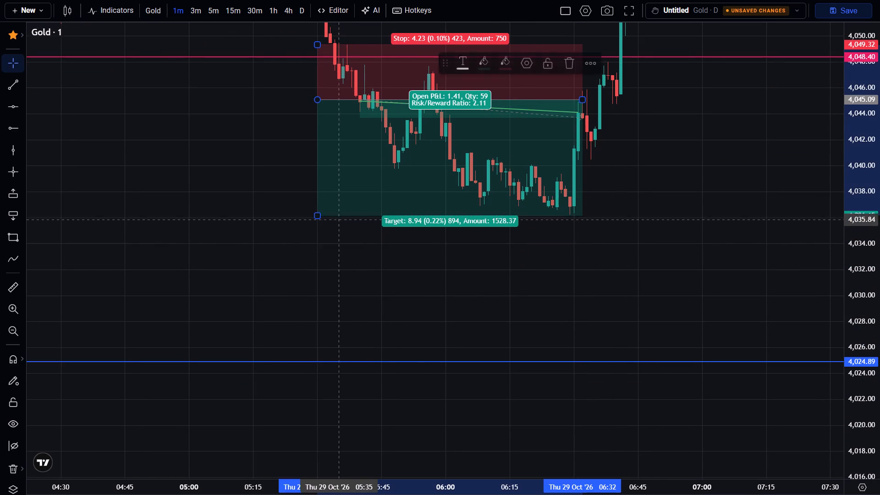
Follow the running replay on the 1-minute chart, watching price against the 4,058.31 level.
left_click_drag(295, 252, 284, 427)
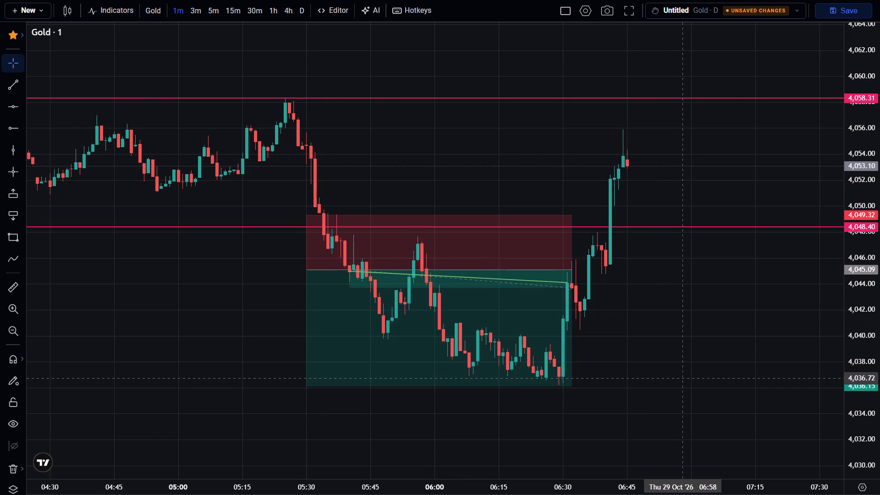
scroll(681, 378, "down", 3)
left_click_drag(705, 360, 625, 429)
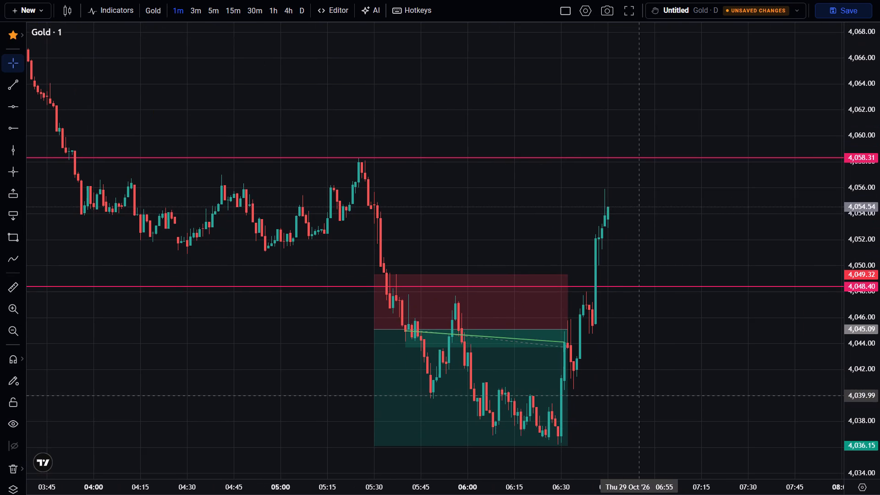
scroll(640, 396, "up", 2)
scroll(640, 396, "down", 5)
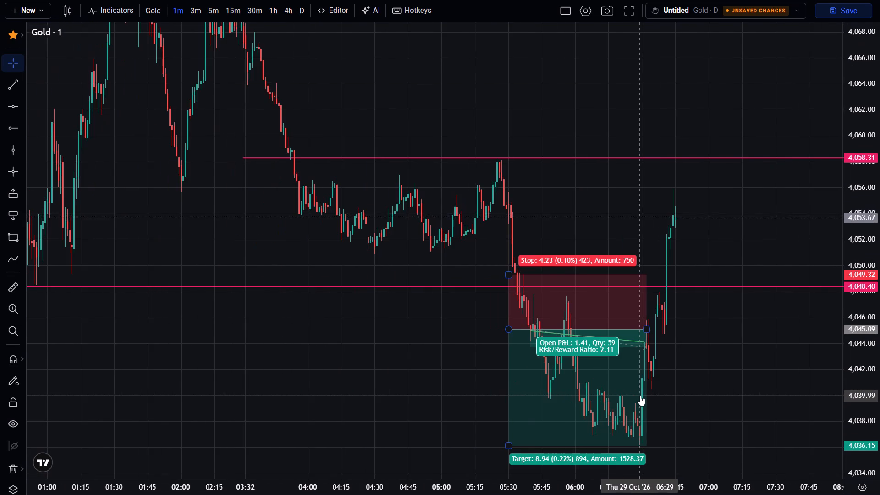
scroll(640, 396, "up", 4)
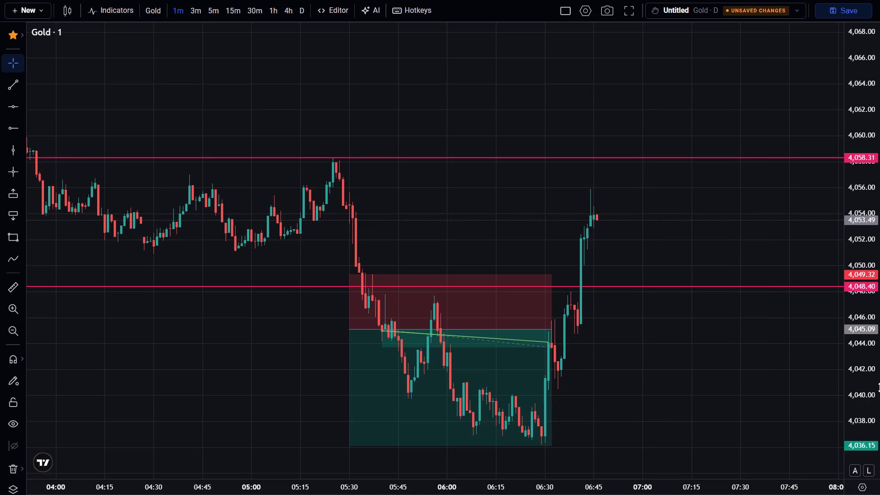
scroll(878, 386, "up", 4)
left_click_drag(798, 414, 799, 370)
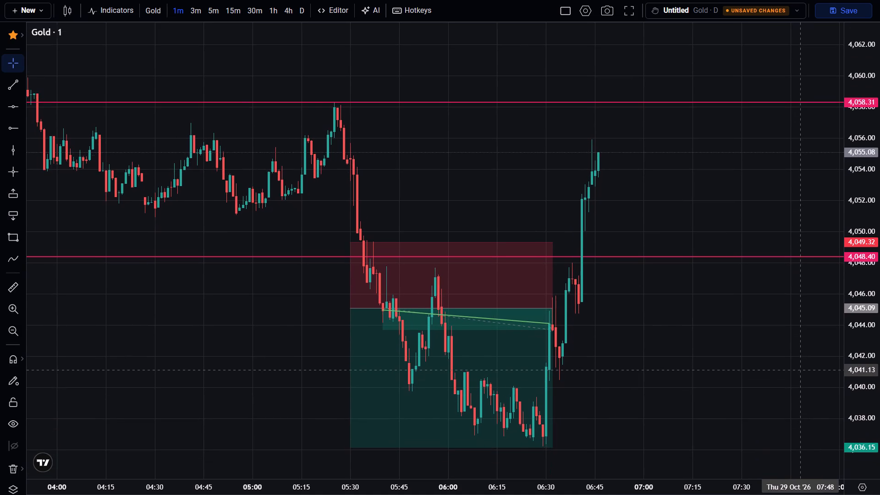
scroll(799, 370, "up", 1)
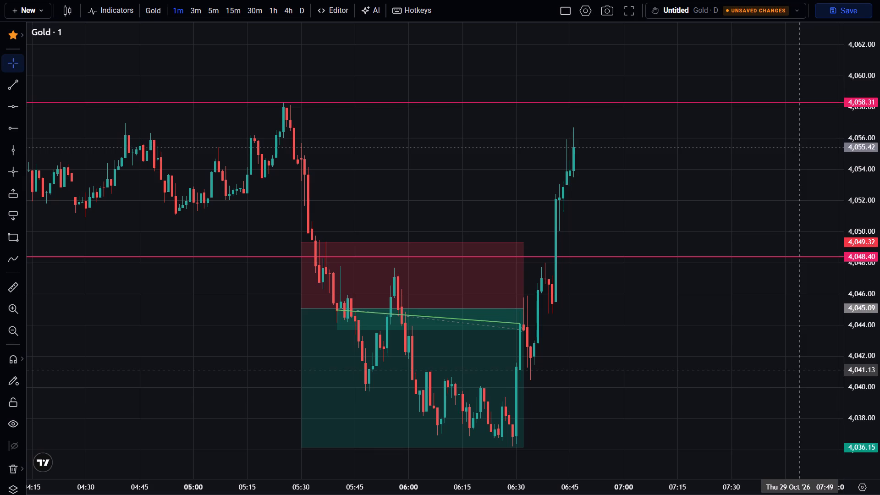
scroll(470, 407, "down", 6)
scroll(470, 407, "up", 2)
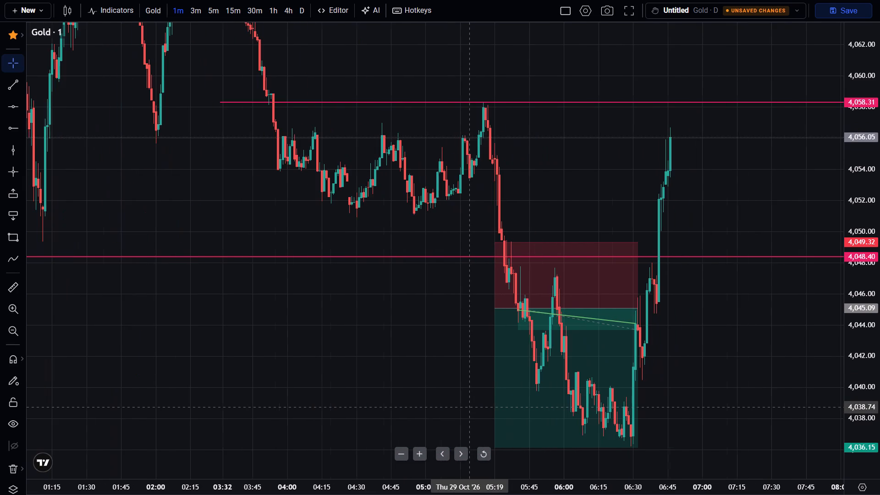
scroll(470, 407, "up", 5)
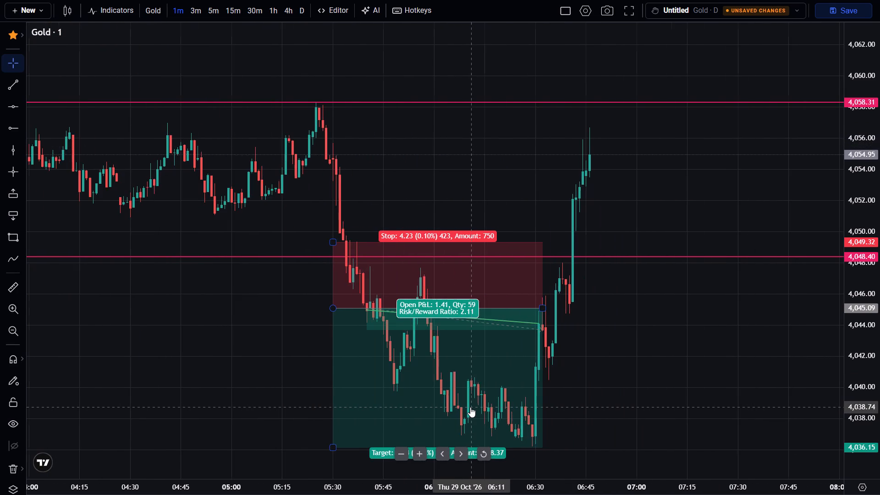
scroll(470, 407, "up", 1)
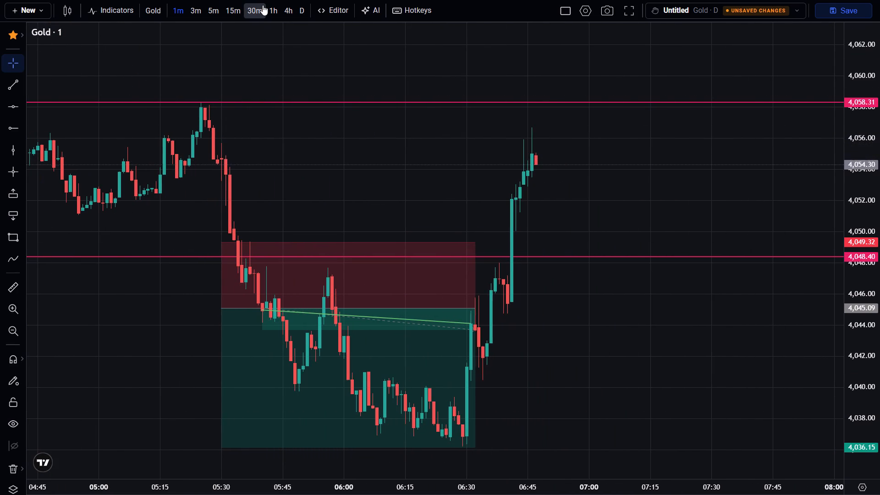
Compare the 1-hour candles with the 1-minute chart, examining the area between 4,058.31 and the yellow line.
left_click(273, 7)
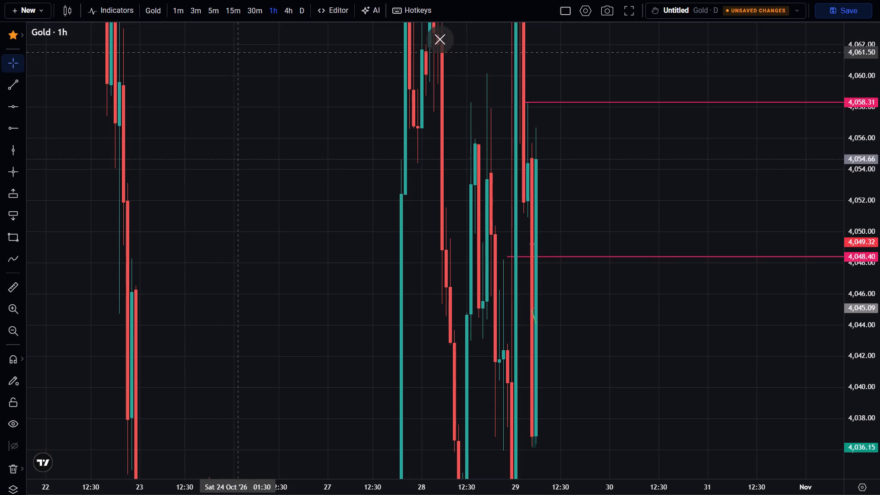
left_click(173, 11)
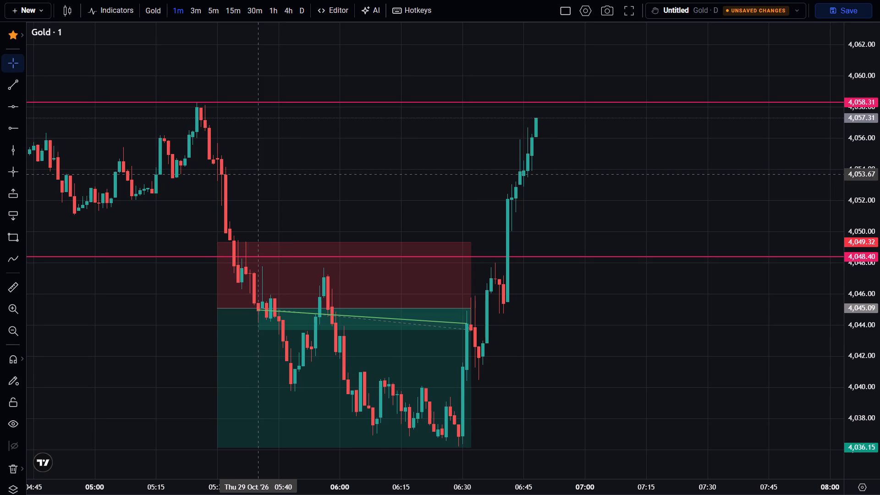
left_click_drag(445, 198, 440, 251)
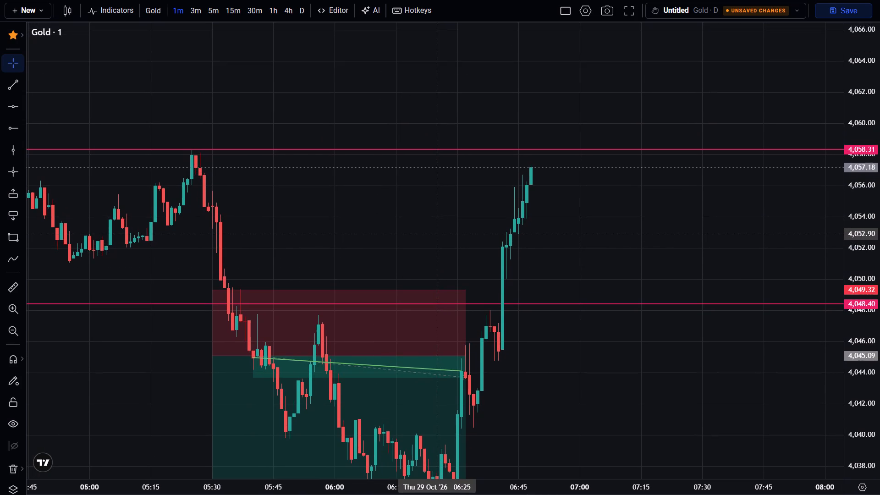
left_click_drag(437, 234, 437, 281)
left_click_drag(438, 241, 441, 294)
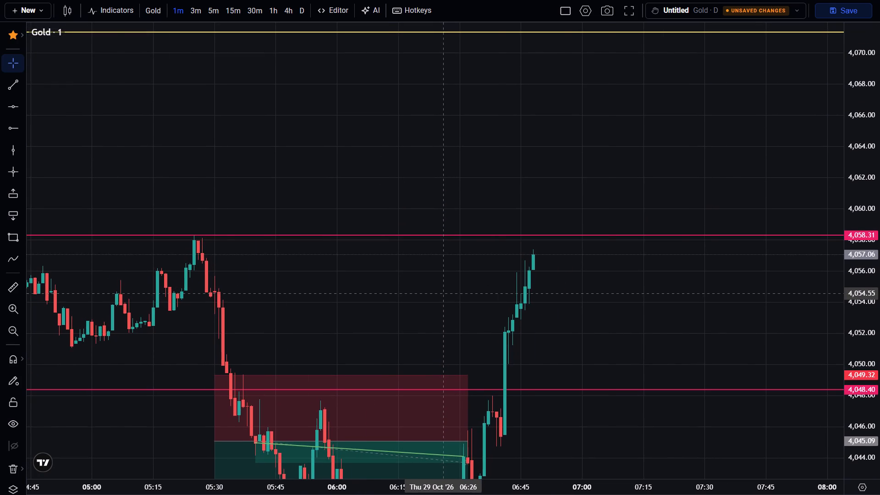
scroll(441, 294, "down", 4)
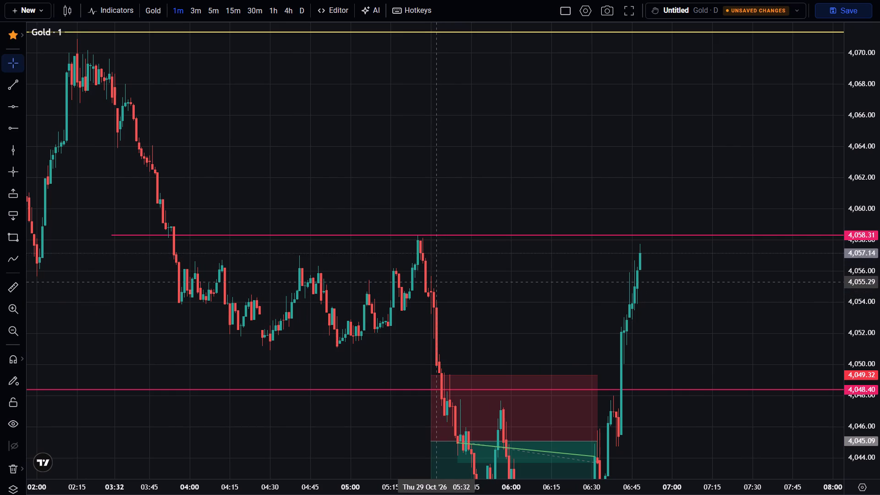
Switch to the 1-hour timeframe and watch the current candle against the 4,058.31 level and earlier highs.
left_click(271, 6)
scroll(311, 179, "up", 6)
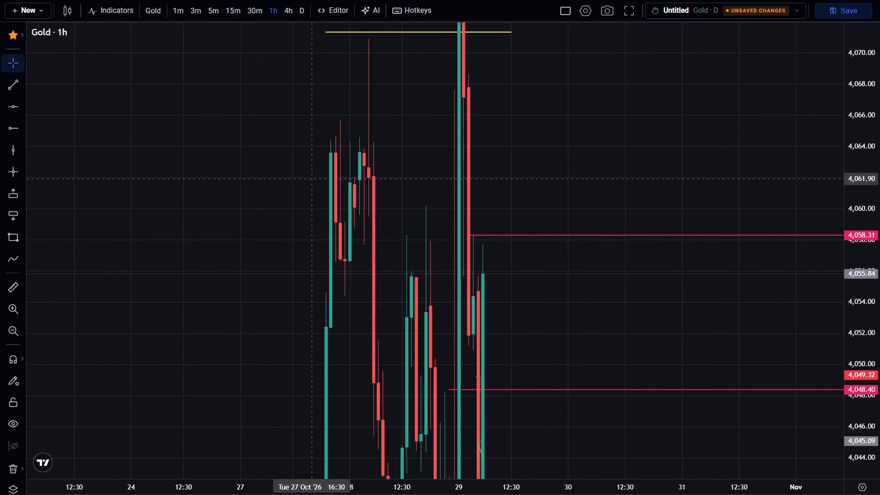
scroll(311, 179, "up", 1)
left_click_drag(302, 297, 287, 241)
scroll(287, 241, "up", 2)
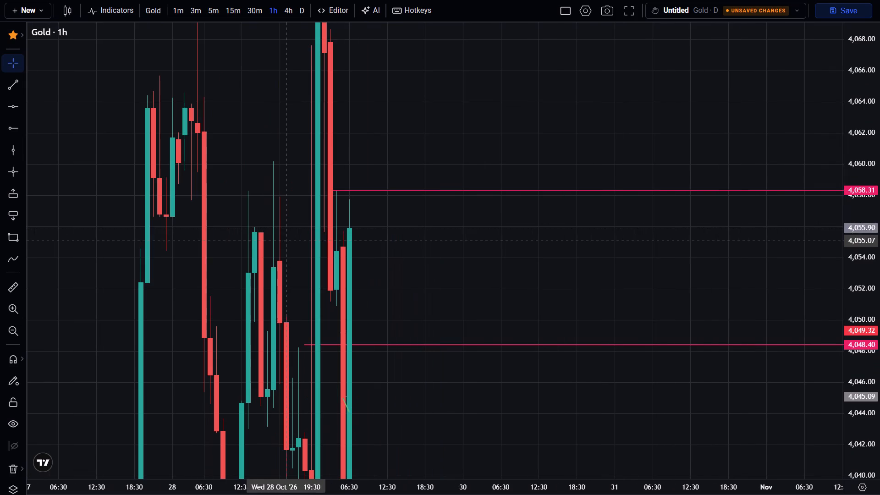
left_click_drag(389, 296, 402, 247)
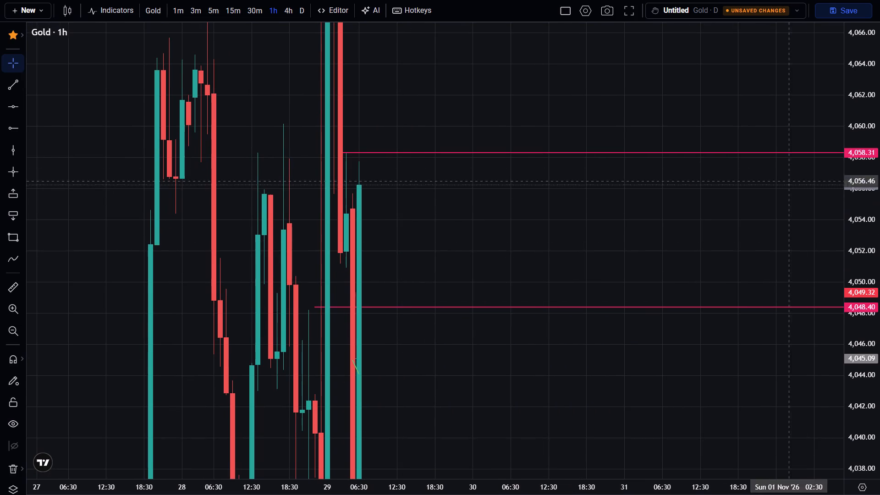
left_click_drag(879, 128, 879, 271)
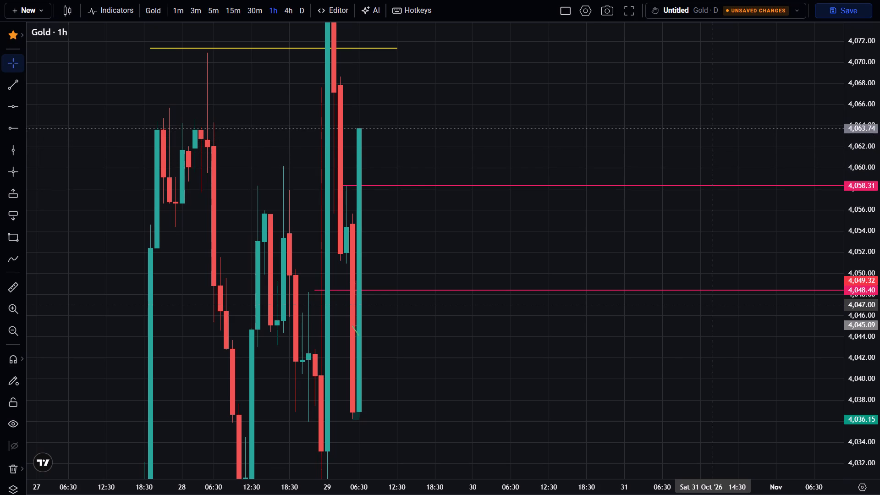
left_click_drag(601, 119, 600, 181)
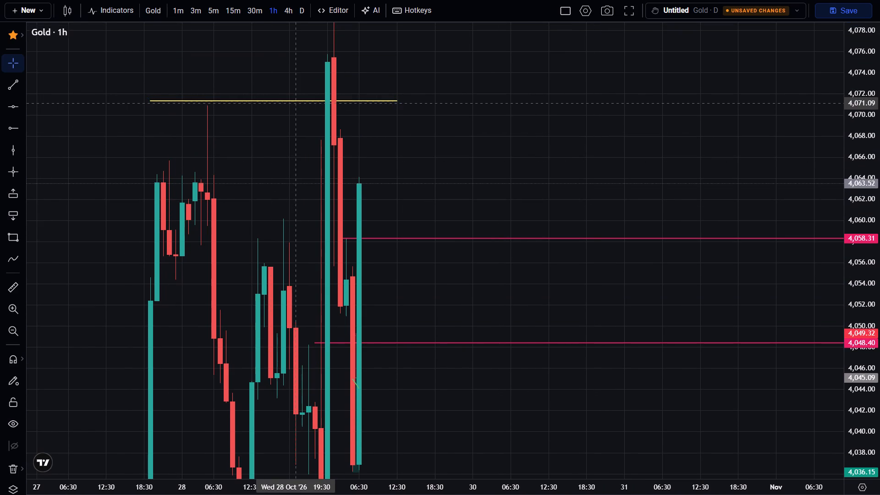
Move the yellow horizontal line down to about 4,069 and shift it later in time, starting on 28 October.
left_click_drag(292, 100, 361, 127)
left_click(461, 189)
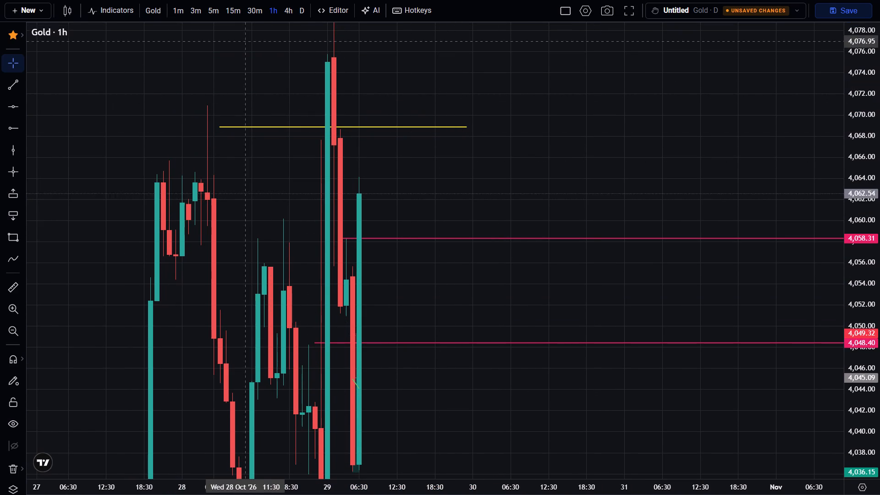
Switch to the 1-minute timeframe and follow the replay at a higher speed, watching price between 4,058.31 and the yellow line.
left_click(170, 1)
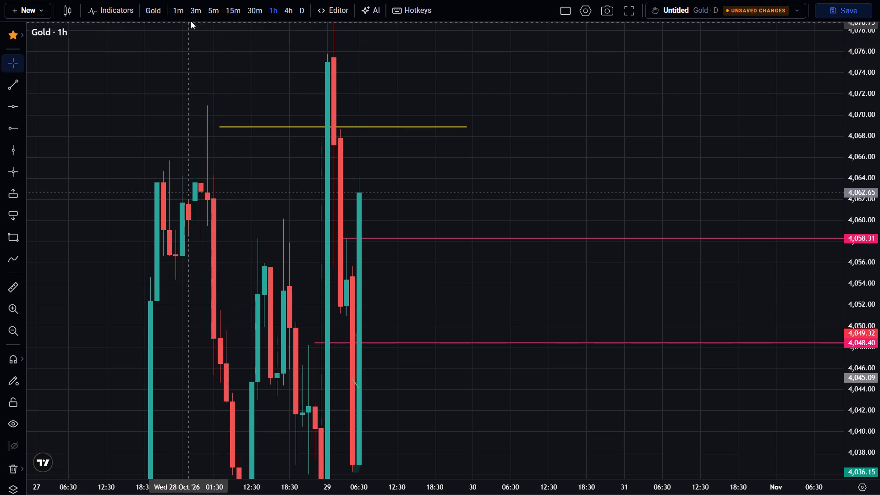
left_click(185, 11)
scroll(300, 186, "down", 3)
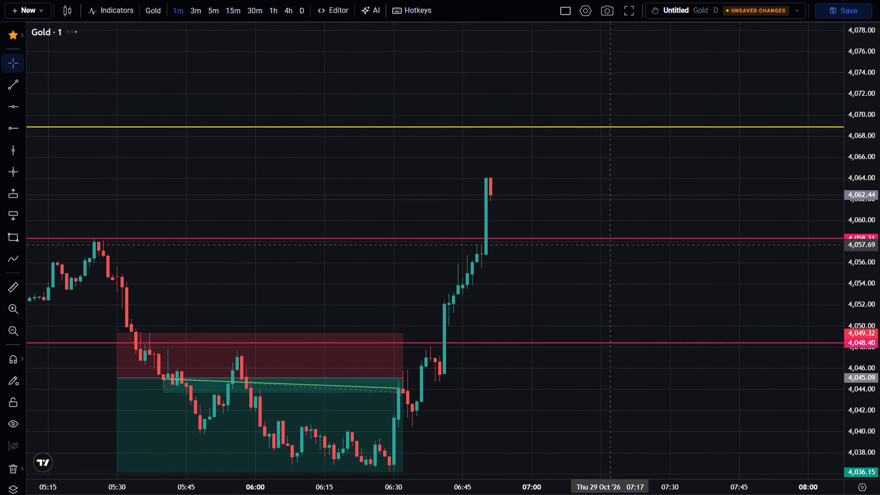
scroll(638, 244, "down", 5)
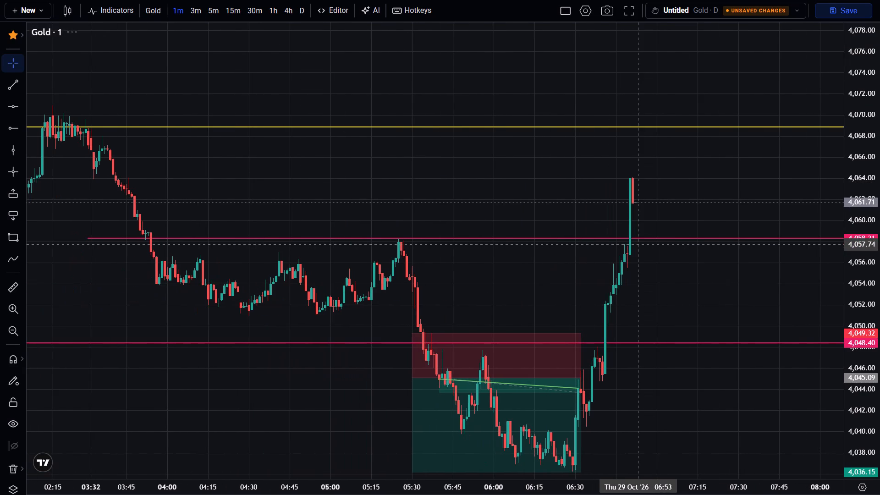
scroll(638, 265, "up", 1)
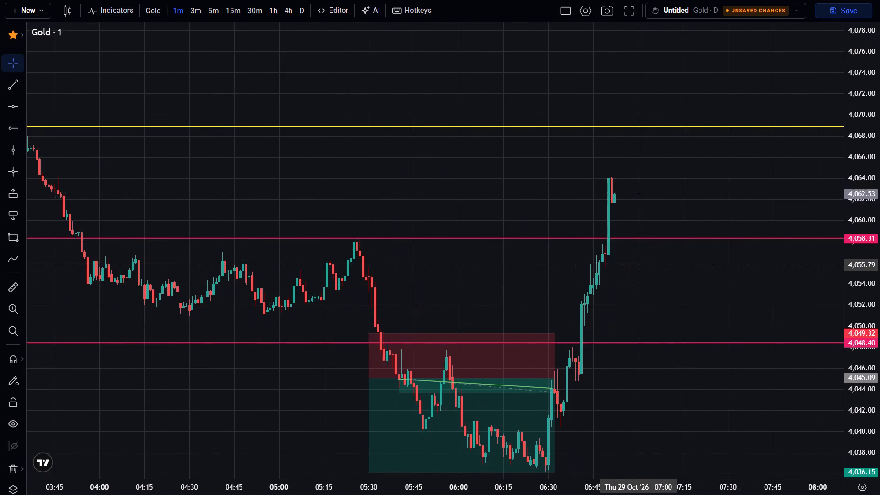
scroll(638, 265, "up", 2)
scroll(638, 265, "down", 2)
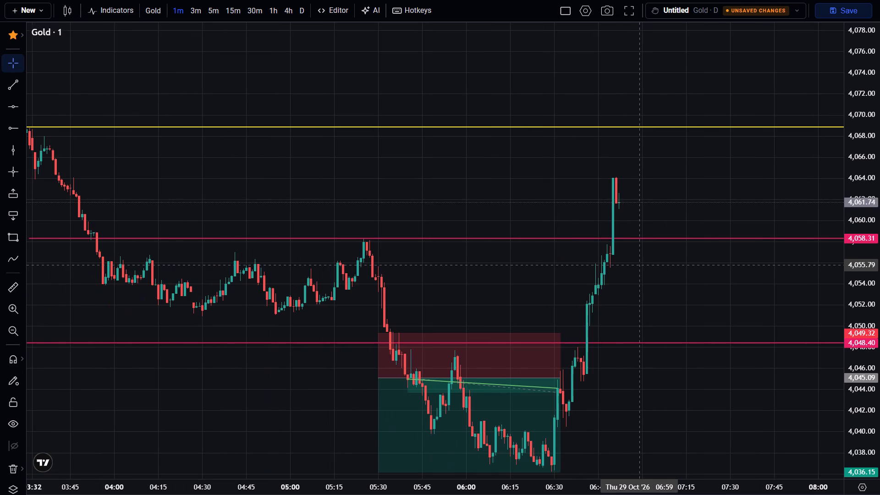
key("Up")
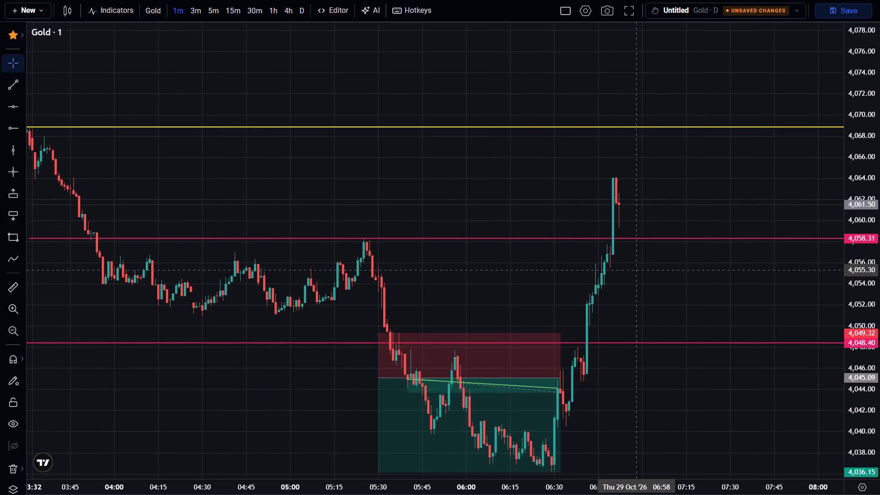
scroll(636, 270, "up", 1)
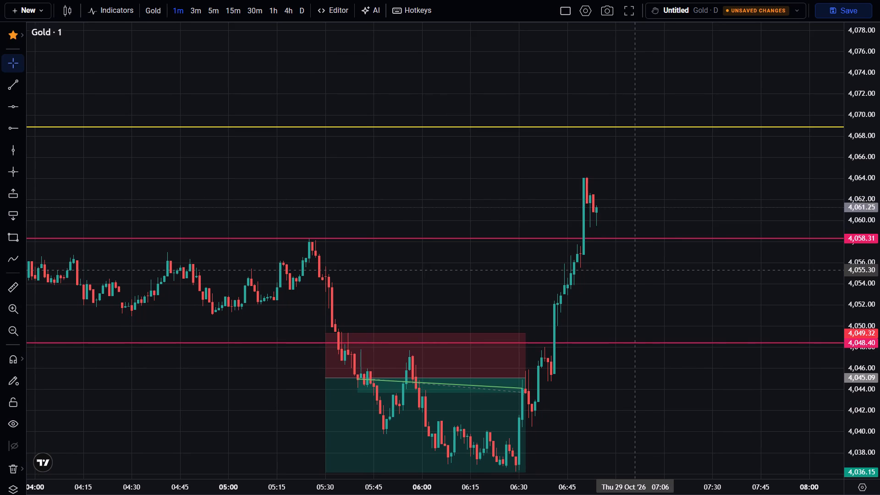
scroll(636, 270, "up", 1)
key("Up")
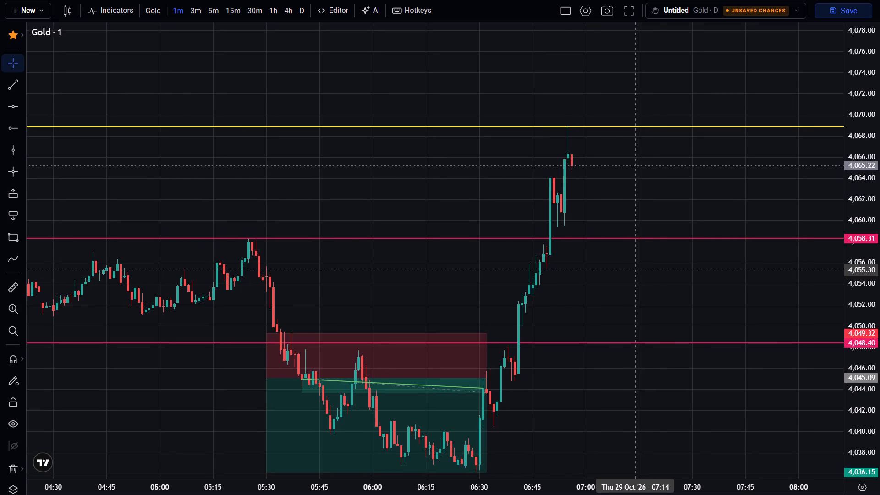
Raise the yellow horizontal line to about 4,071, level with the high near 02:15 on 29 October.
scroll(636, 270, "down", 5)
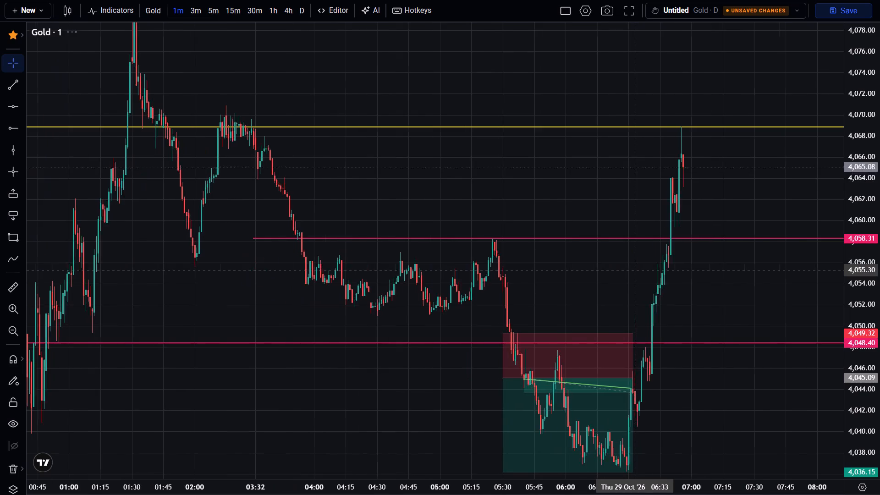
left_click_drag(586, 125, 592, 105)
left_click(580, 156)
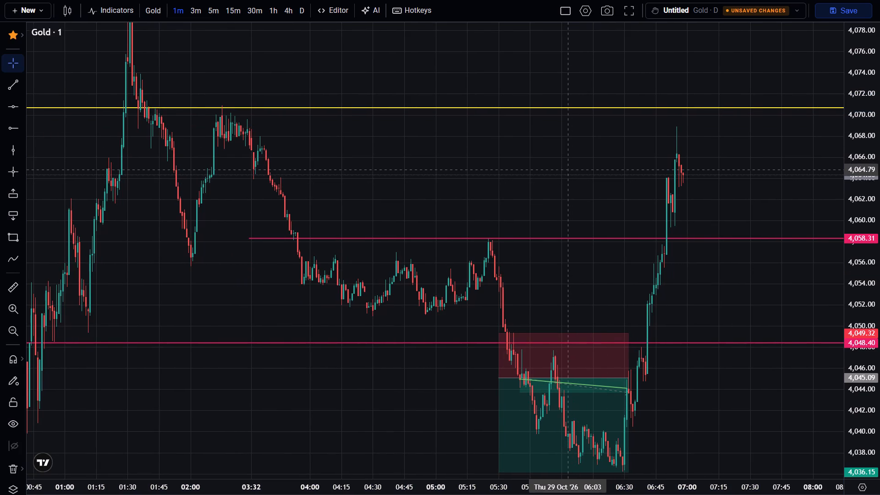
left_click(577, 107)
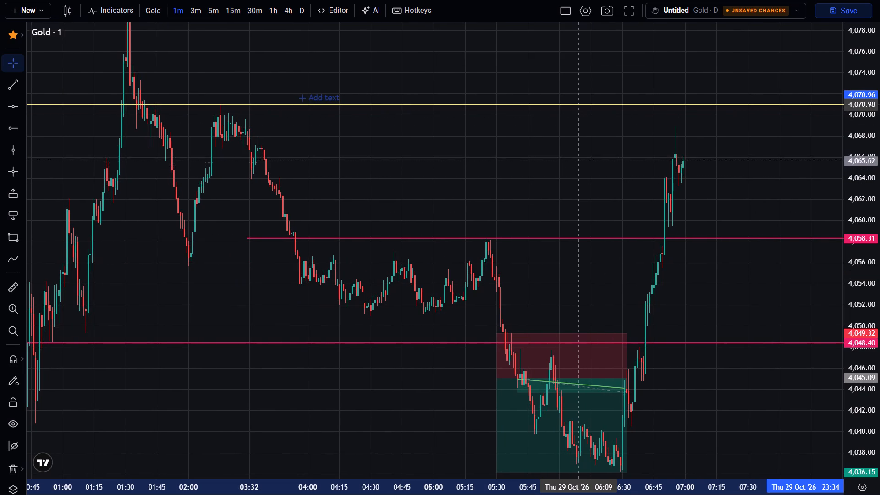
left_click(567, 134)
Follow the running replay on the 1-minute chart, watching how price pulls back from the yellow line towards the 4,058.31 level.
scroll(554, 163, "up", 1)
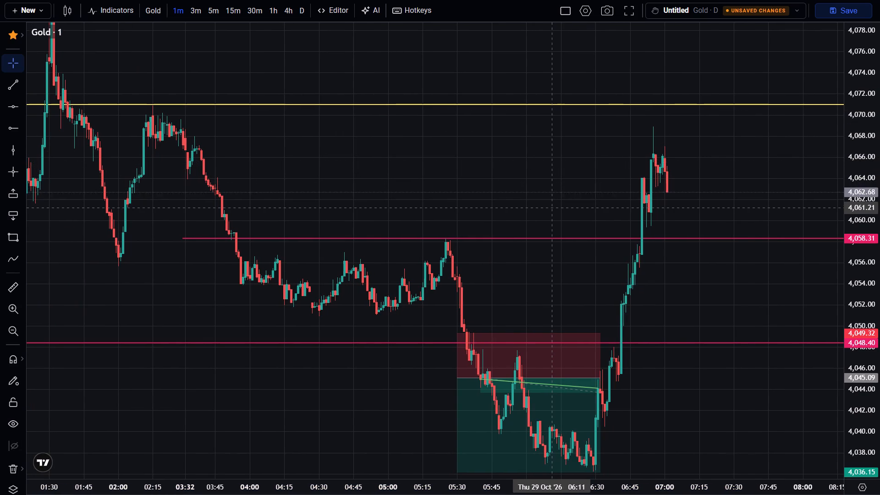
scroll(553, 208, "up", 2)
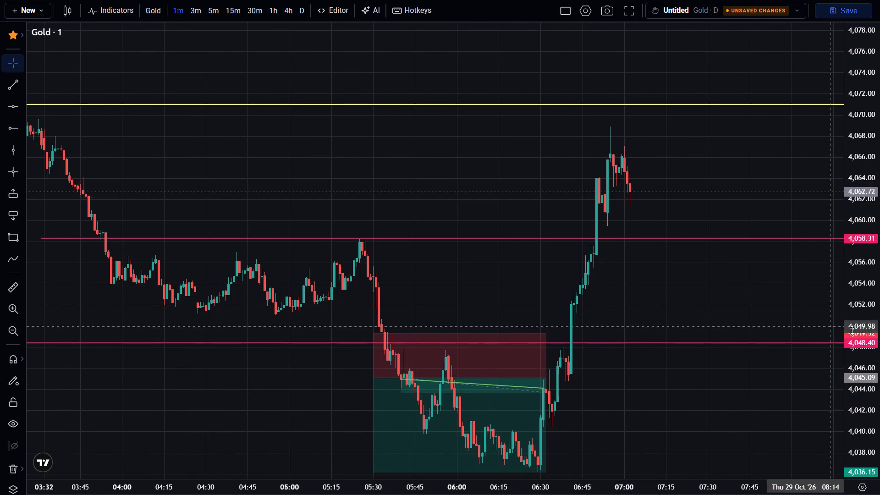
scroll(851, 324, "up", 12)
scroll(756, 323, "up", 3)
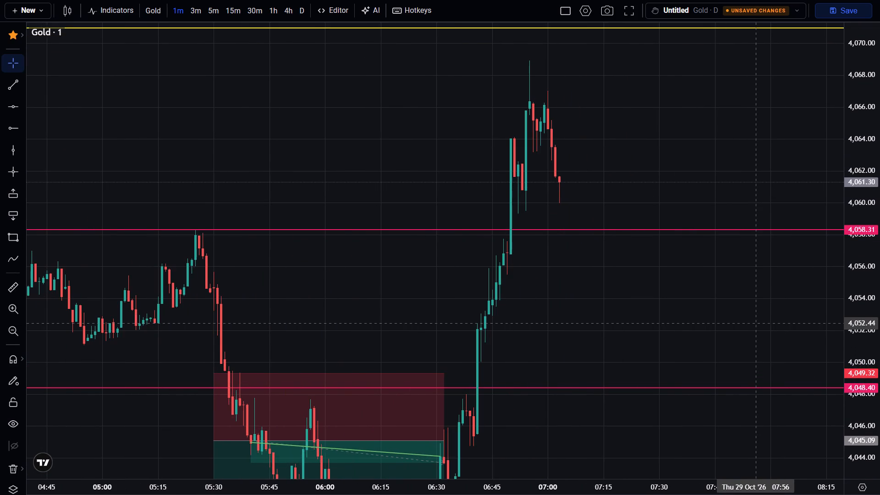
scroll(756, 323, "down", 4)
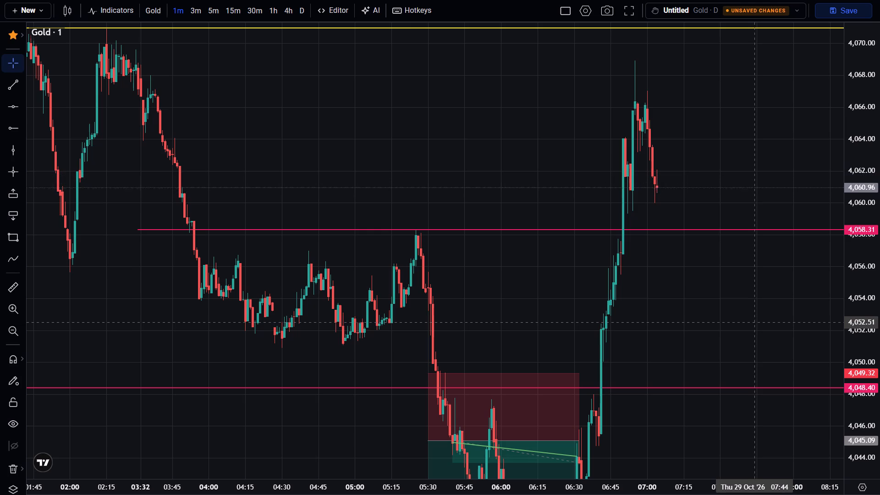
scroll(749, 322, "up", 3)
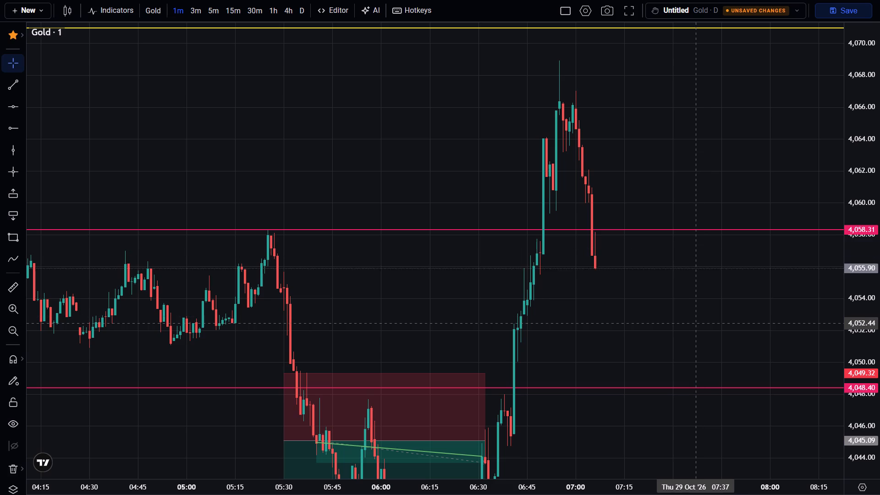
scroll(695, 324, "up", 1)
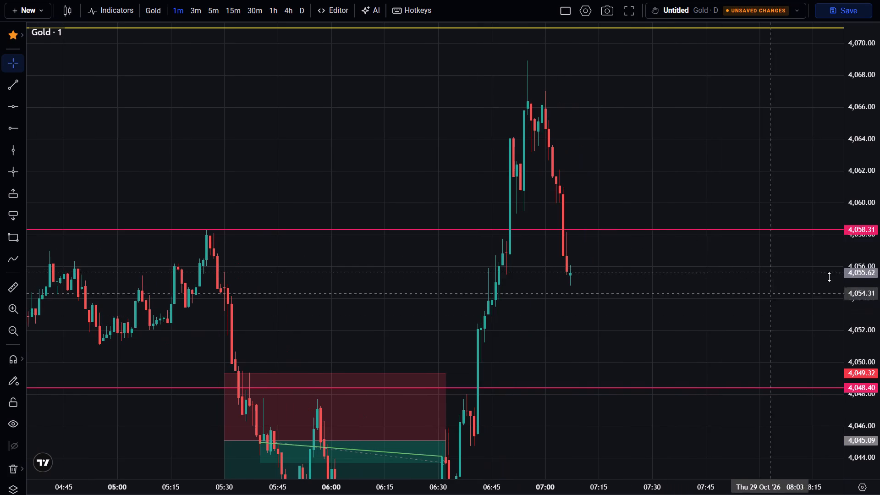
left_click_drag(879, 223, 879, 296)
scroll(808, 298, "up", 3)
left_click_drag(600, 319, 636, 312)
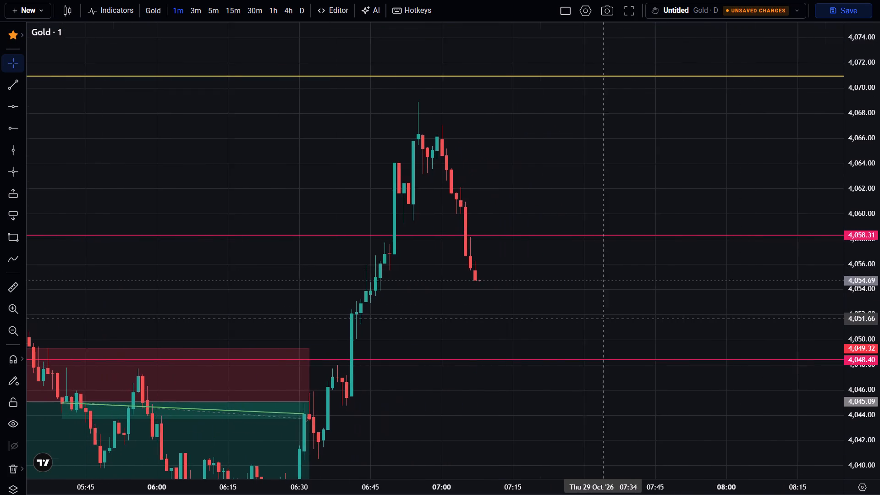
left_click_drag(636, 312, 701, 294)
scroll(701, 294, "up", 1)
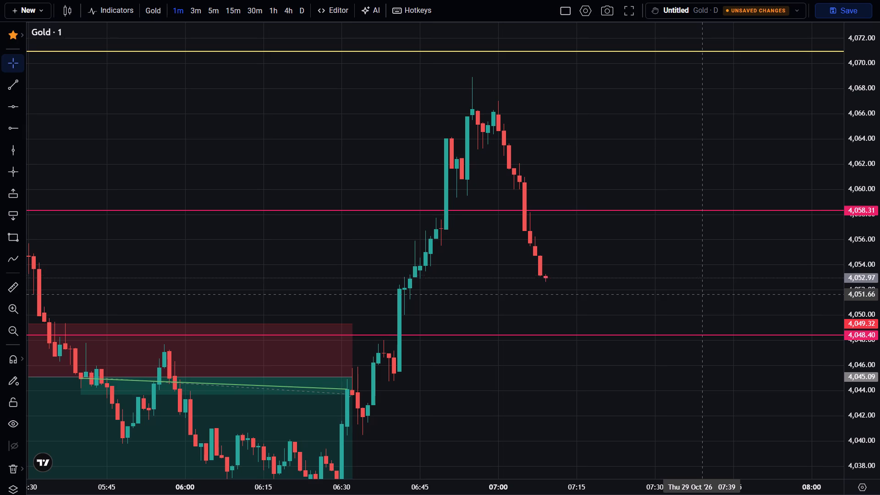
Compare the pullback with earlier price action around 4,058.31 and 4,048.40, briefly speeding up the replay and slowing it back down.
scroll(701, 294, "down", 6)
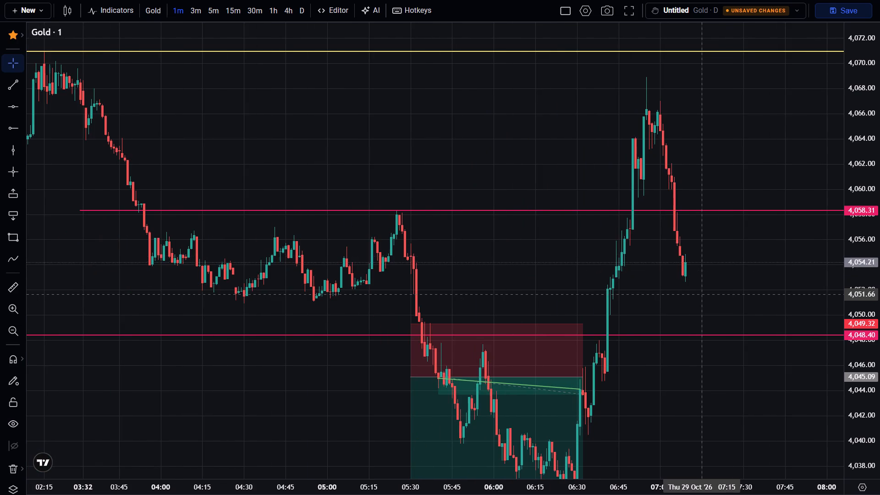
scroll(701, 294, "up", 6)
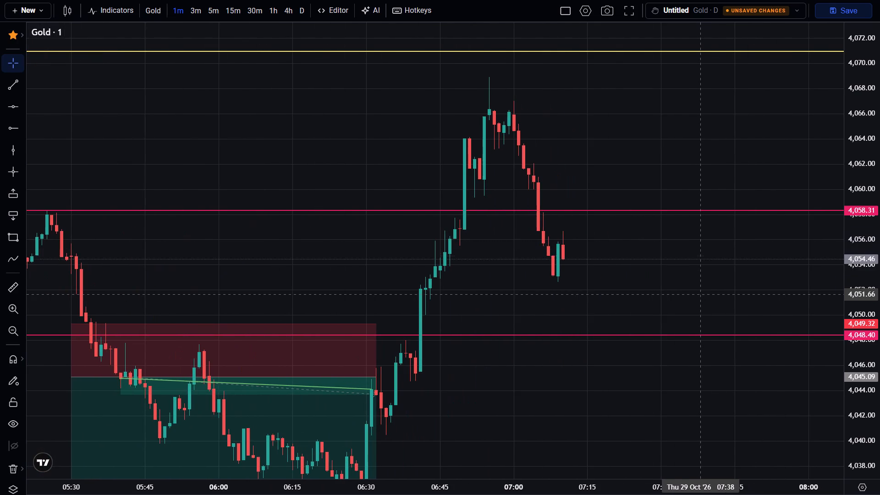
scroll(701, 294, "up", 2)
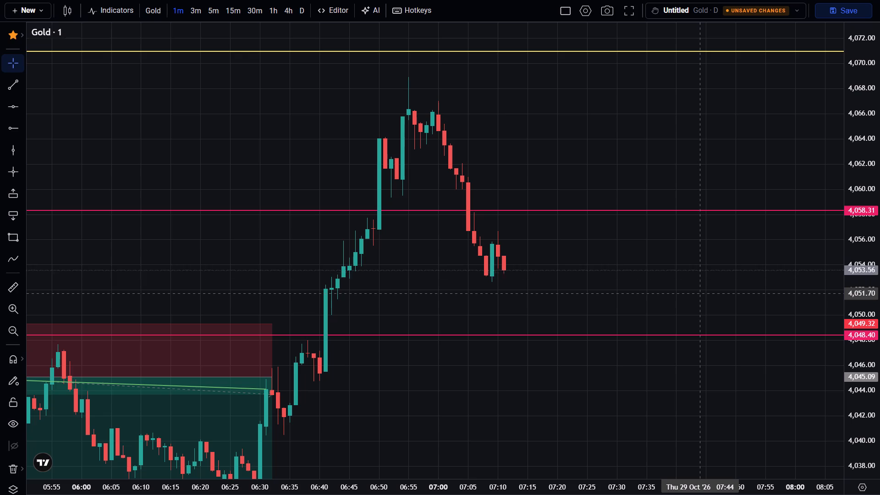
key("Up")
key("Up")
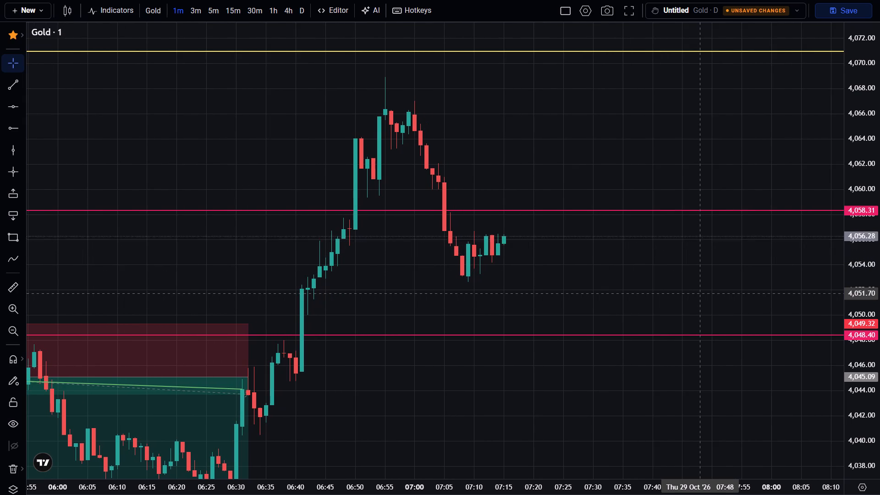
key("Down")
key("Down")
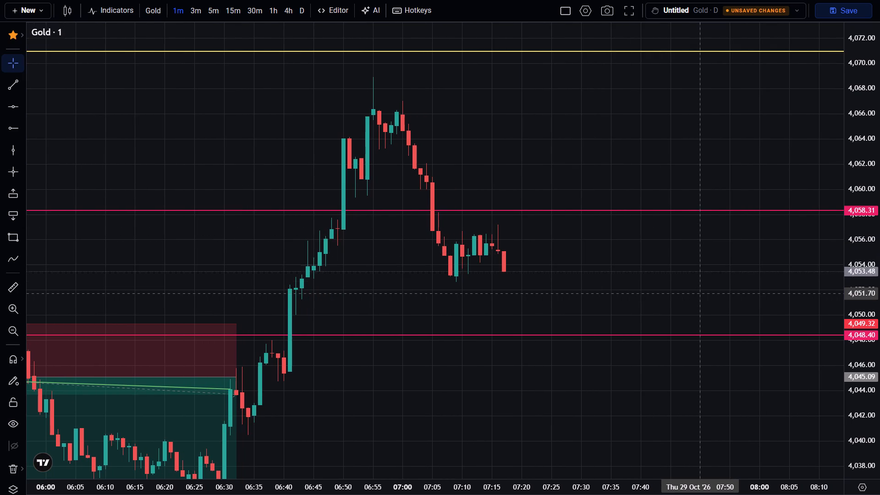
scroll(701, 294, "down", 3)
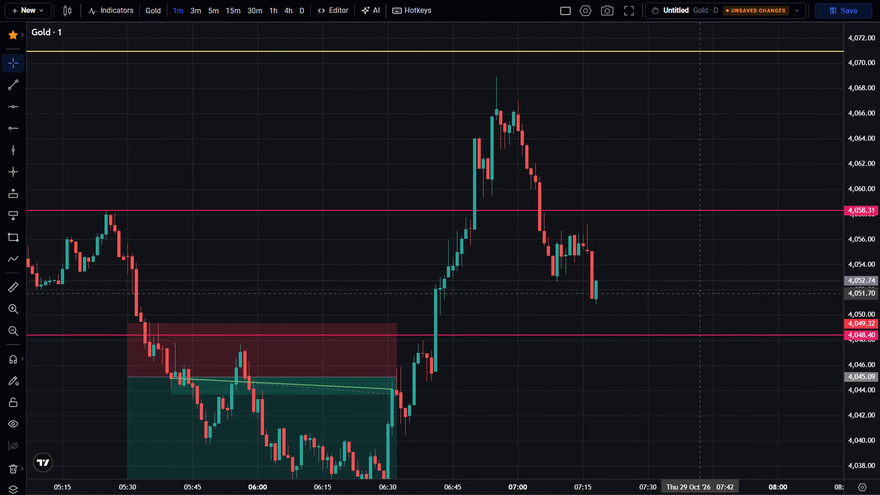
left_click_drag(701, 294, 717, 237)
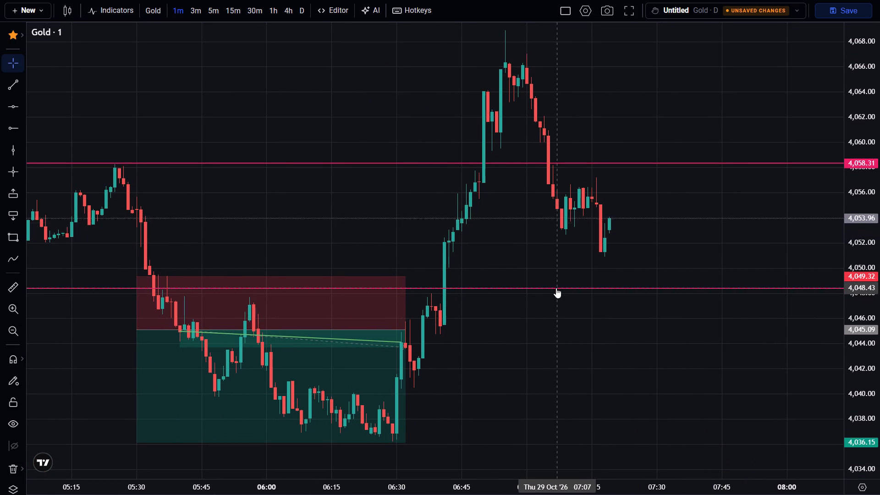
Delete the pink horizontal line at 4,048.40.
left_click(556, 288)
left_click(612, 61)
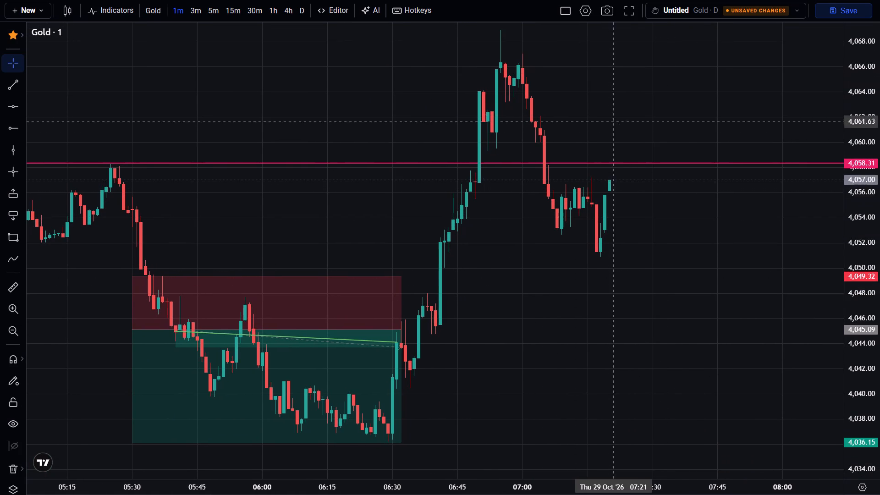
Exit full screen and open a 0.2 market buy just above 4,058.31 with SL 5.00 and TP 10.00.
left_click(630, 6)
left_click_drag(649, 192, 639, 253)
scroll(638, 254, "down", 1)
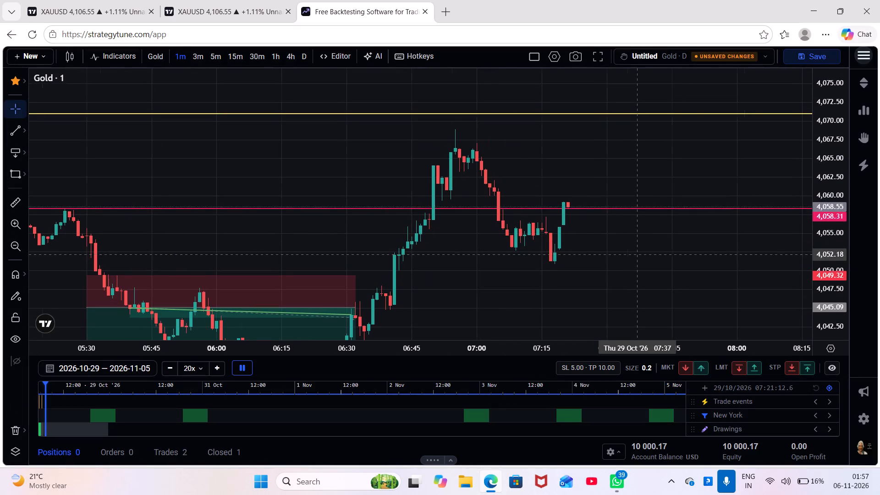
scroll(638, 254, "down", 1)
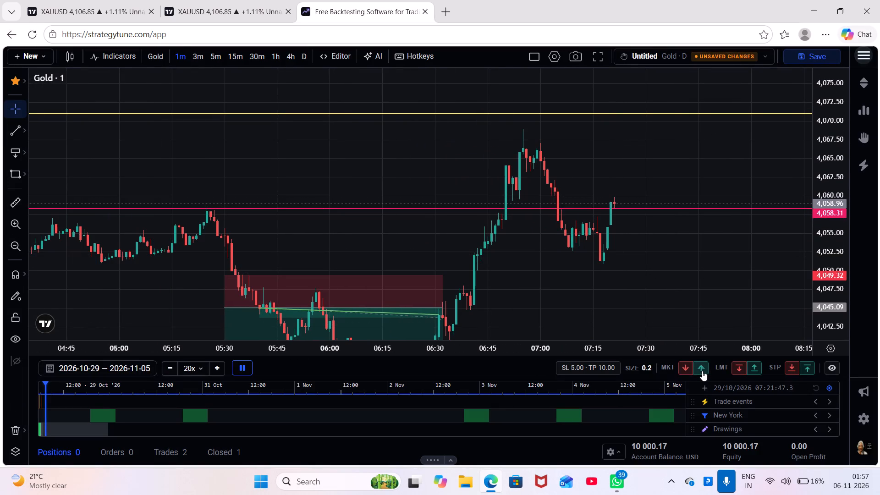
left_click(702, 371)
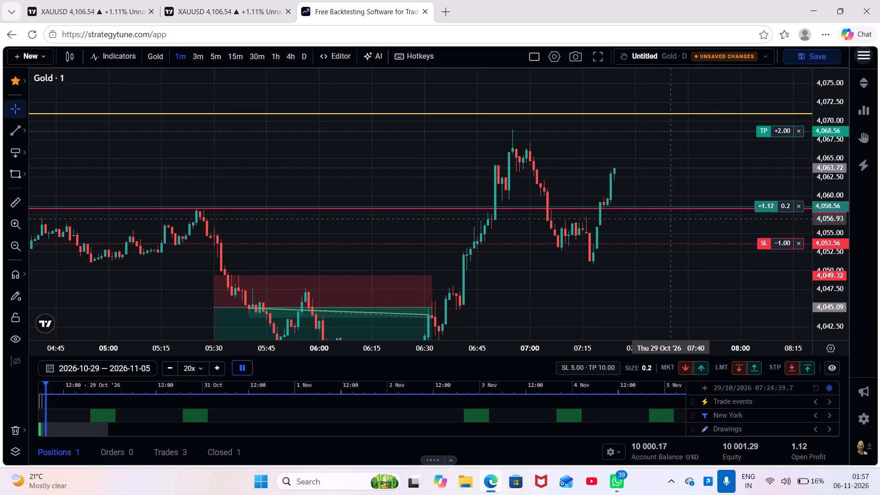
Return the chart to full screen and raise the long position's take profit to 4,068.74.
left_click(595, 53)
left_click_drag(667, 208, 670, 259)
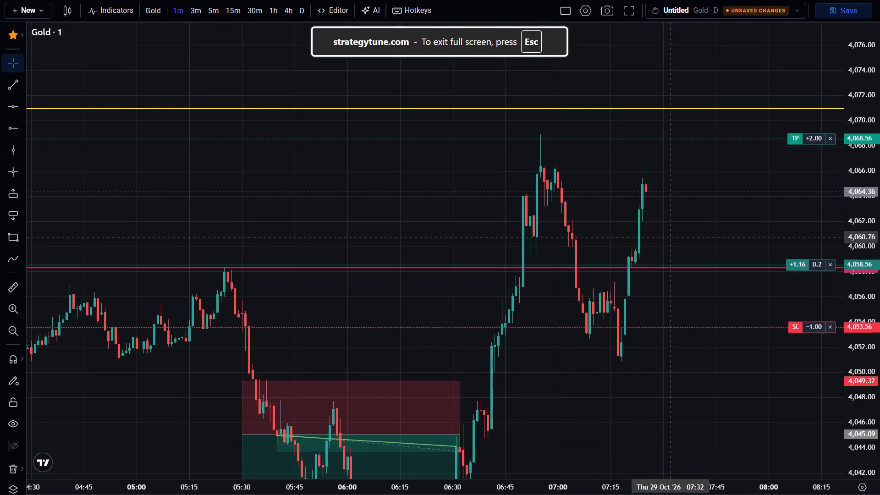
left_click_drag(670, 259, 671, 261)
scroll(671, 261, "up", 3)
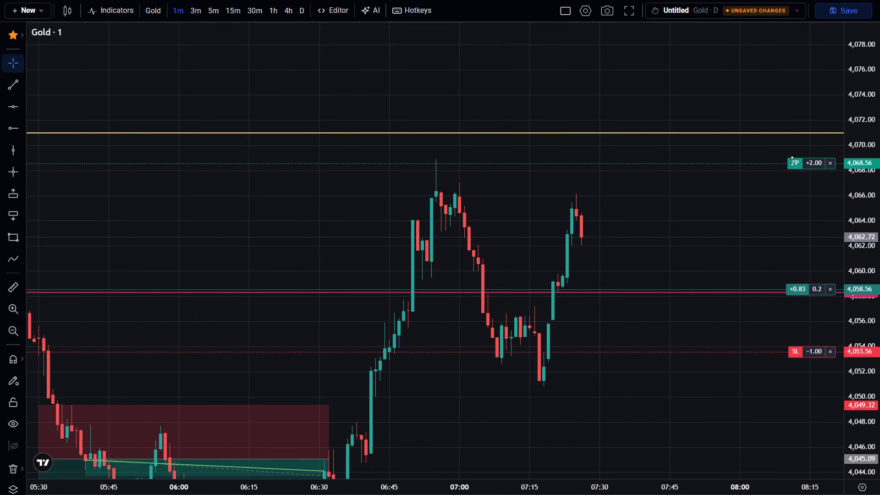
left_click(792, 161)
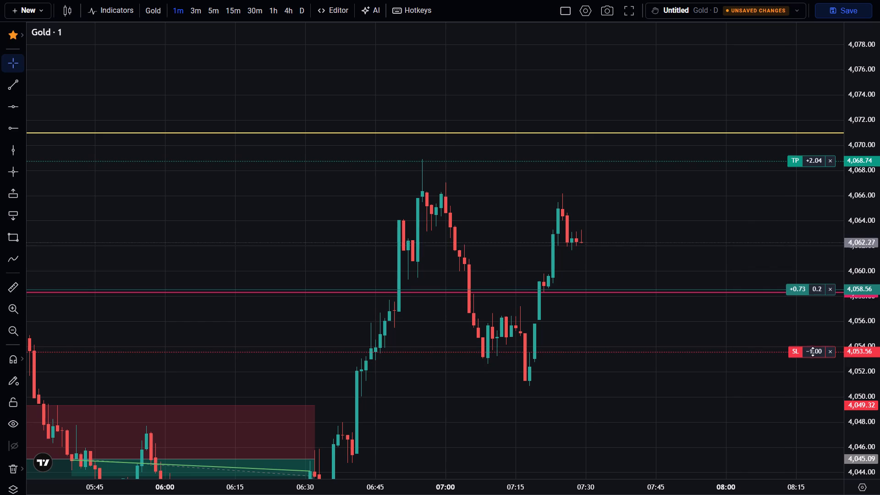
Speed up the replay to follow the long position between its stop loss and take profit, then restore the slower speed.
key("Up")
key("Up")
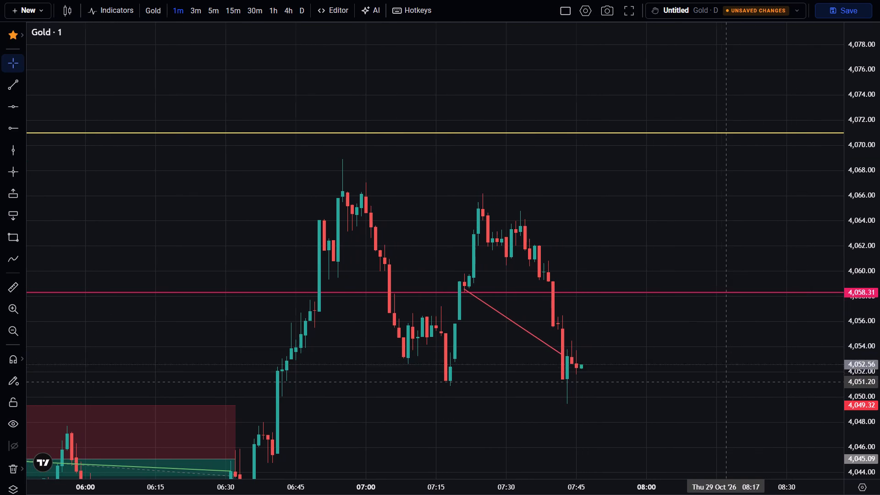
key("Down")
key("Down")
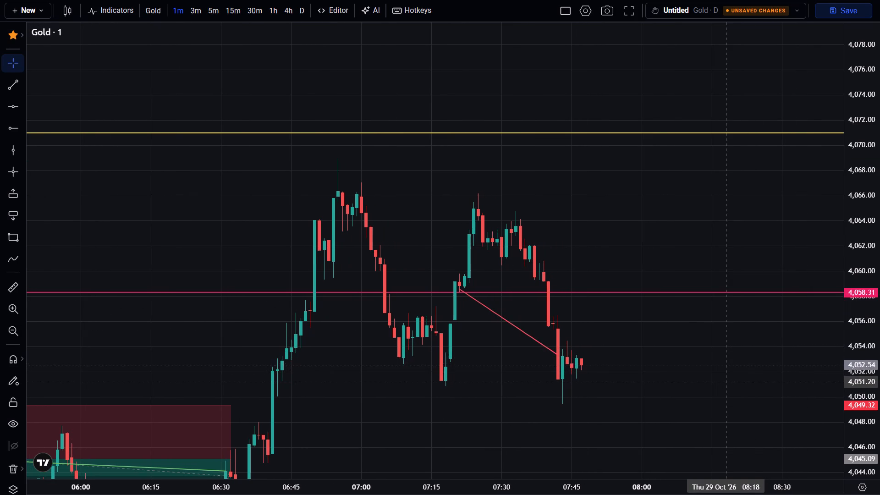
Speed up the replay to follow the price decline after the long trade, then restore the slower speed.
key("Up")
key("Up")
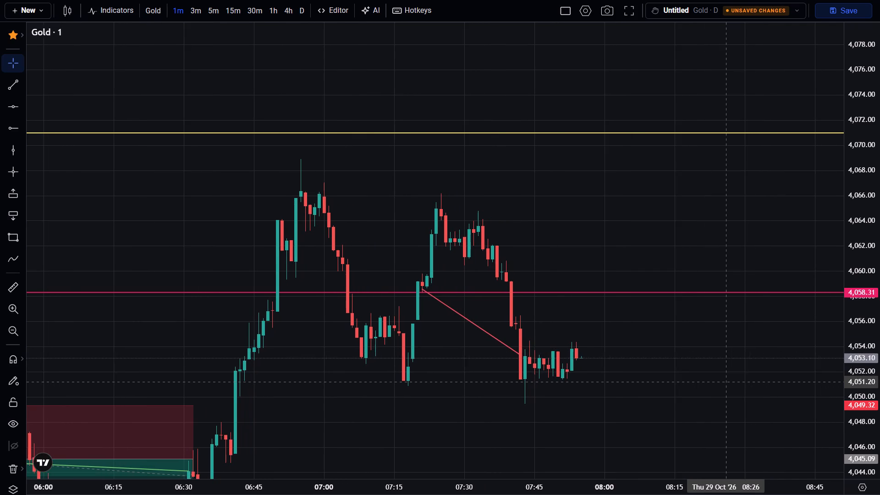
key("Down")
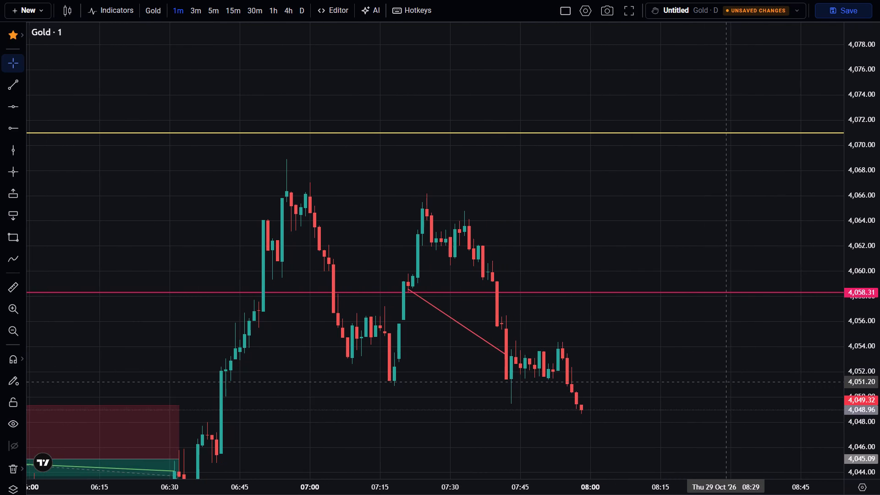
left_click_drag(725, 382, 747, 263)
key("Up")
key("Up")
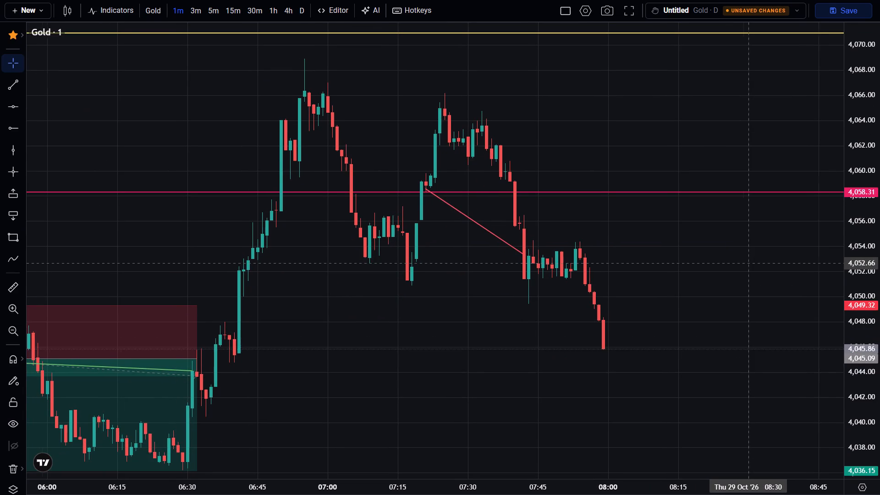
key("Up")
left_click_drag(733, 312, 690, 229)
key("Down")
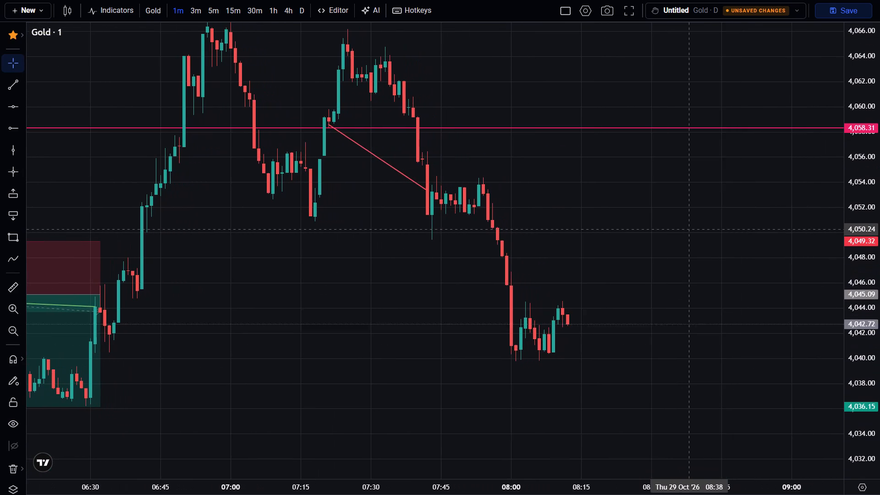
key("Down")
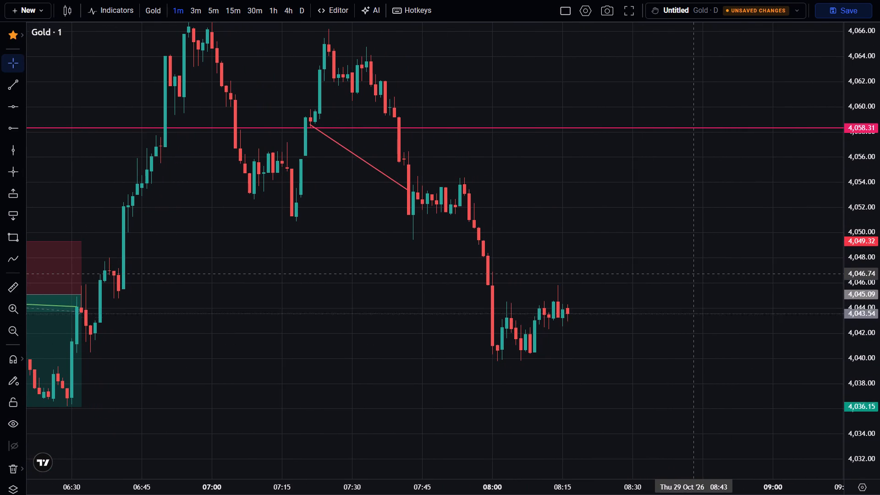
Switch to the 1-hour chart and lower the yellow line to 4,069.46, just above the latest 29 October high.
left_click(272, 9)
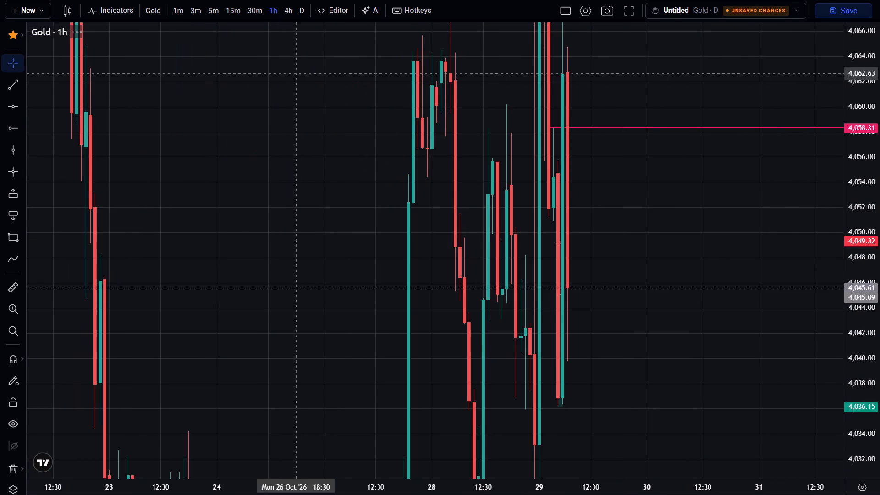
left_click_drag(876, 143, 879, 323)
scroll(770, 337, "up", 2)
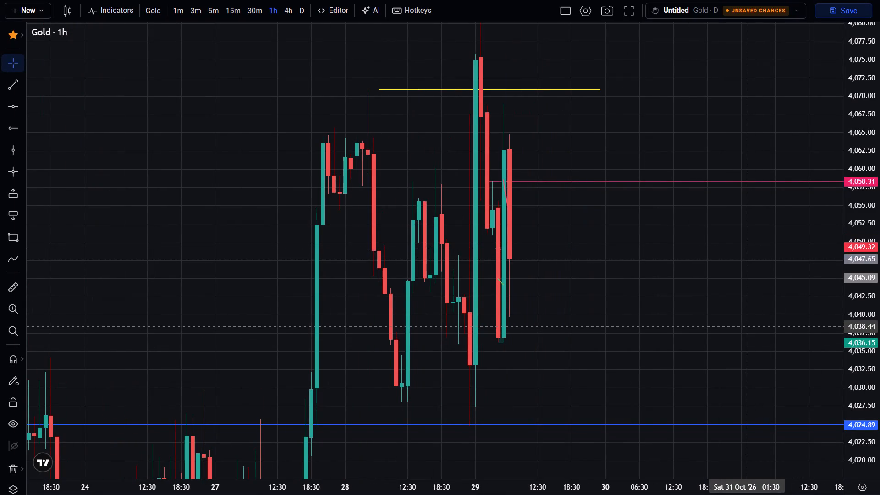
scroll(745, 326, "up", 1)
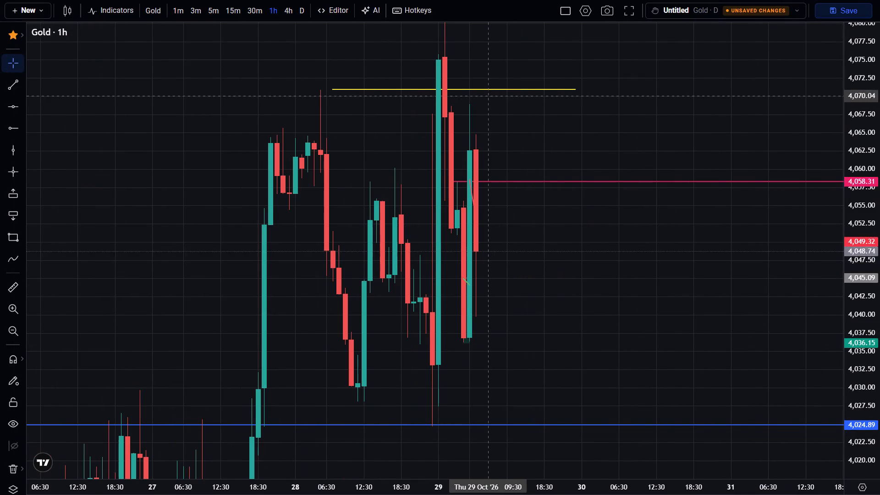
left_click_drag(488, 91, 504, 112)
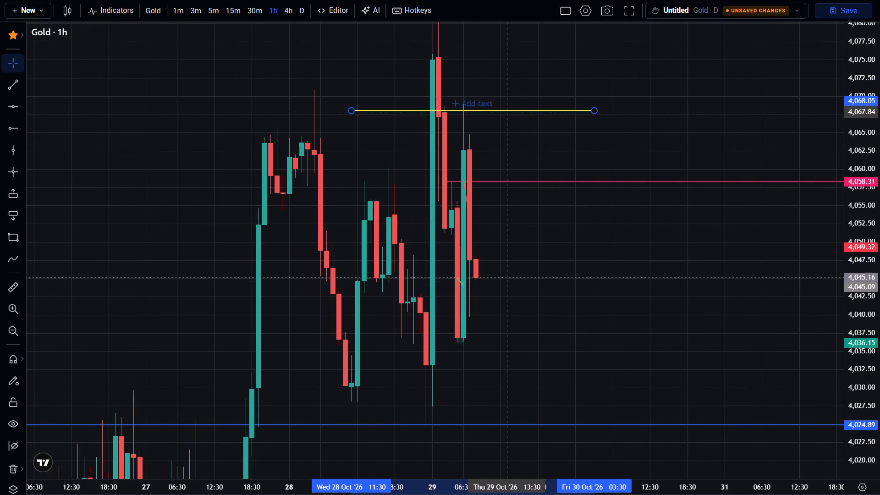
left_click_drag(504, 112, 510, 102)
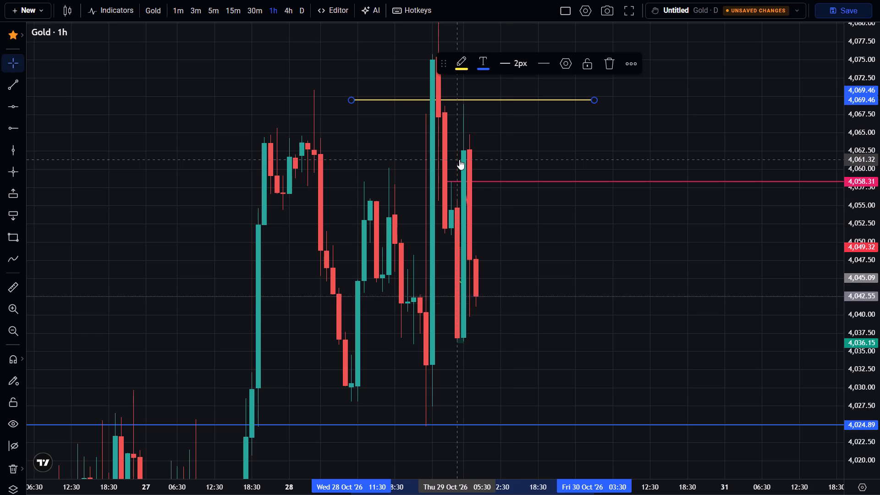
Nudge the selected yellow line down in small increments to 4,069.34.
key("Down")
key("Down")
key("Down")
key("Down")
key("Down")
key("Down")
key("Down")
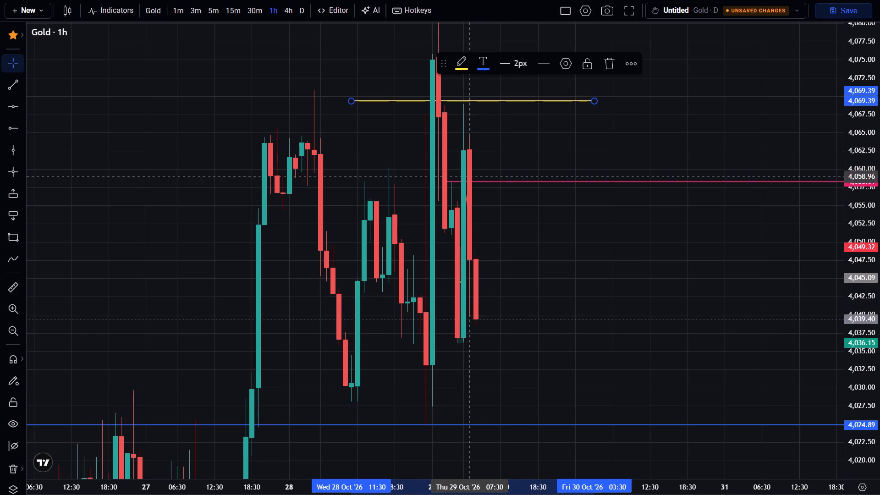
key("Down")
key("Down")
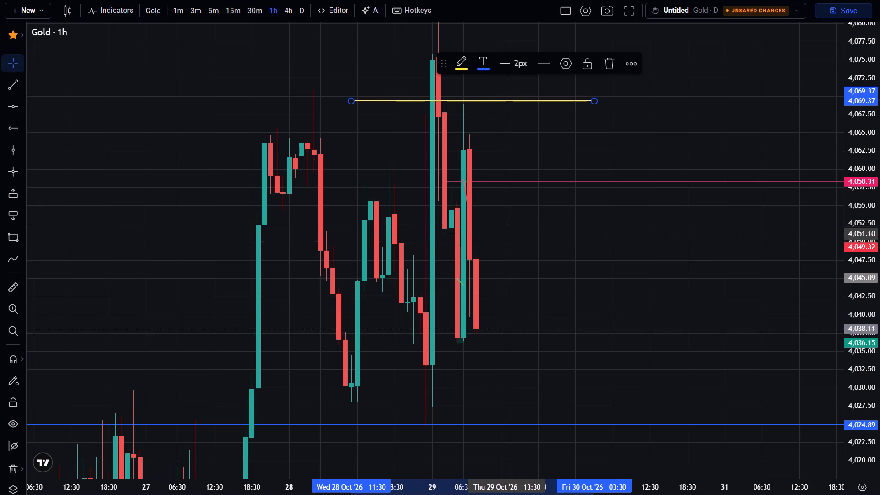
key("Down")
key("Down")
key("Down")
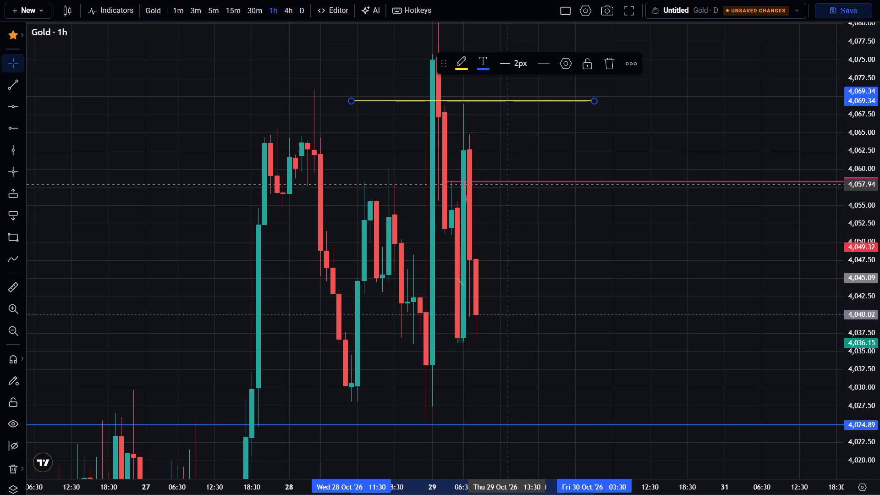
Move the pink horizontal ray from 4,058.31 down to the recent 29 October low at 4,036.32 and deselect it.
left_click_drag(504, 181, 476, 238)
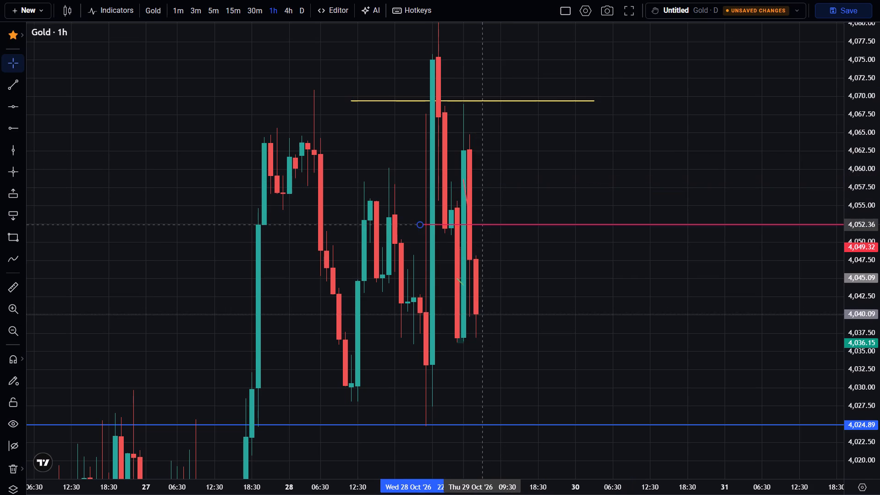
left_click_drag(476, 238, 405, 341)
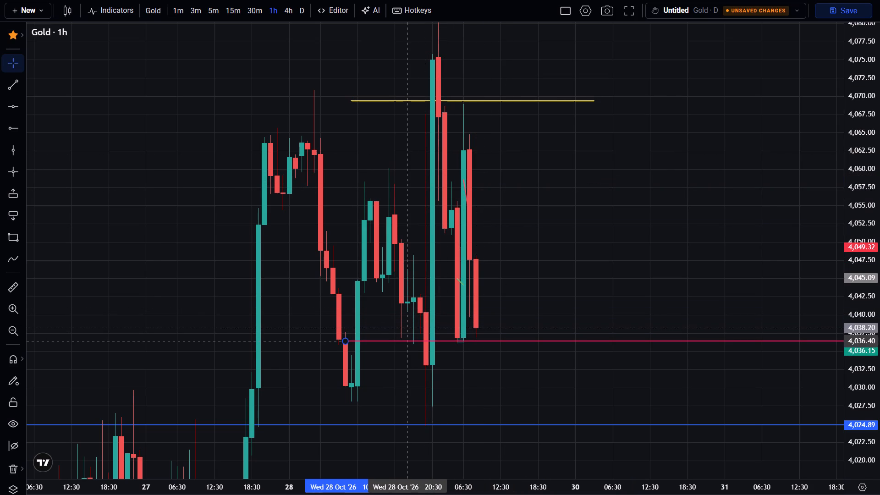
left_click_drag(405, 341, 403, 341)
left_click(474, 404)
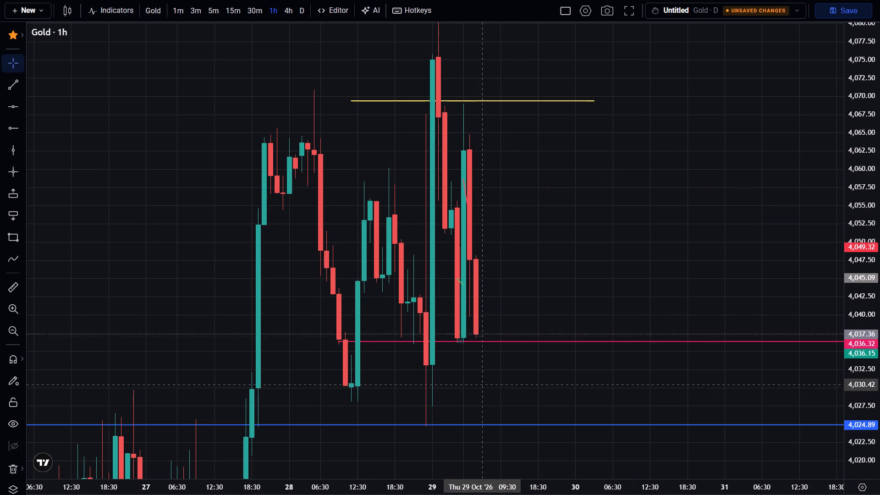
Return to the 1-minute chart and slow down the replay.
left_click(171, 9)
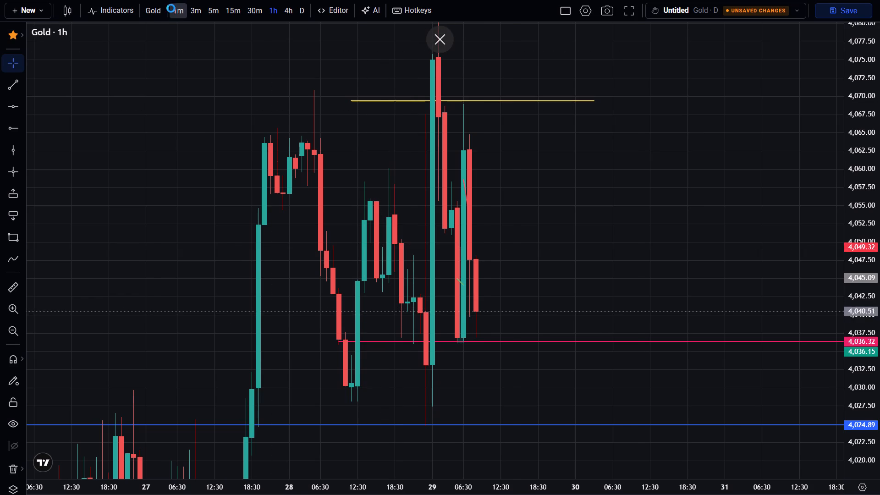
scroll(232, 114, "down", 4)
key("Down")
key("Down")
key("Down")
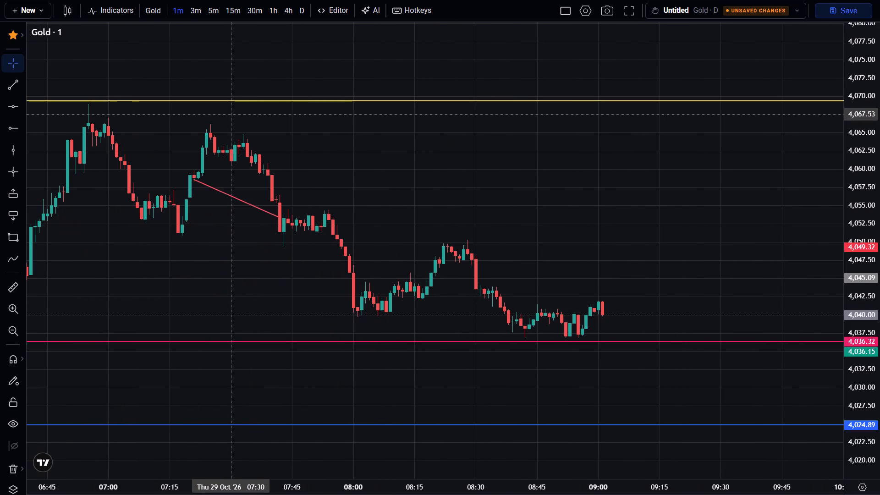
key("Down")
key("Down")
Examine the 1-minute price action between the yellow line and the pink line at 4,036.32, from the wider swings to the latest candles.
scroll(470, 216, "down", 3)
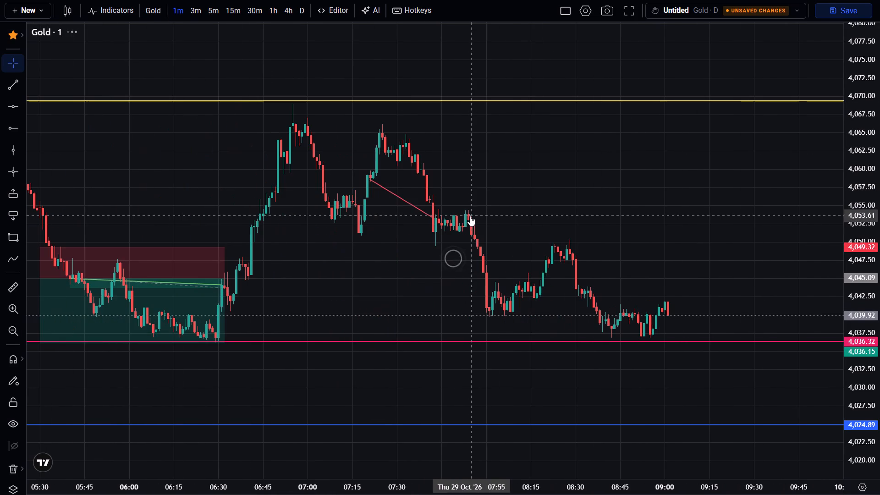
scroll(873, 362, "up", 11)
left_click_drag(712, 316, 703, 290)
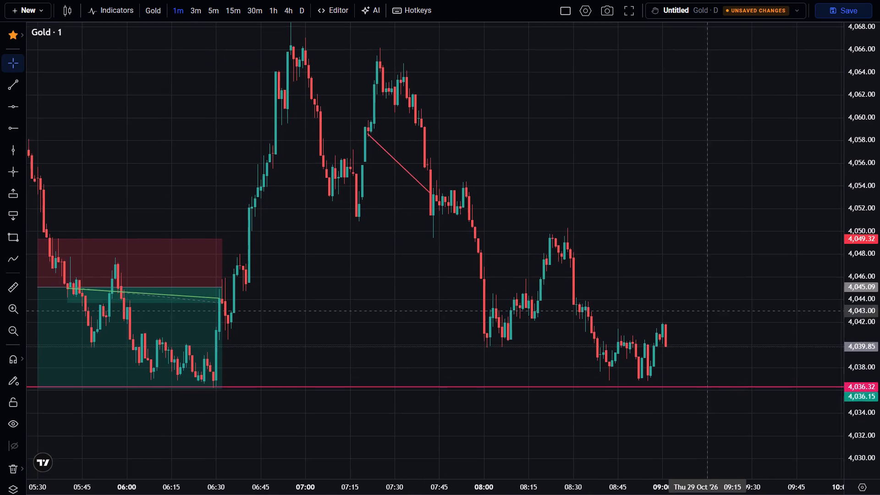
left_click_drag(703, 290, 689, 236)
scroll(684, 235, "down", 2)
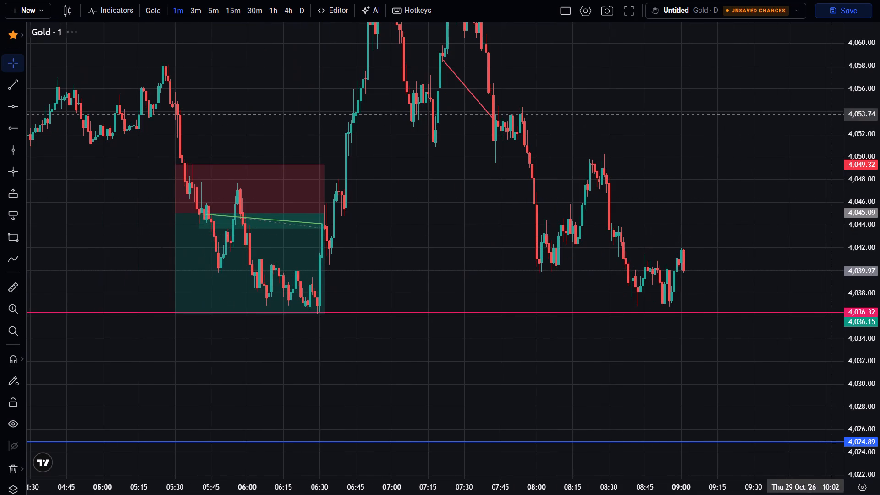
left_click_drag(860, 98, 879, 237)
scroll(841, 237, "down", 2)
left_click_drag(818, 250, 782, 199)
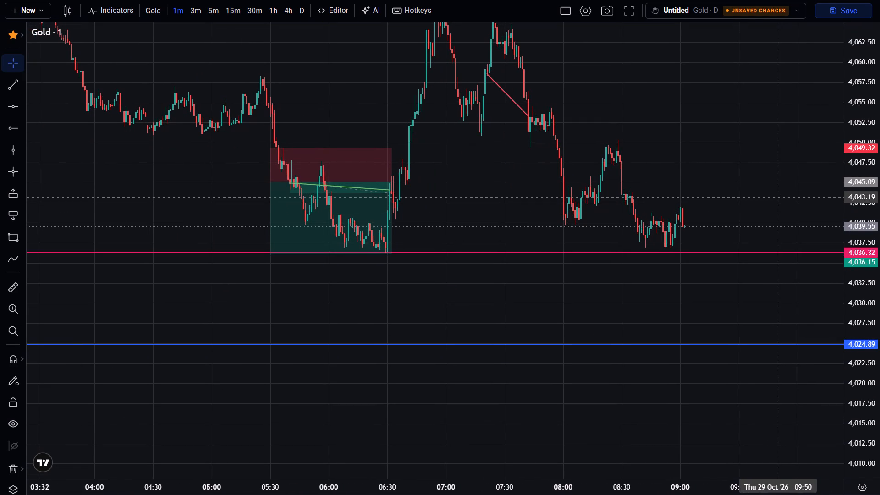
scroll(775, 198, "up", 2)
left_click_drag(755, 192, 753, 214)
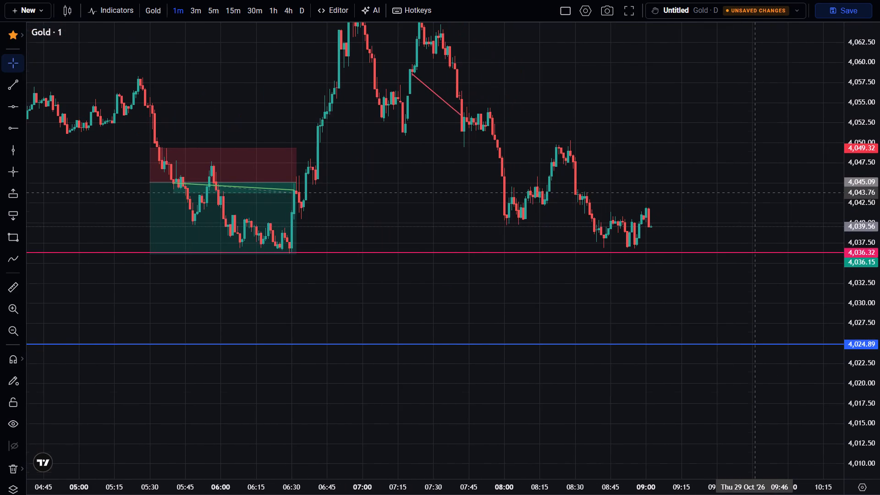
left_click_drag(753, 214, 753, 359)
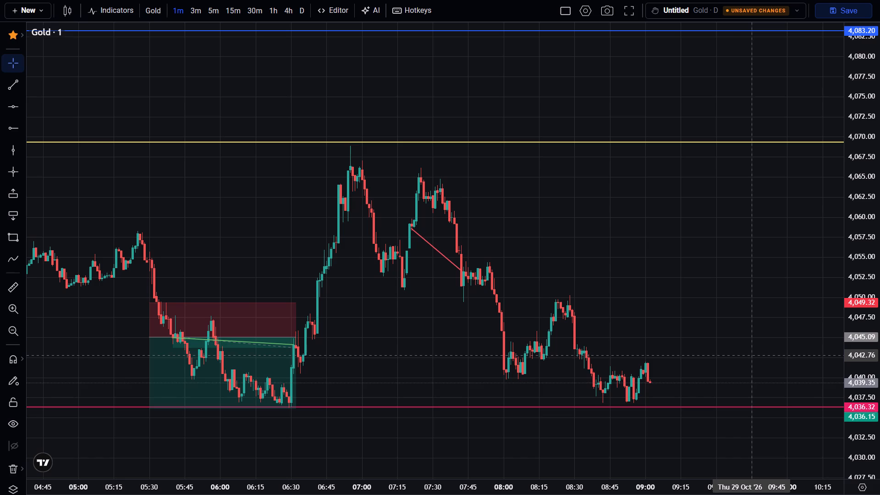
left_click_drag(748, 357, 755, 305)
scroll(755, 305, "up", 2)
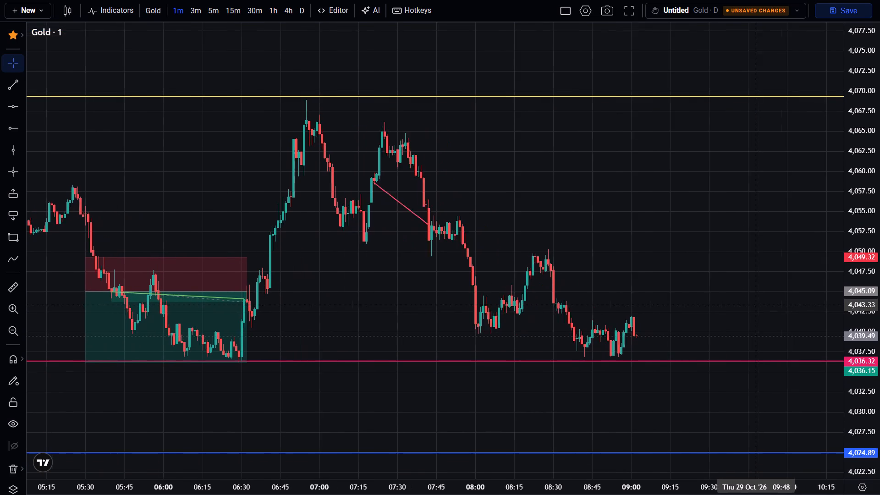
scroll(874, 360, "up", 12)
left_click_drag(704, 381, 879, 324)
scroll(879, 323, "up", 12)
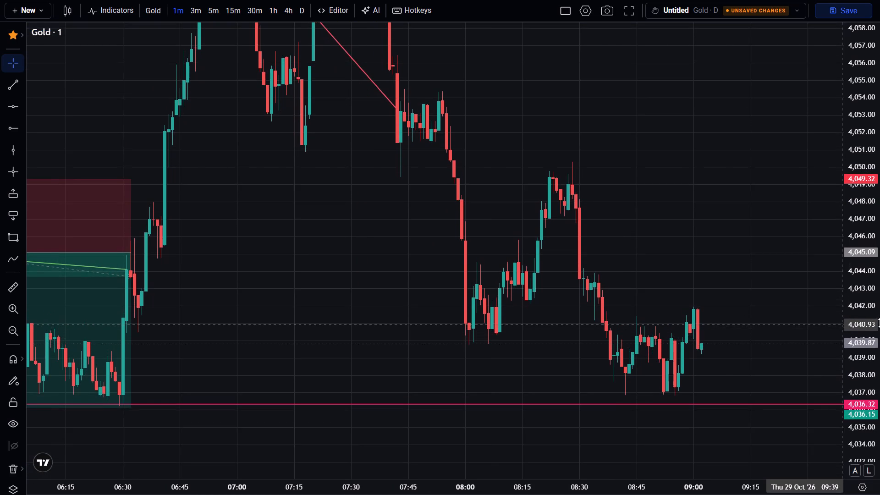
scroll(830, 325, "up", 4)
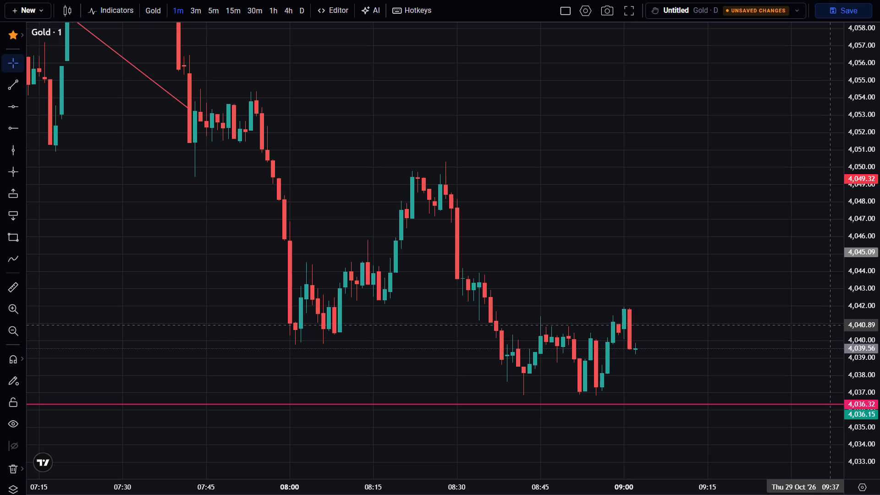
Speed up the replay and follow price relative to the 4,036.32 pink line and the 4,024.89 blue line.
key("Up")
key("Up")
key("Up")
key("Up")
key("Up")
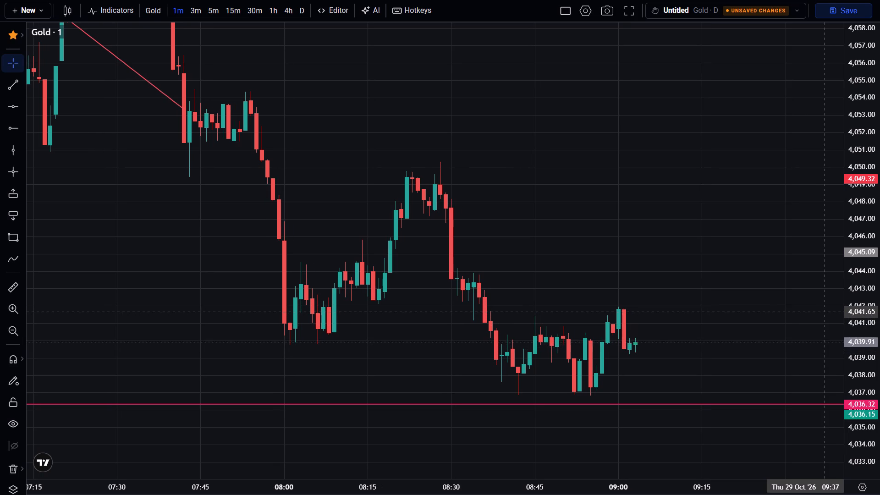
left_click_drag(866, 242, 879, 348)
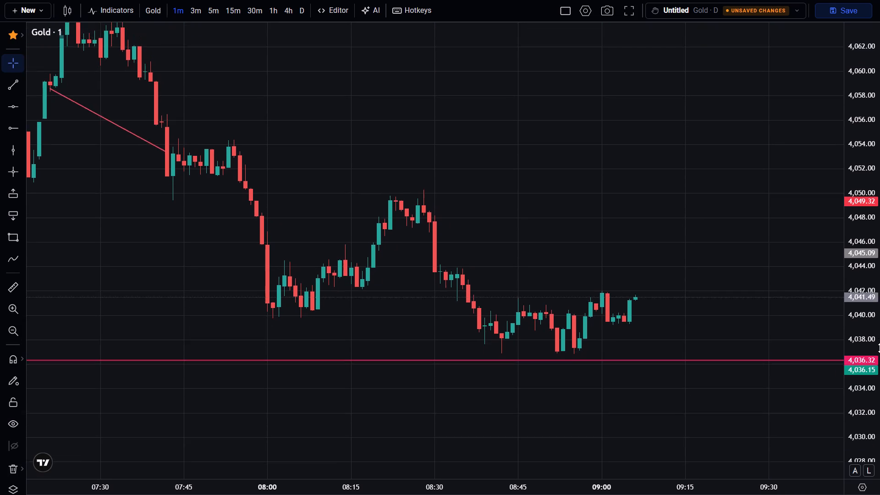
left_click_drag(879, 348, 876, 414)
scroll(773, 366, "down", 6)
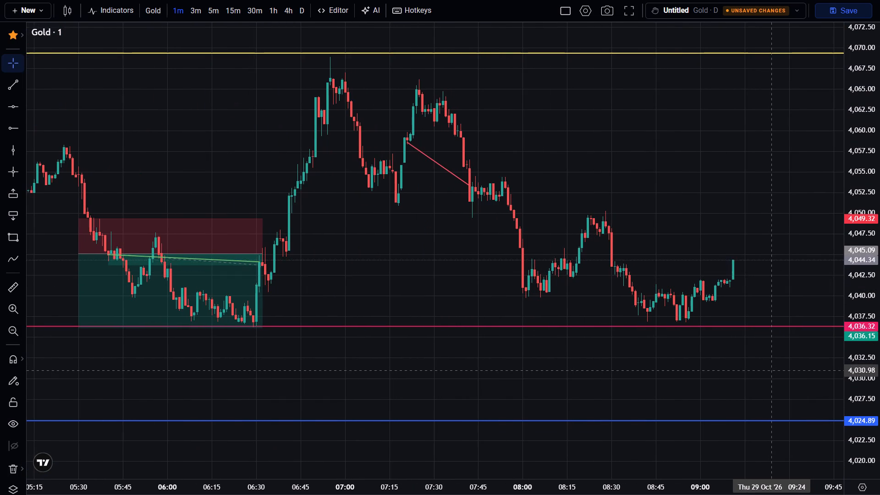
left_click_drag(772, 370, 604, 402)
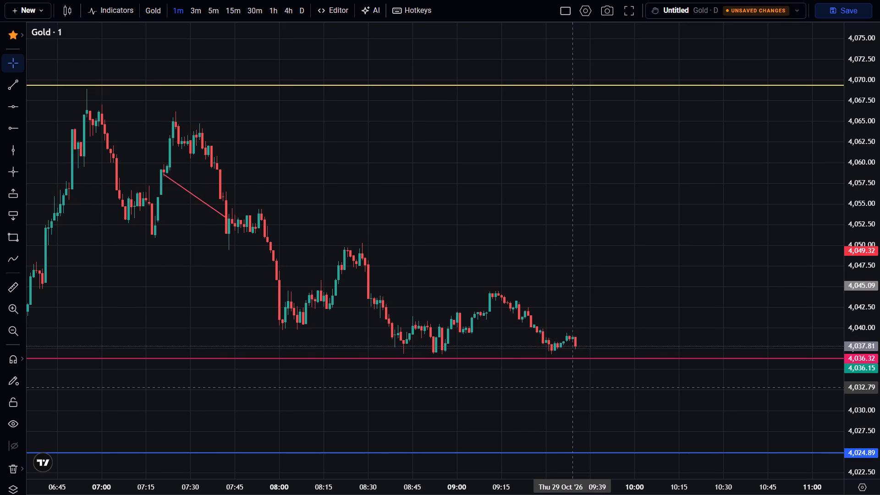
Examine the candles around the 4,036.32 pink line for a sweep of the low and a possible entry.
scroll(573, 388, "up", 2)
scroll(861, 442, "up", 6)
left_click_drag(736, 334, 736, 333)
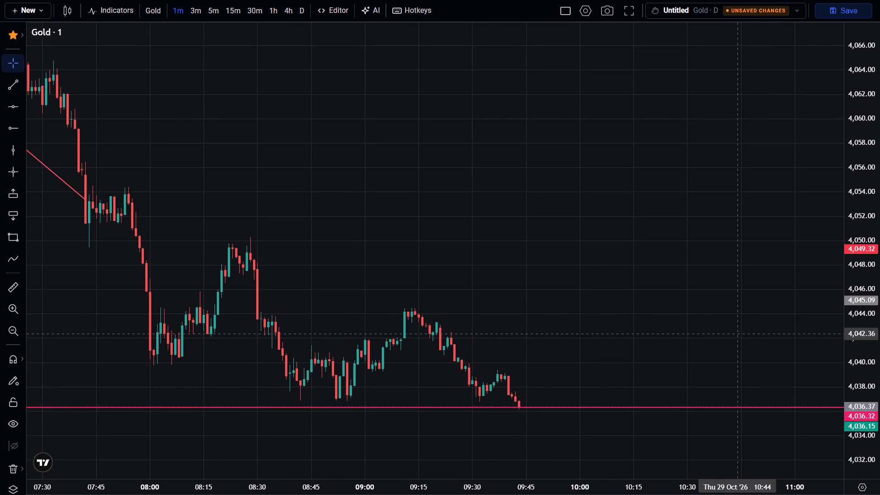
left_click_drag(736, 333, 865, 216)
scroll(870, 208, "down", 3)
scroll(764, 227, "down", 6)
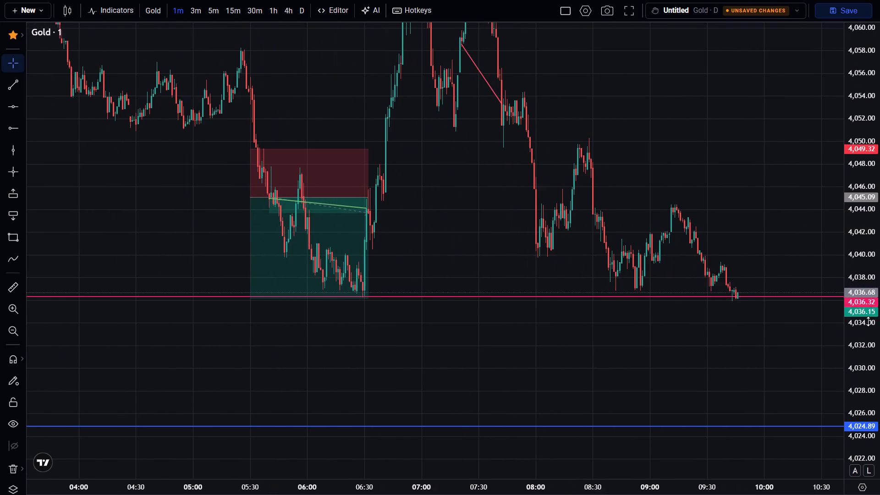
scroll(868, 321, "up", 6)
scroll(712, 333, "up", 4)
left_click_drag(666, 361, 642, 403)
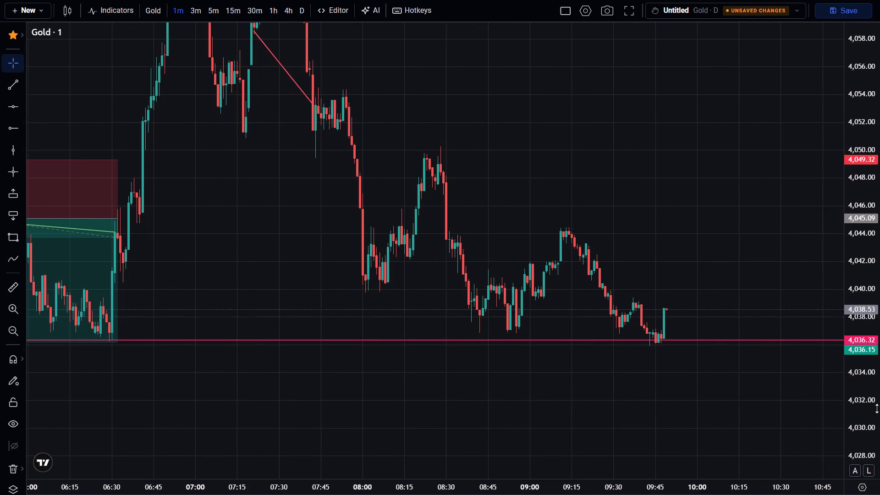
scroll(872, 405, "up", 10)
left_click_drag(762, 351, 737, 336)
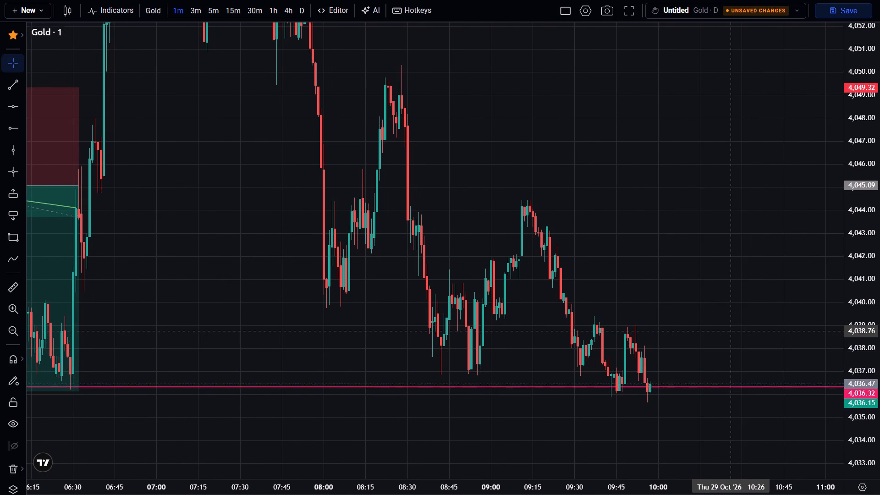
Follow the running 1-minute replay around the 4,036.32 pink line, watching for a long setup at the low.
left_click_drag(731, 331, 735, 243)
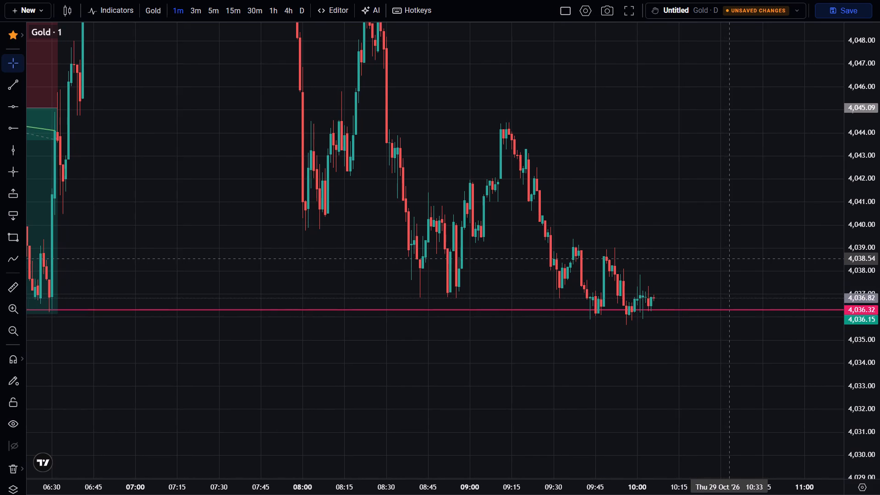
scroll(728, 258, "up", 1)
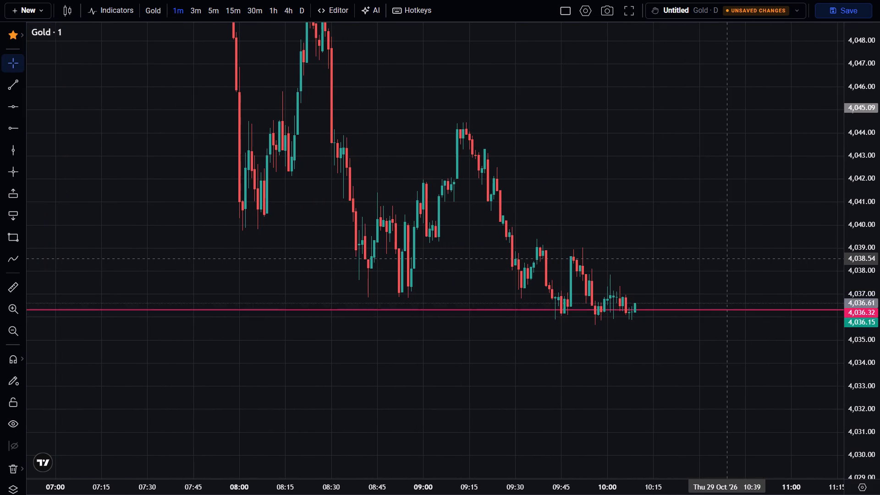
scroll(728, 258, "up", 1)
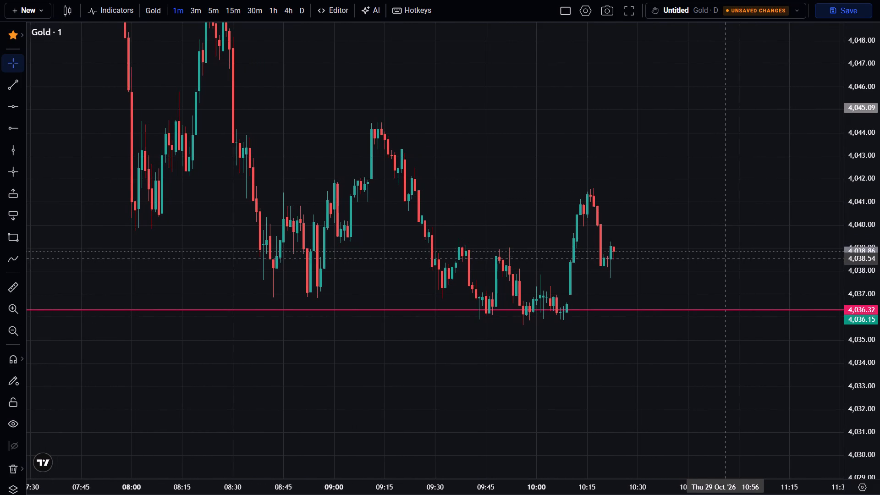
scroll(727, 258, "up", 2)
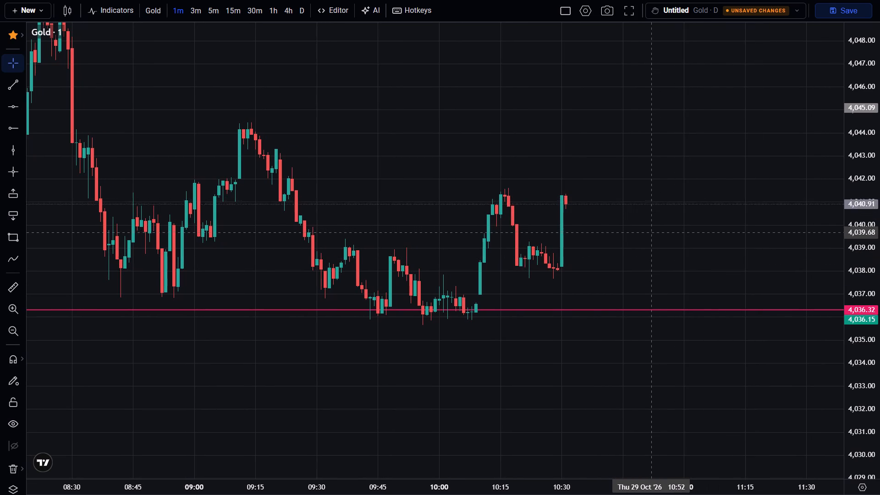
scroll(651, 233, "up", 1)
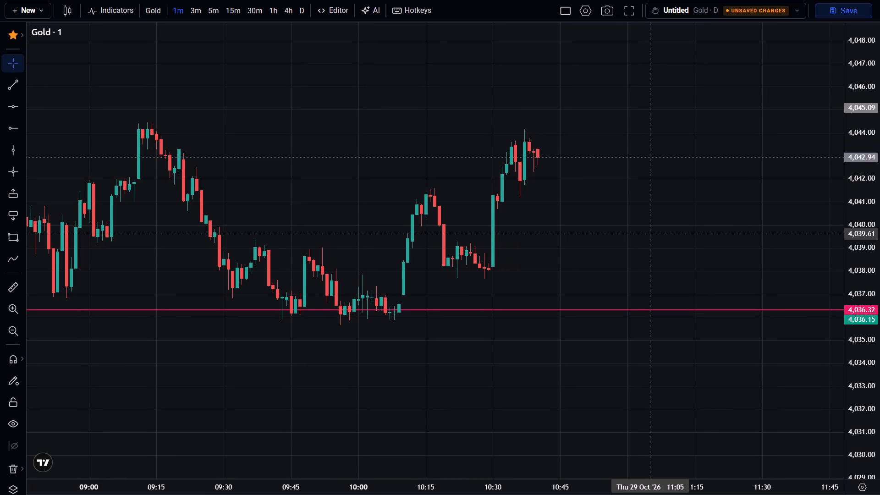
Compare the latest 1-minute candles with the morning's earlier swing highs and the short position drawn around 06:00.
left_click_drag(665, 195, 681, 276)
scroll(673, 270, "down", 7)
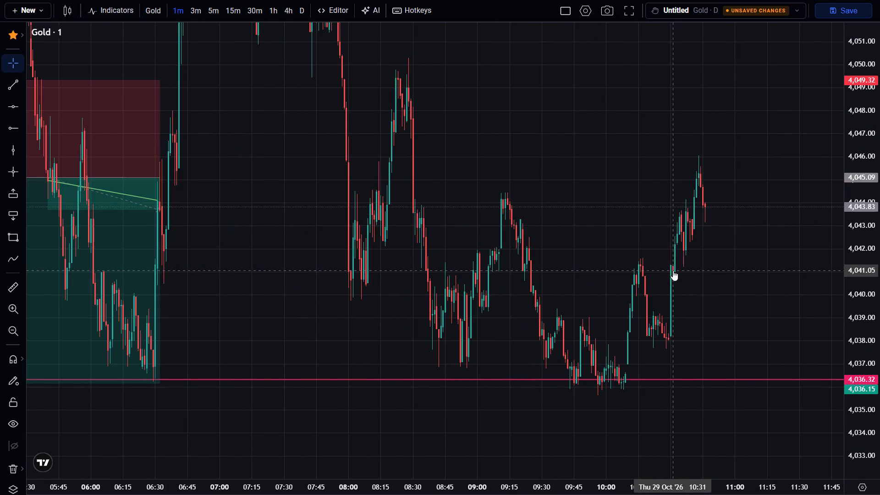
scroll(672, 270, "down", 3)
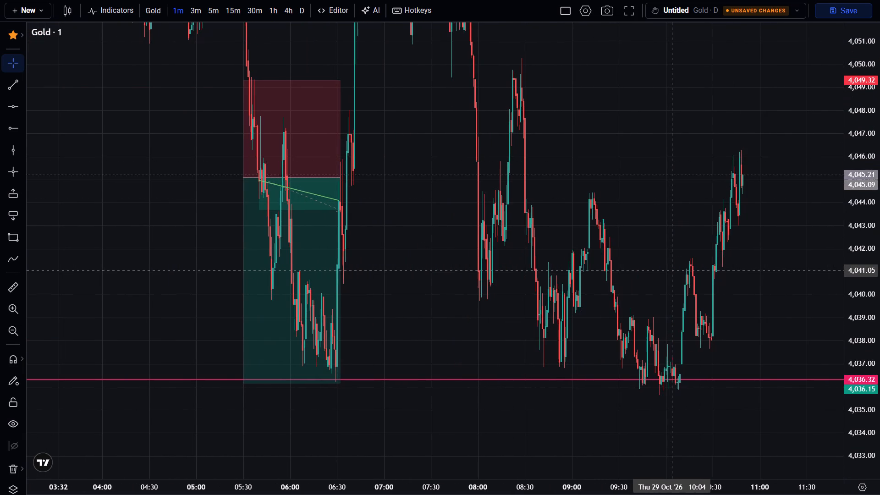
left_click_drag(866, 143, 860, 269)
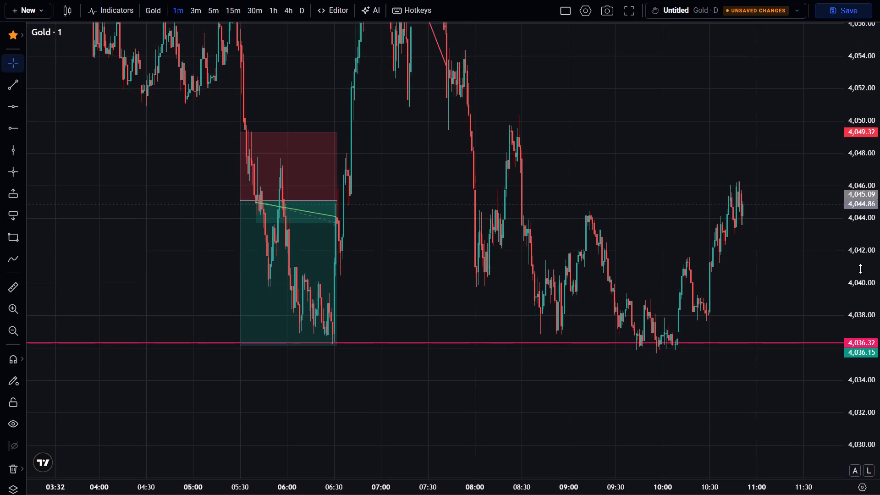
left_click_drag(860, 269, 861, 269)
left_click_drag(810, 250, 748, 276)
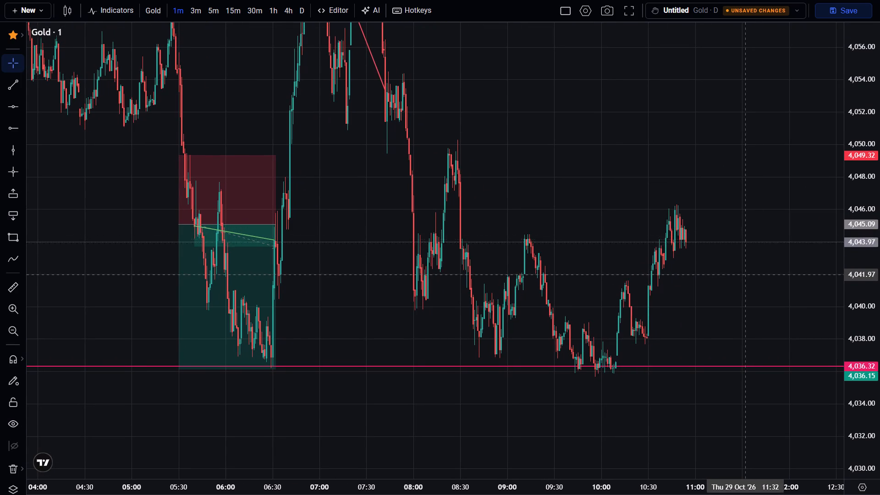
scroll(879, 315, "up", 14)
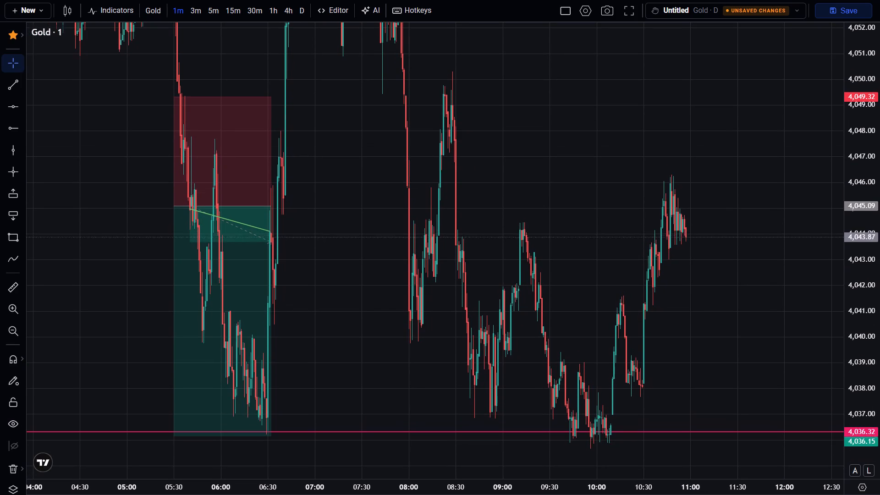
scroll(805, 342, "up", 3)
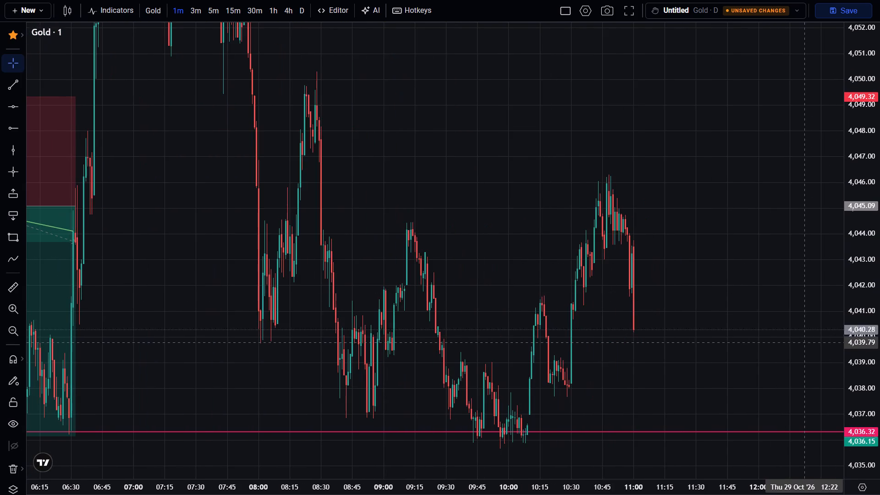
Follow the replay's latest candles relative to the 4,036.32 pink line and the 4,024.89 blue line.
scroll(805, 342, "up", 3)
left_click_drag(757, 368, 759, 332)
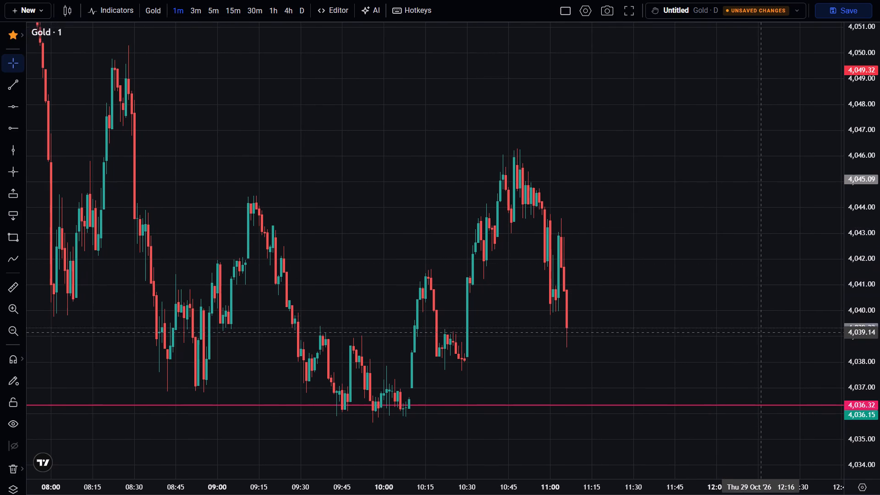
left_click_drag(744, 325, 783, 291)
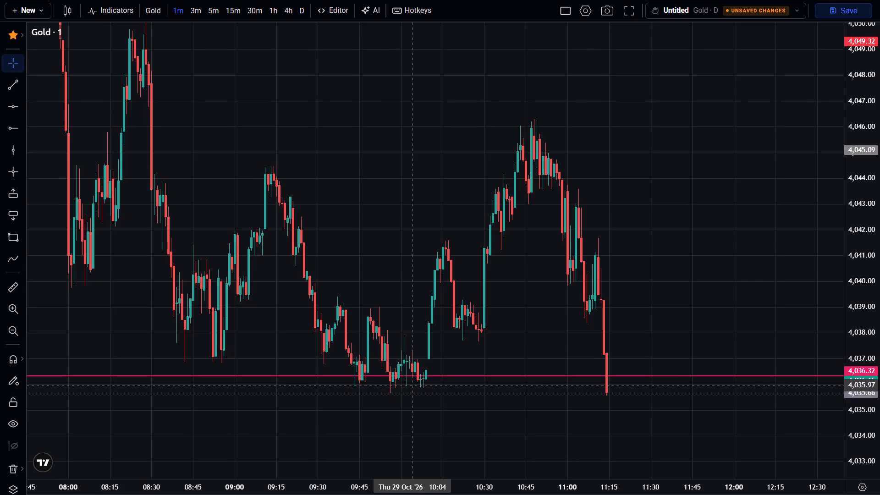
left_click_drag(514, 433, 563, 207)
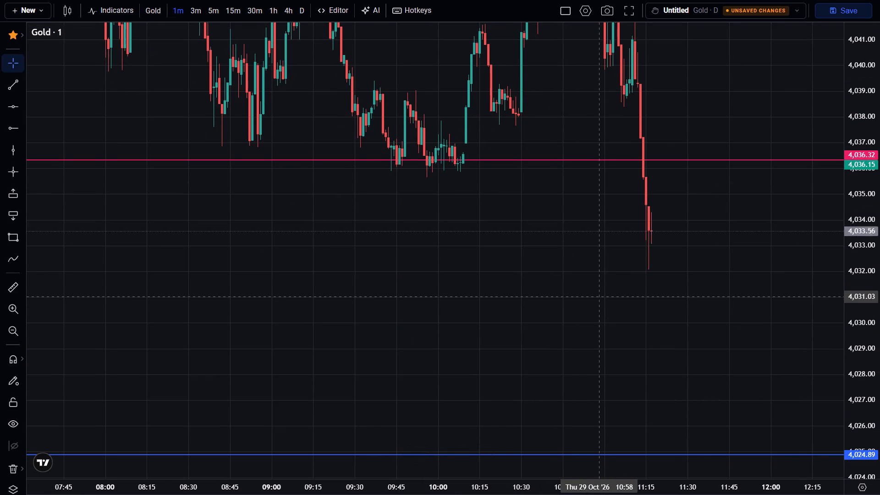
scroll(599, 297, "down", 1)
left_click_drag(878, 172, 879, 304)
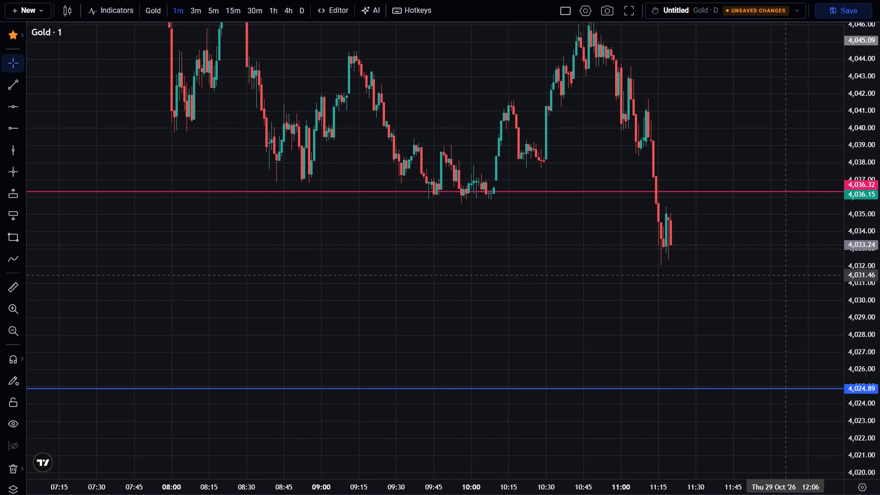
scroll(780, 273, "down", 2)
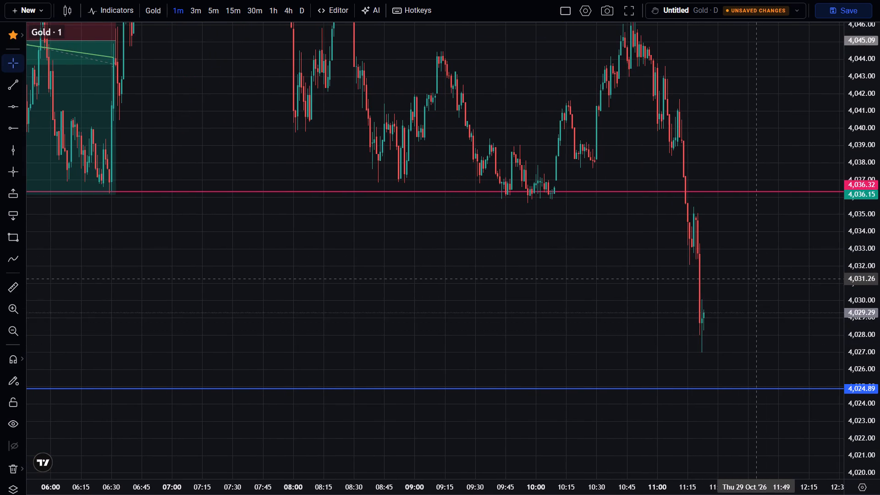
Pause the replay and set its speed to 1x, returning to the full-screen chart.
key("Escape")
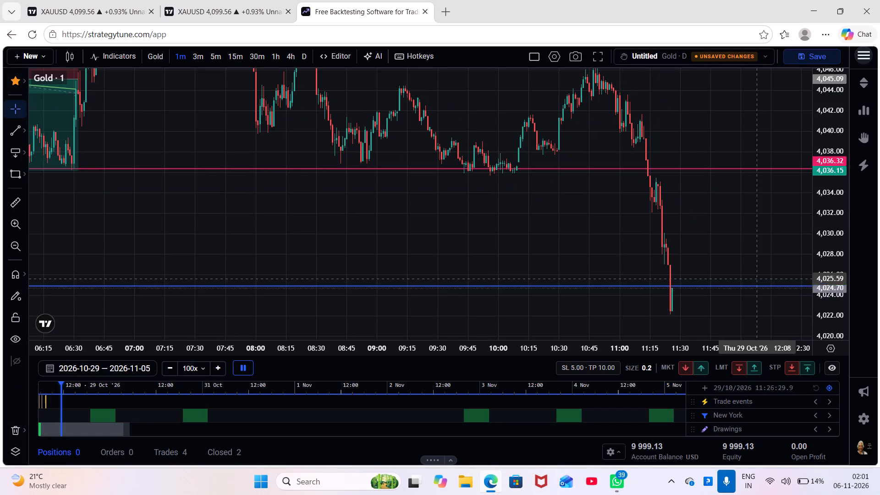
left_click(250, 365)
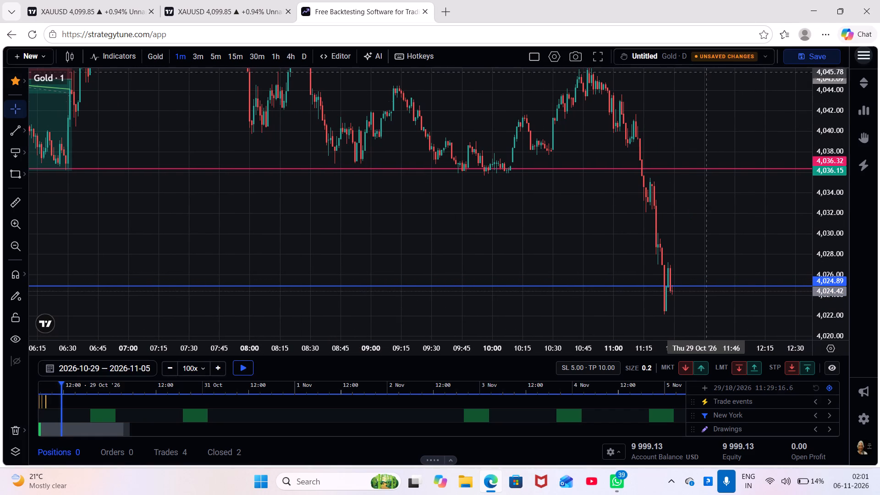
left_click(187, 374)
left_click(202, 124)
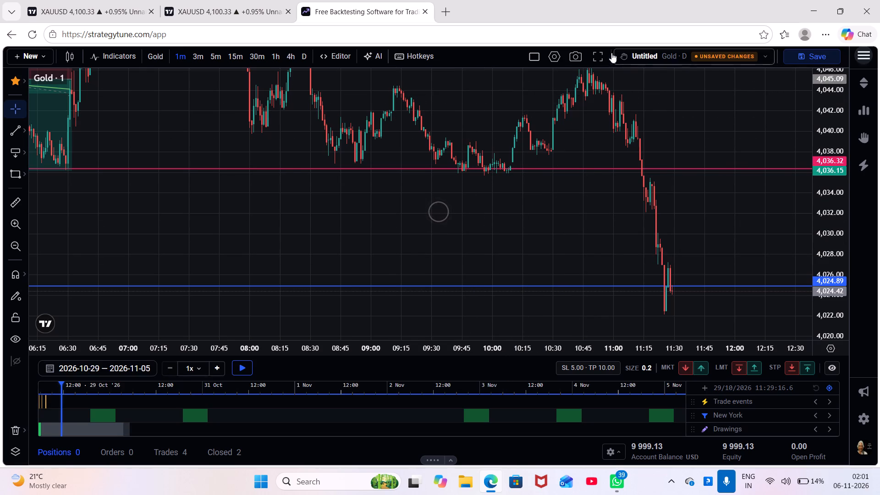
left_click(599, 52)
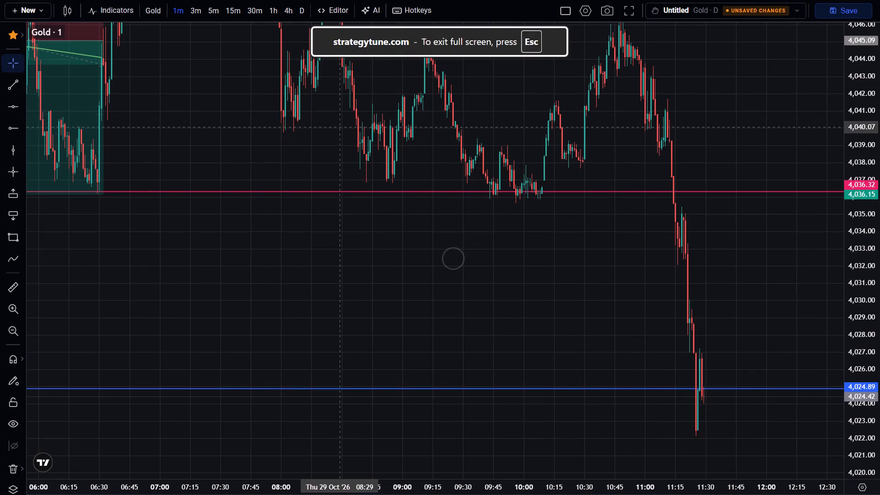
Switch to the 1-hour chart and examine the swings around the blue lines at 4,083.20 and 4,024.89.
left_click(271, 16)
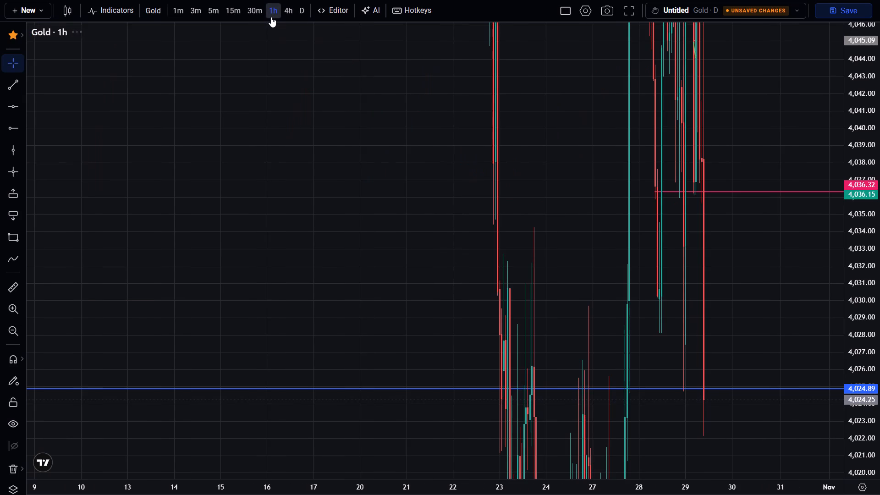
left_click_drag(864, 103, 864, 103)
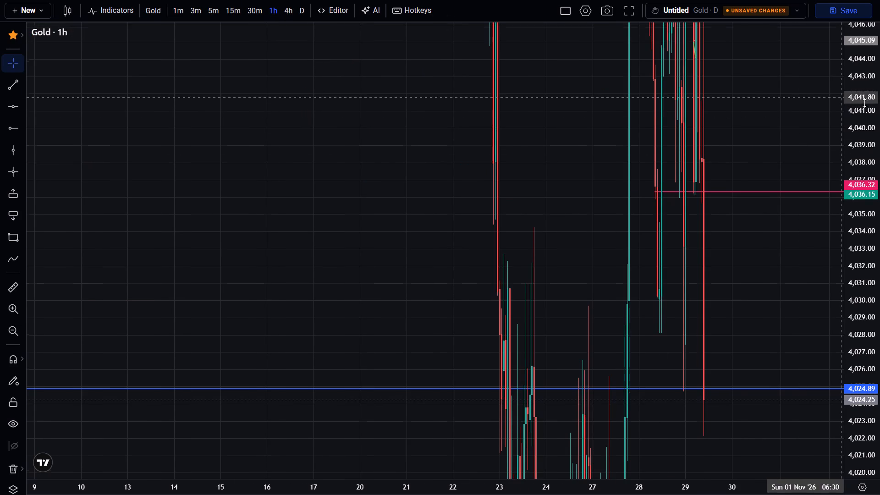
left_click_drag(864, 103, 879, 430)
scroll(796, 376, "up", 9)
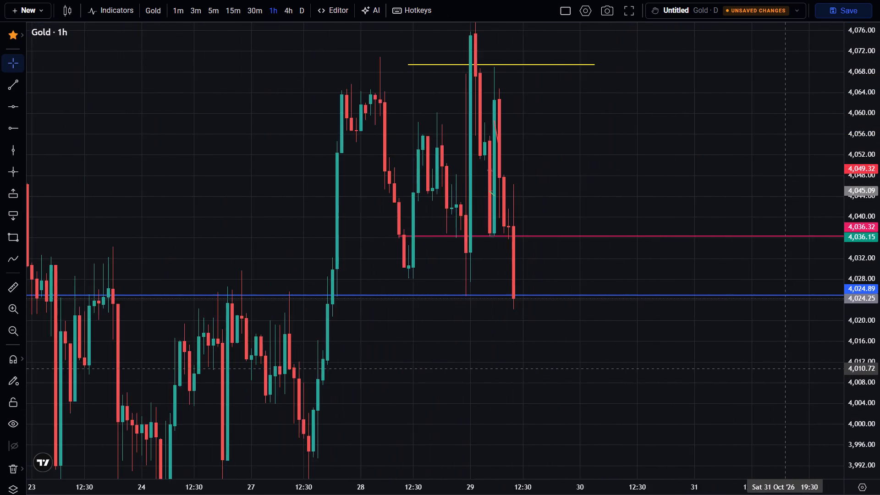
scroll(783, 368, "up", 2)
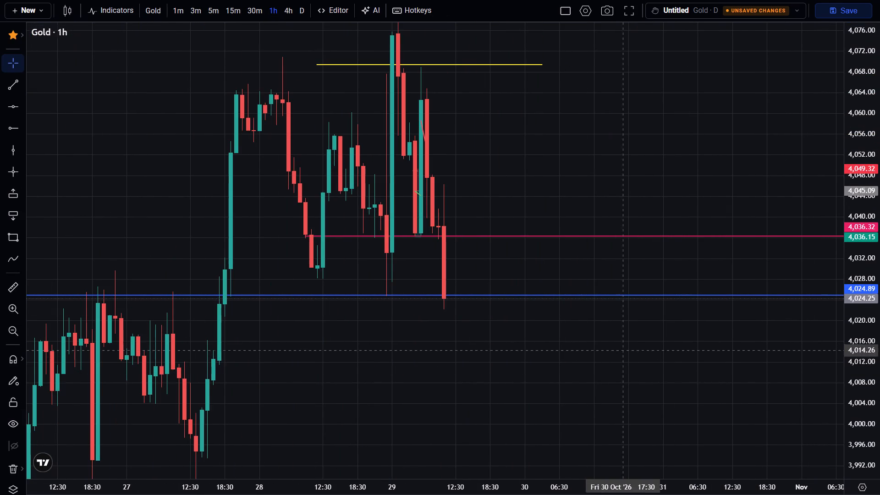
left_click_drag(388, 60, 362, 65)
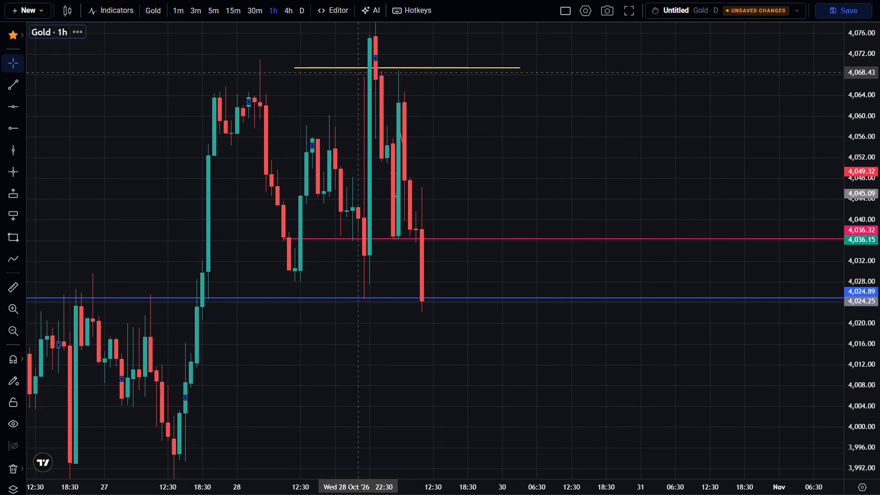
left_click_drag(352, 69, 300, 59)
left_click(292, 117)
left_click_drag(294, 118, 654, 186)
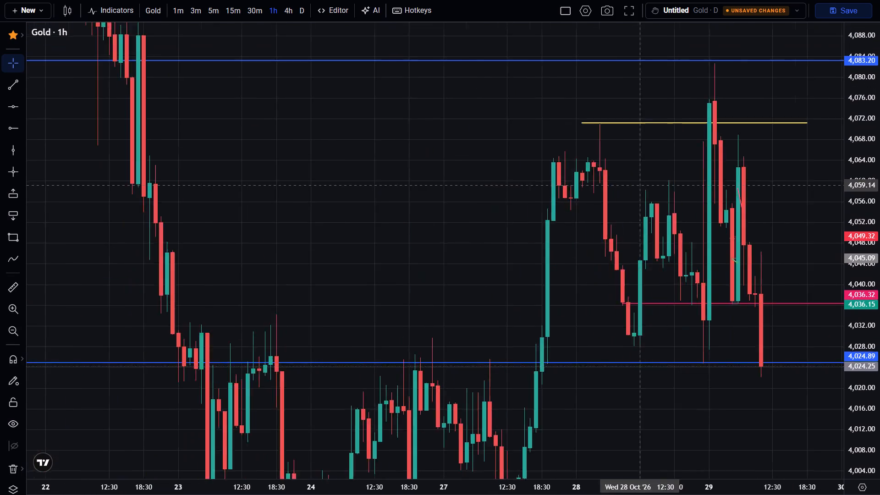
left_click_drag(654, 186, 699, 335)
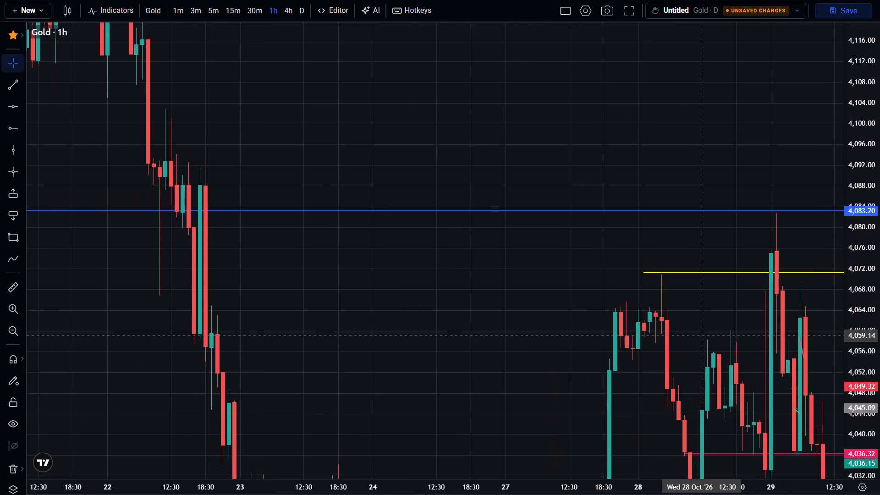
left_click_drag(699, 335, 494, 192)
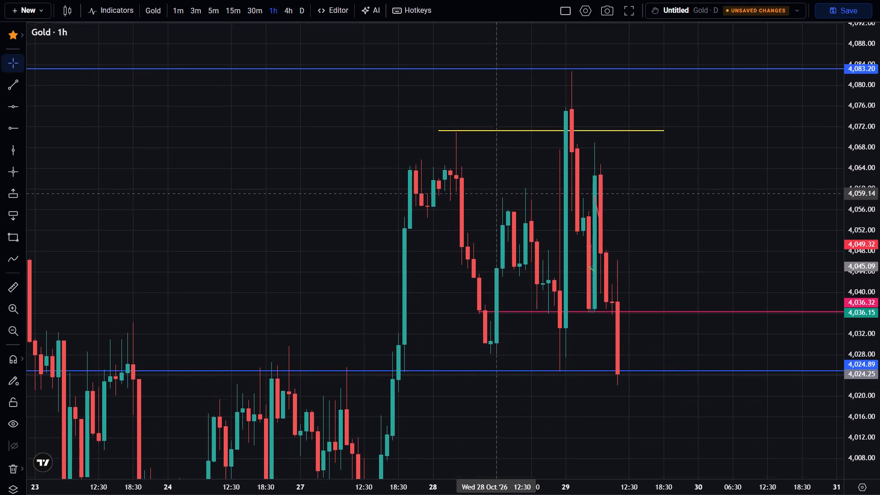
left_click_drag(494, 192, 496, 177)
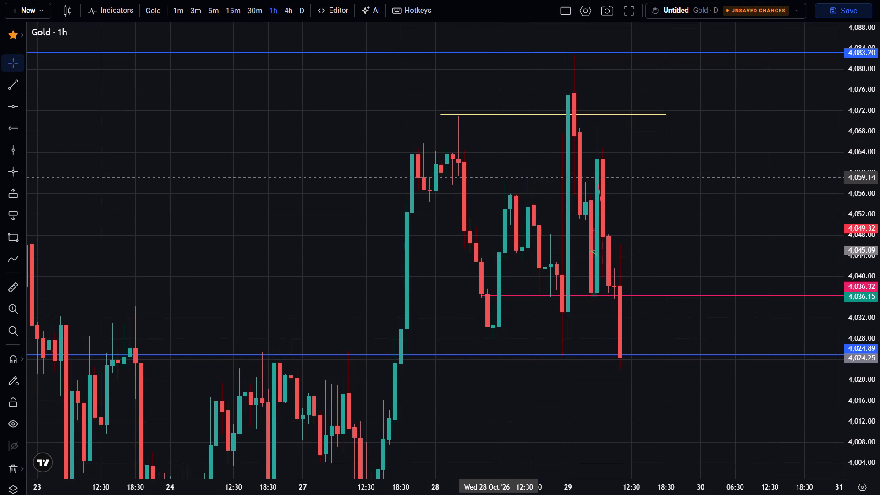
scroll(496, 177, "up", 2)
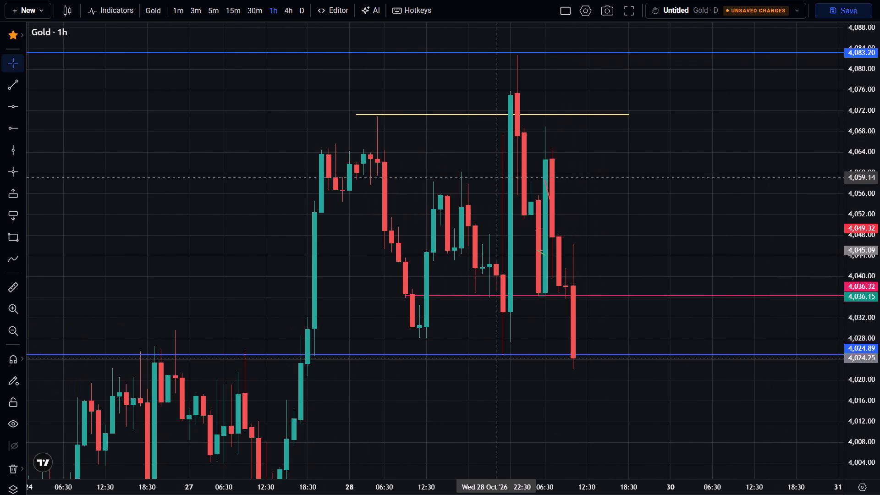
scroll(496, 177, "up", 1)
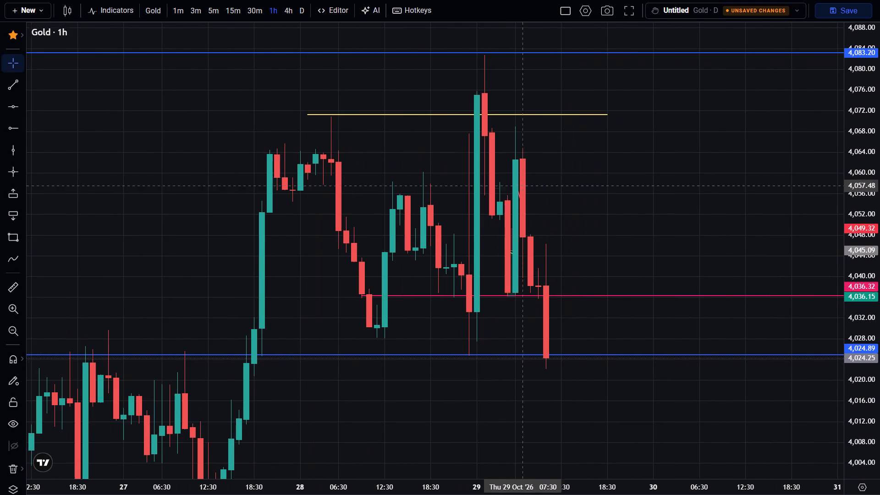
Mark the swing lows of 26 and 27 October with a horizontal ray at 3,989.65 on the 1-hour chart.
left_click_drag(864, 176, 874, 214)
scroll(809, 210, "down", 2)
left_click_drag(789, 225, 788, 225)
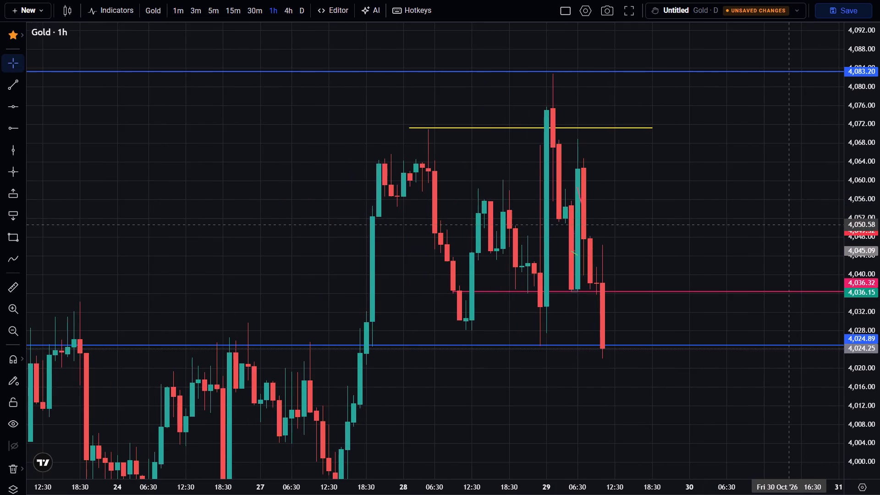
left_click_drag(788, 225, 789, 141)
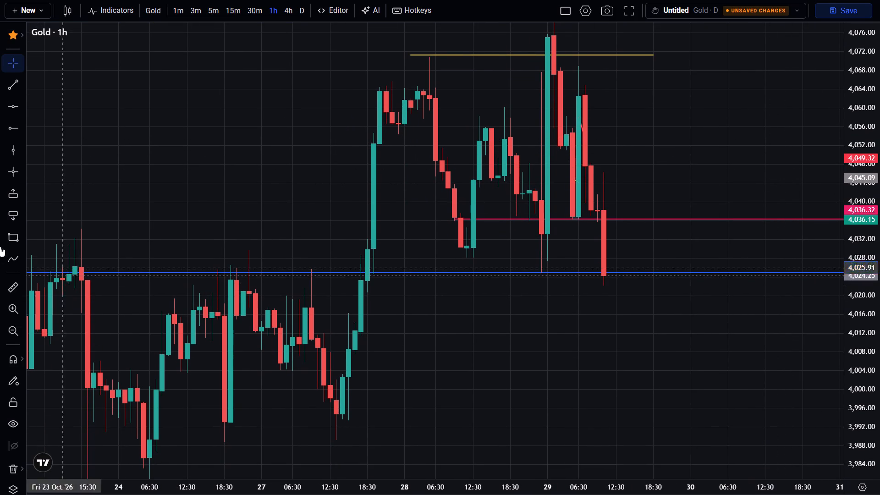
left_click(13, 127)
left_click(199, 425)
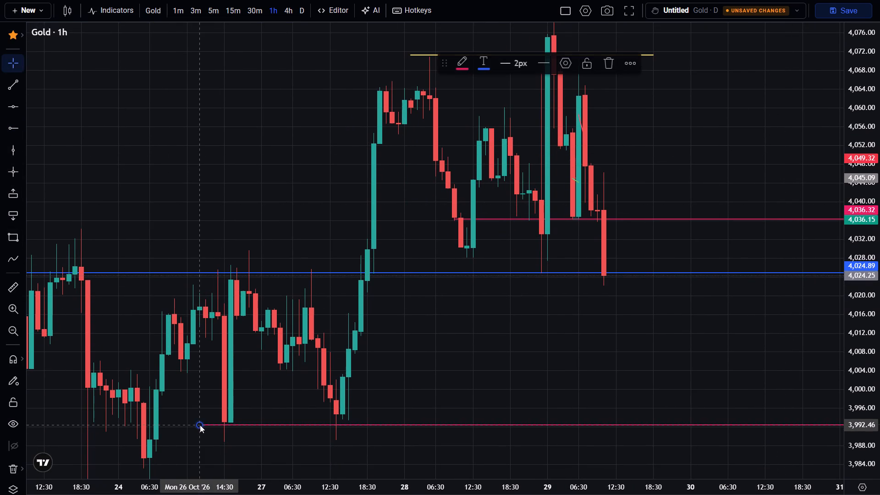
left_click_drag(257, 426, 254, 437)
left_click_drag(254, 432, 252, 444)
left_click_drag(269, 413, 301, 368)
left_click_drag(0, 285, 9, 291)
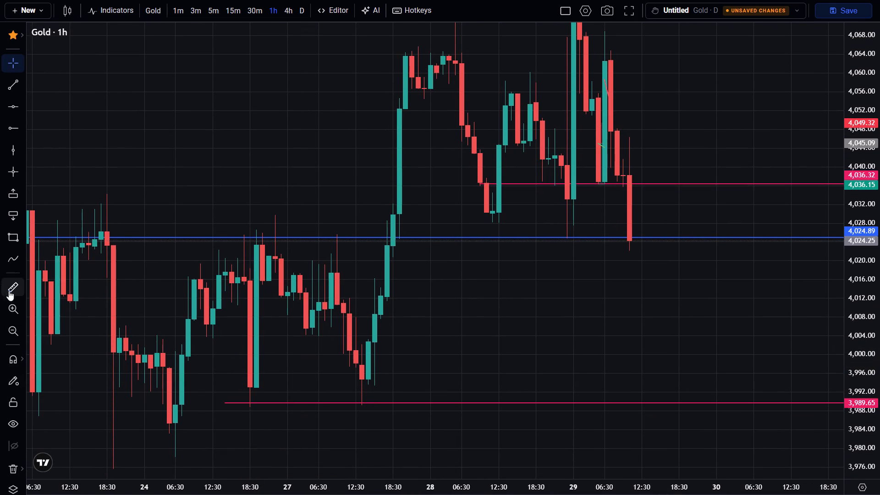
Measure the price distance from the 4,024.89 blue line down to the 3,989.65 pink line on the 1-hour chart.
left_click_drag(9, 291, 10, 291)
left_click(376, 239)
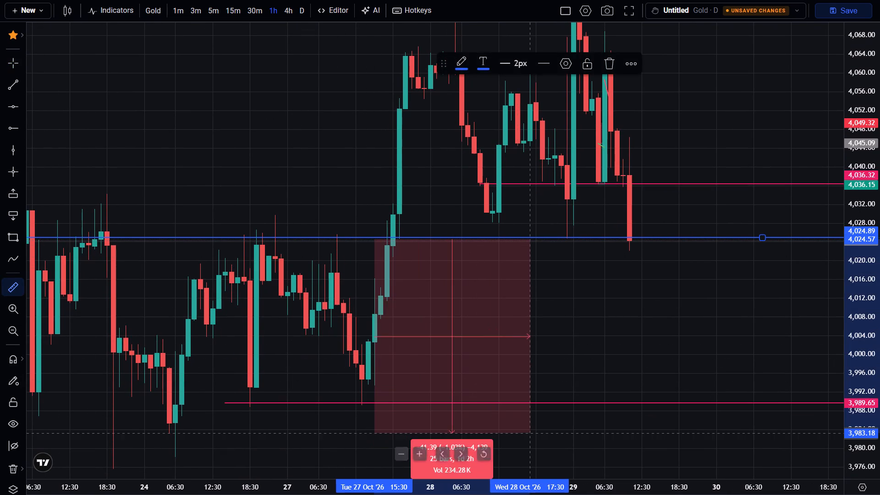
left_click(552, 401)
left_click(616, 371)
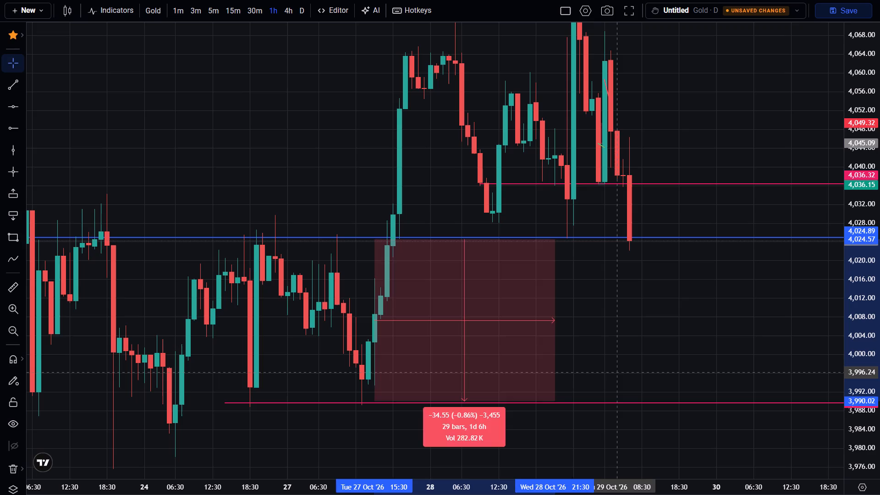
Switch to the 5-minute chart and resume the replay around the 4,024.89 blue line.
left_click_drag(616, 362, 499, 389)
scroll(474, 376, "down", 2)
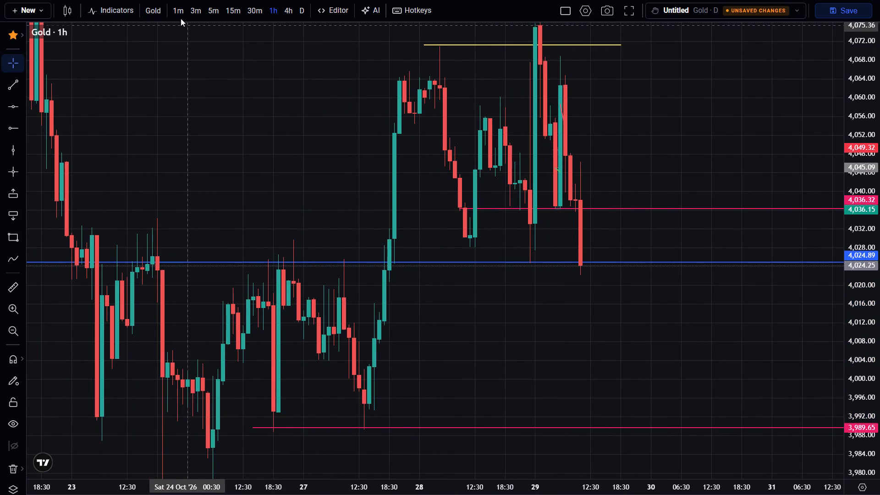
left_click(181, 14)
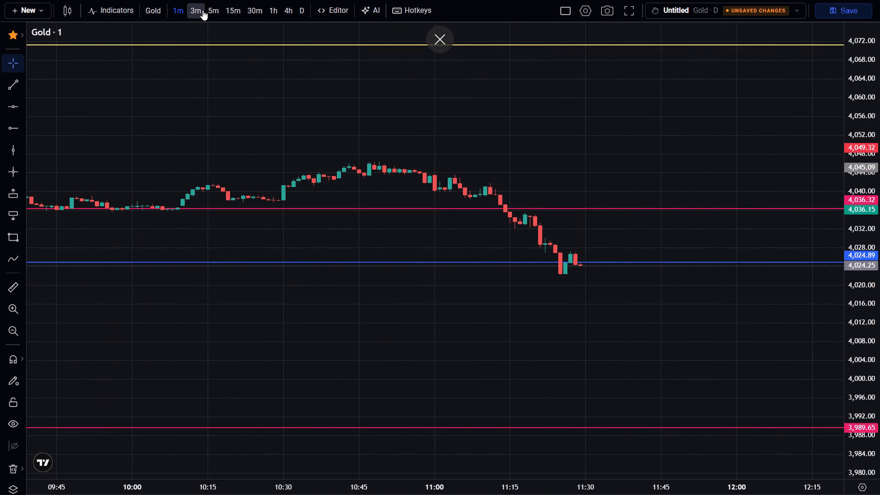
left_click(208, 9)
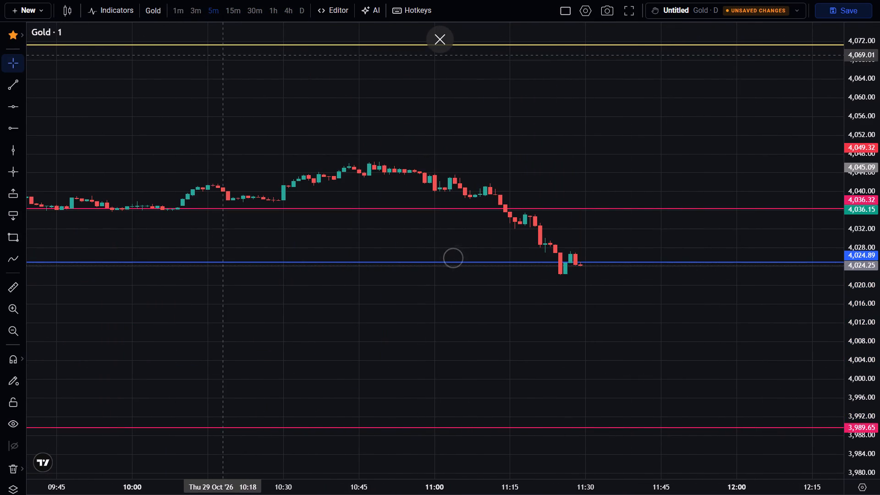
key("space")
key("space")
key("space")
key("space")
key("space")
key("space")
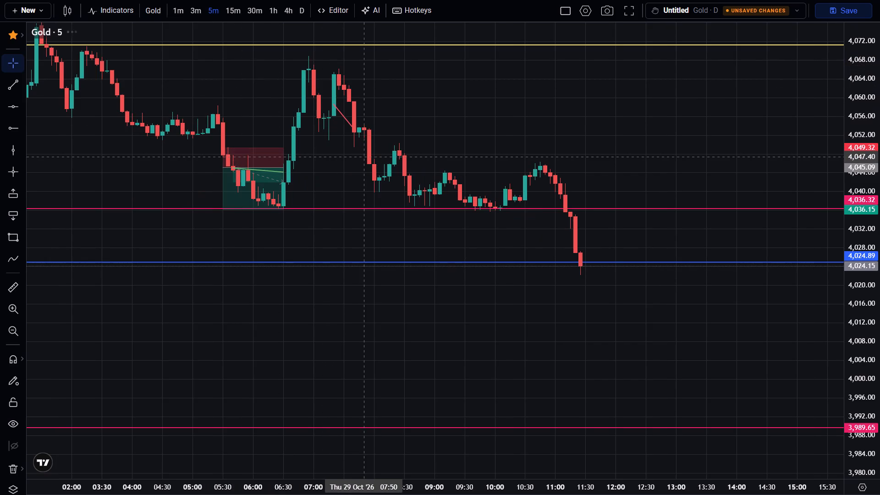
key("space")
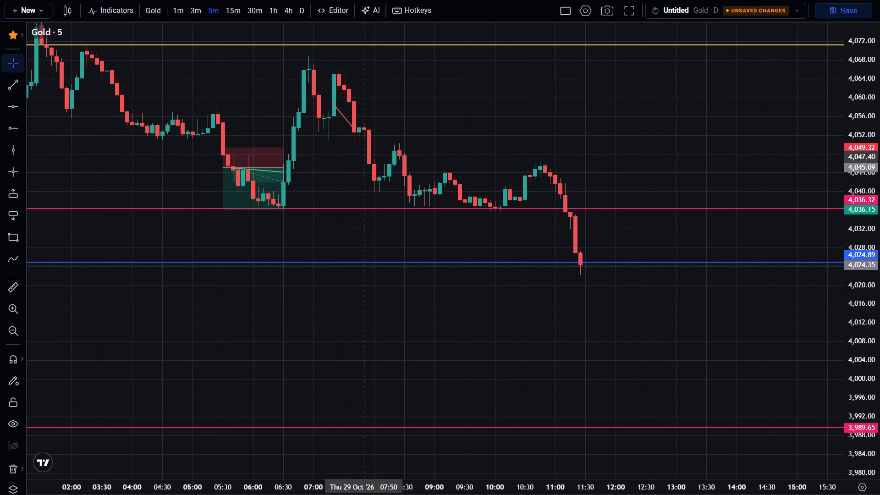
key("space")
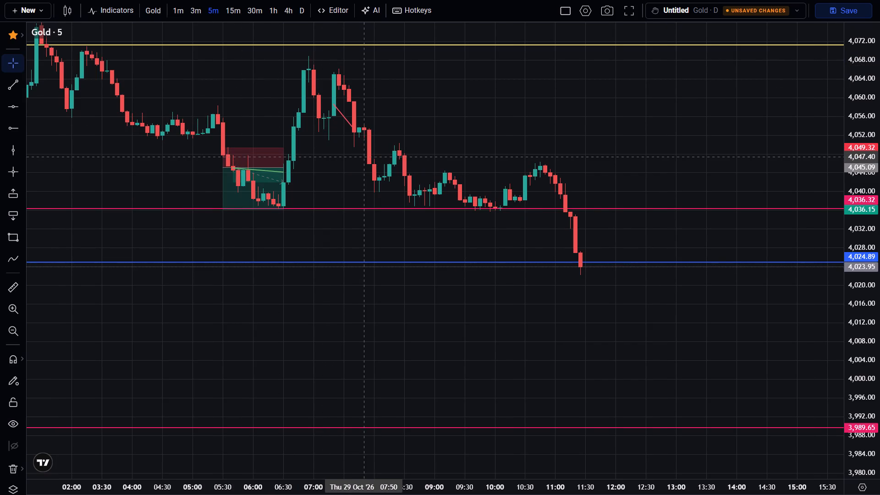
Switch to the 1-minute chart, zoom in around the 4,024.89 blue line and raise the replay speed to 10x.
left_click(186, 9)
scroll(406, 144, "down", 8)
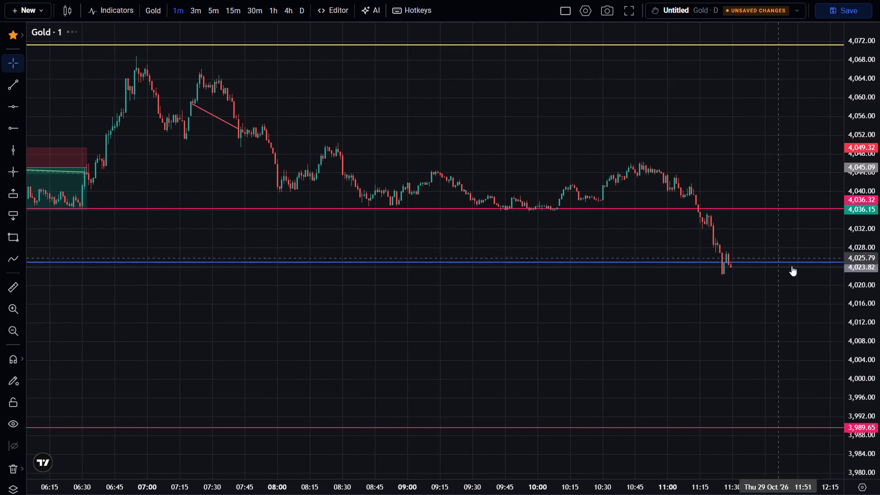
scroll(852, 313, "up", 20)
scroll(852, 313, "up", 11)
middle_click(852, 308)
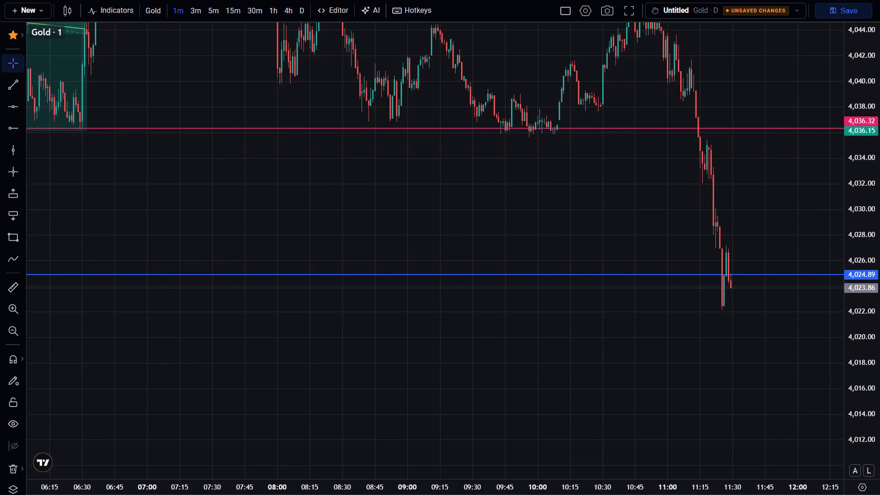
scroll(760, 374, "up", 11)
left_click_drag(688, 401, 682, 435)
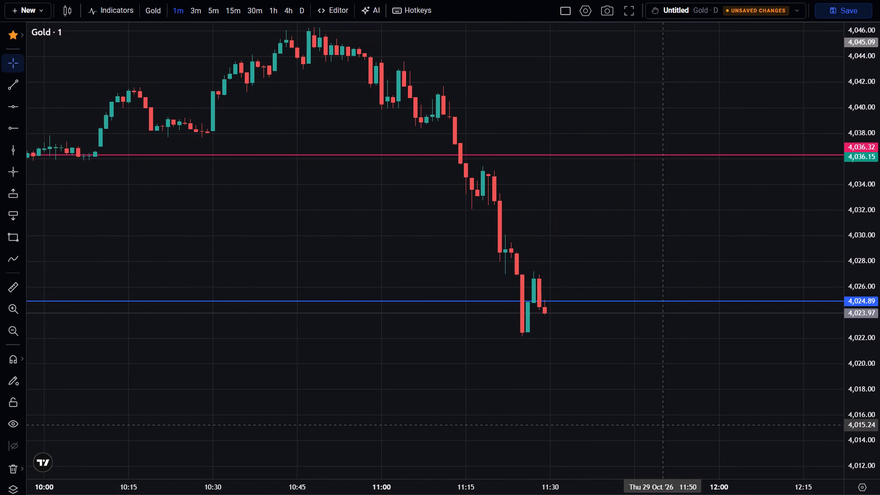
key("Up")
key("Up")
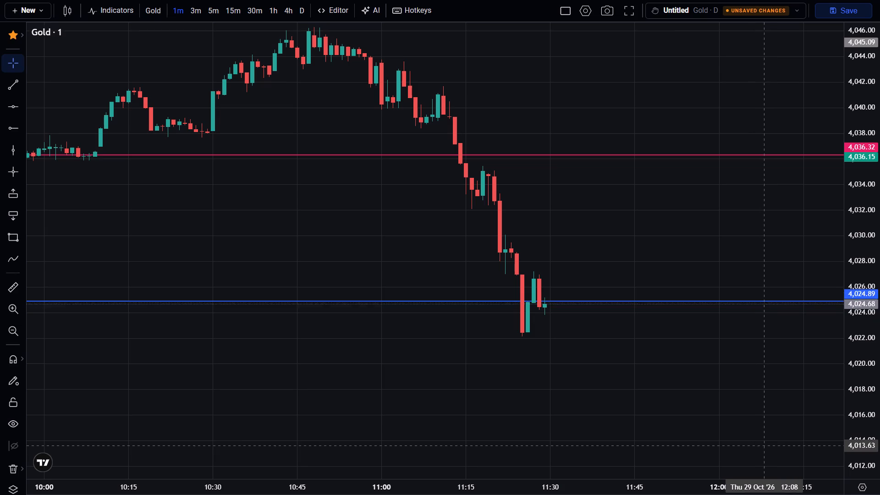
key("Up")
Leave the full-screen chart and place a 0.2 buy stop order at 4,029.75, above the latest 1-minute swing high.
scroll(746, 405, "up", 1)
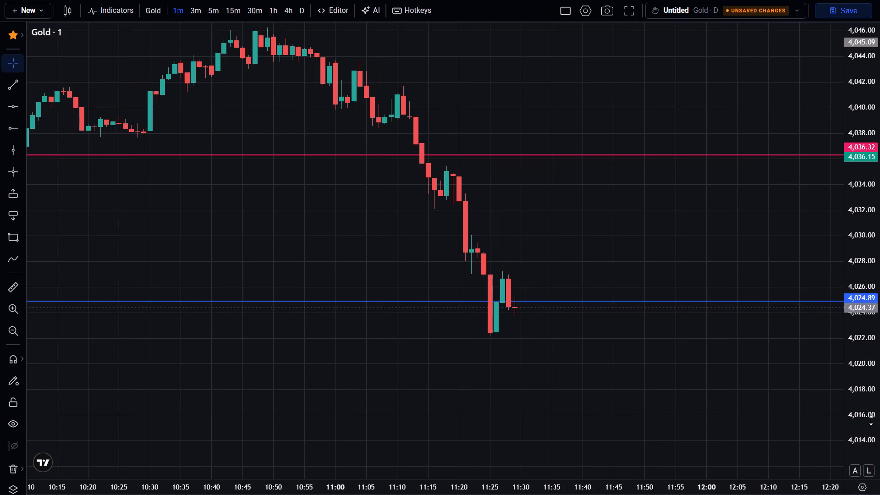
scroll(873, 412, "up", 9)
left_click_drag(778, 445, 799, 395)
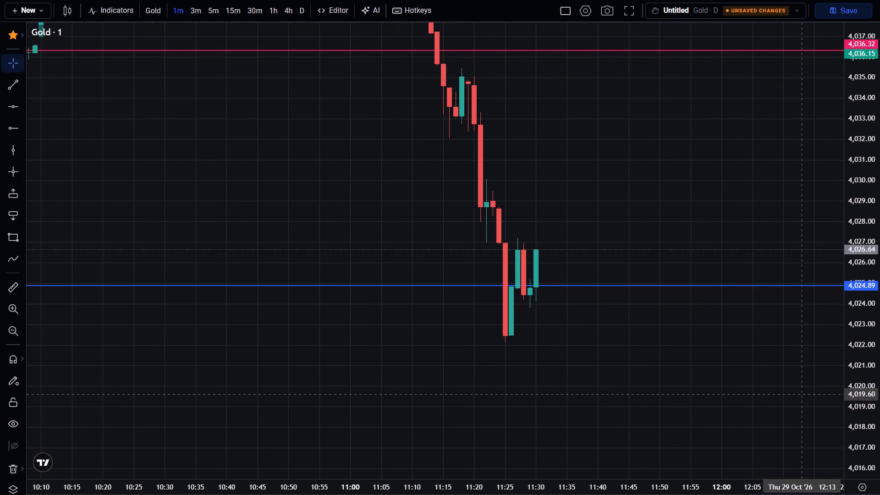
scroll(655, 398, "up", 2)
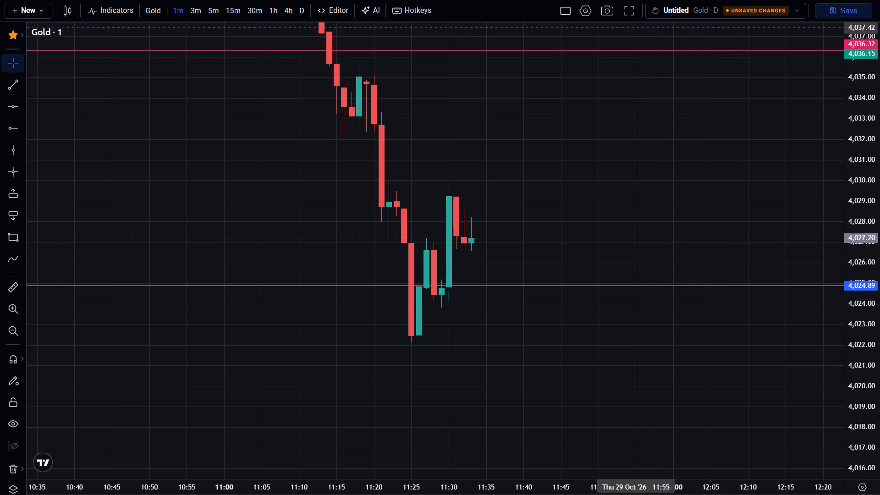
left_click(631, 15)
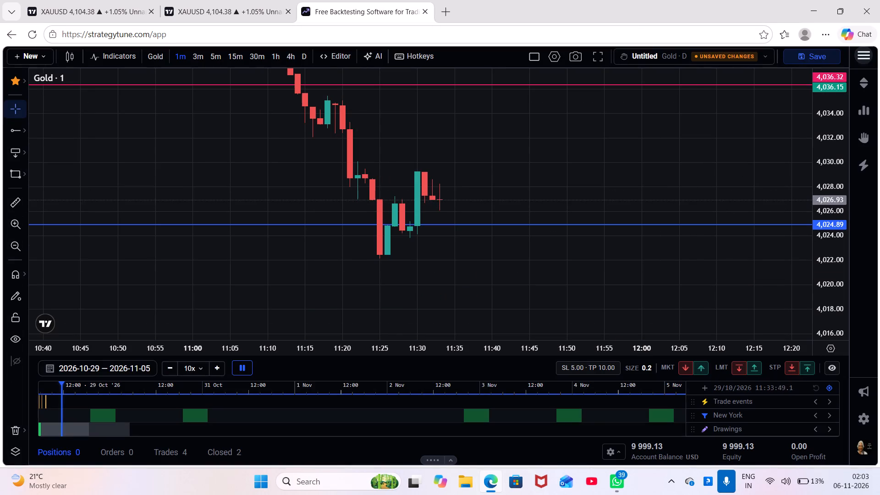
left_click(807, 366)
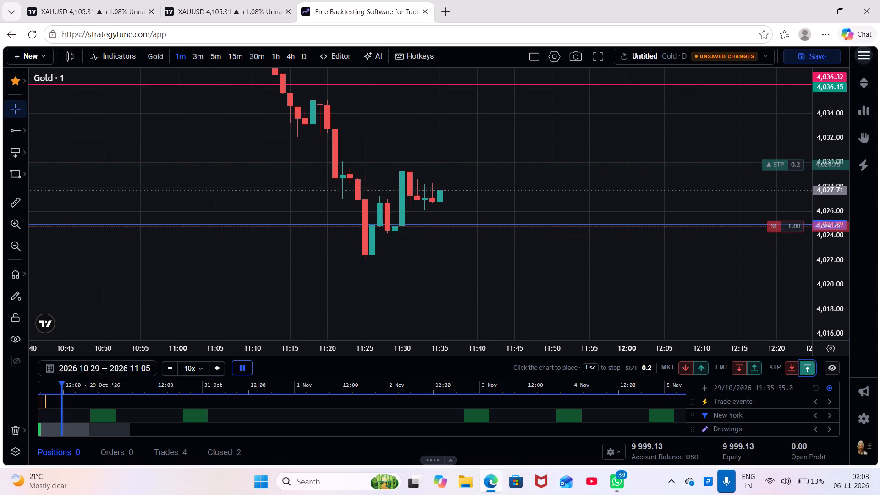
left_click(764, 165)
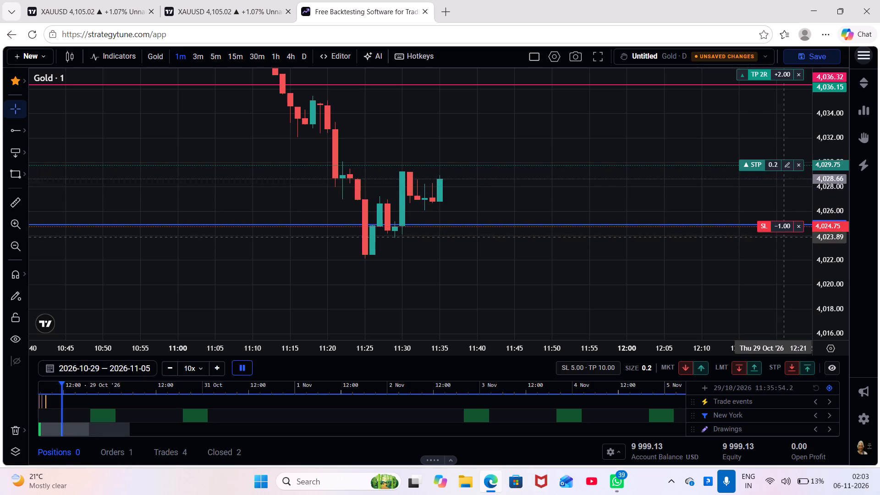
Move the buy stop order's stop loss to 4,022.05 and its take profit to 4,044.60, checking the 5-minute chart.
left_click_drag(763, 227, 763, 260)
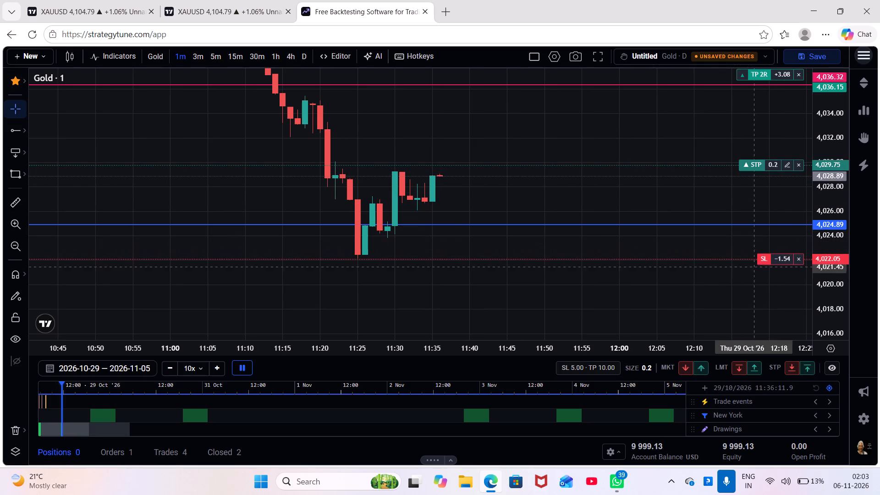
left_click_drag(715, 295, 712, 353)
scroll(709, 344, "down", 2)
left_click_drag(675, 188, 661, 258)
left_click(220, 57)
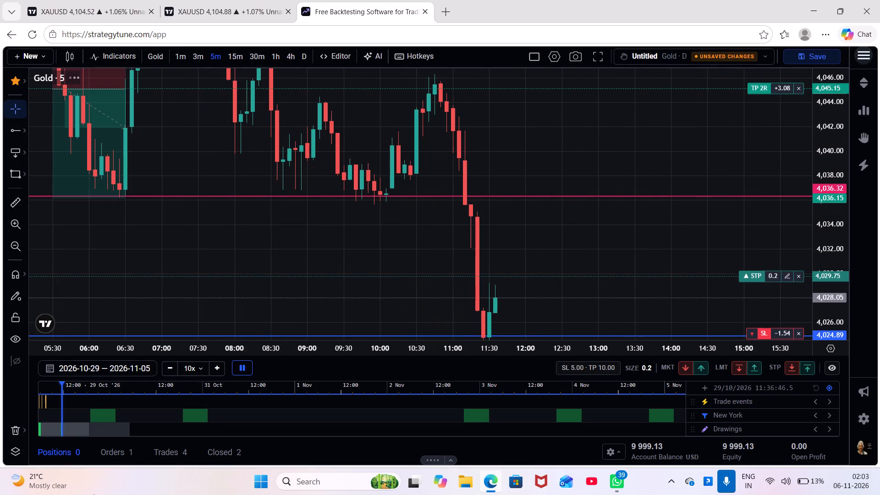
left_click_drag(842, 99, 841, 161)
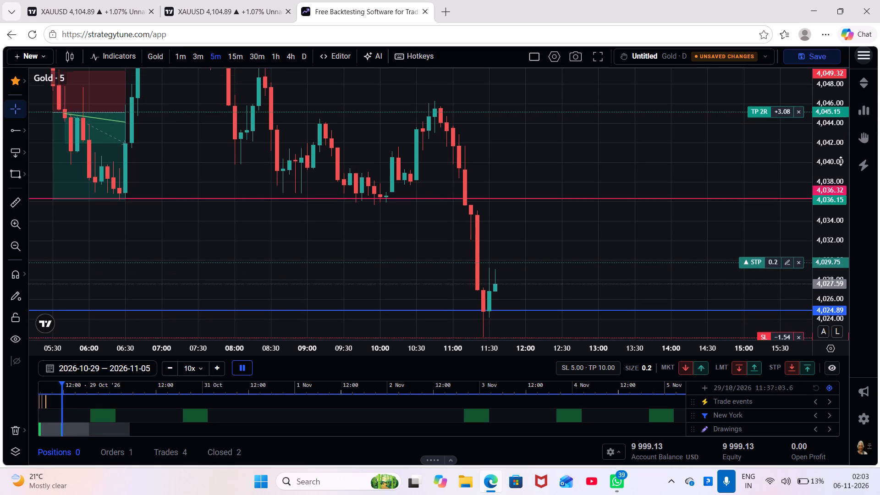
left_click_drag(841, 161, 841, 163)
left_click_drag(821, 166, 828, 215)
scroll(654, 166, "down", 1)
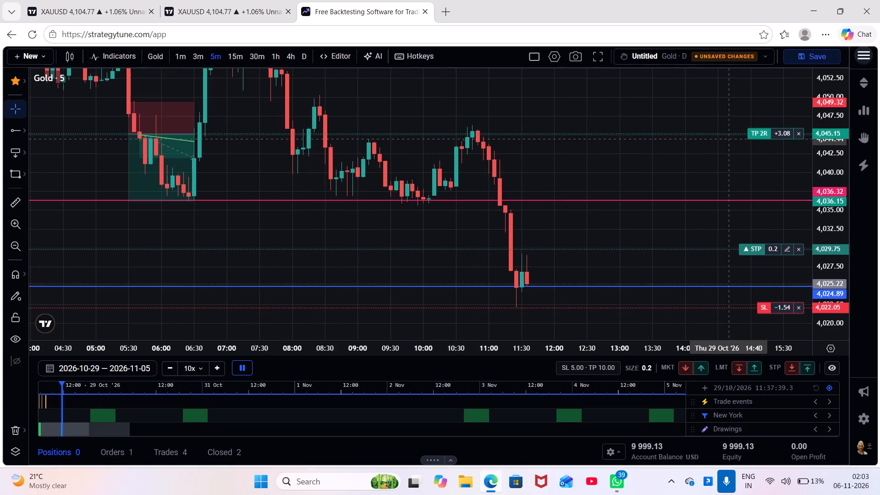
left_click_drag(750, 134, 751, 127)
left_click_drag(734, 149, 724, 133)
left_click_drag(773, 112, 774, 113)
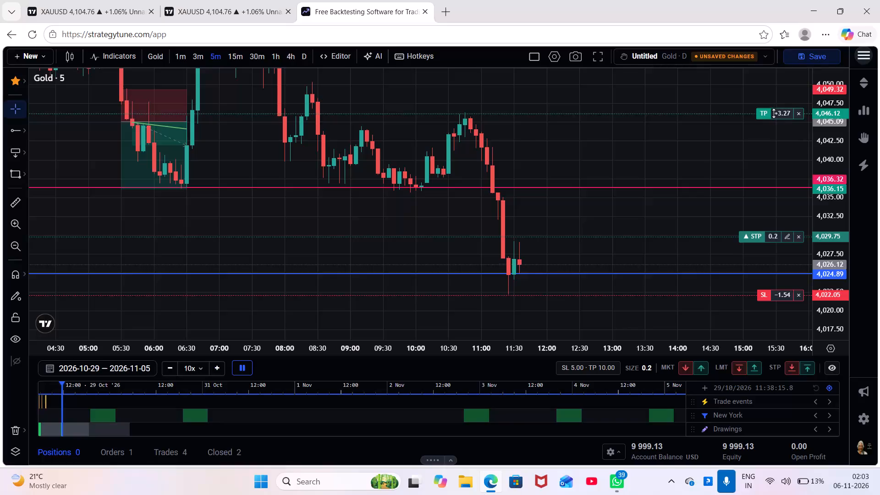
left_click_drag(774, 113, 774, 123)
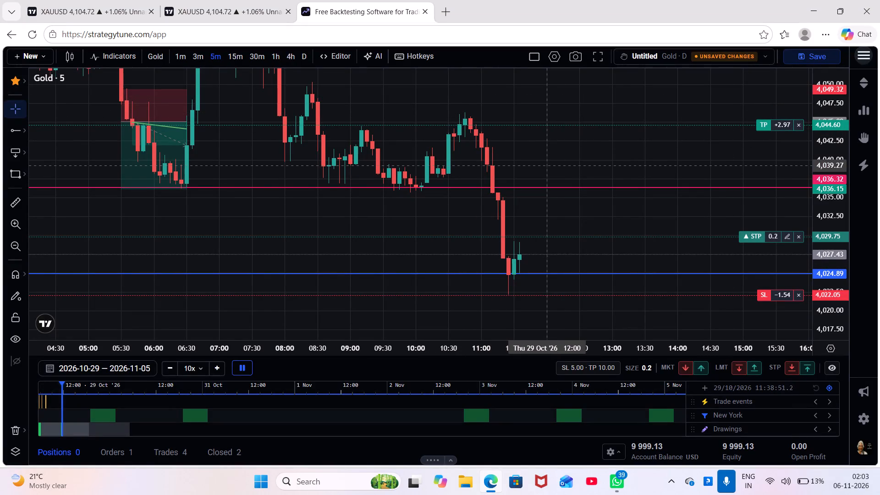
Return to the 1-minute chart and raise the replay speed to 50x.
left_click(181, 62)
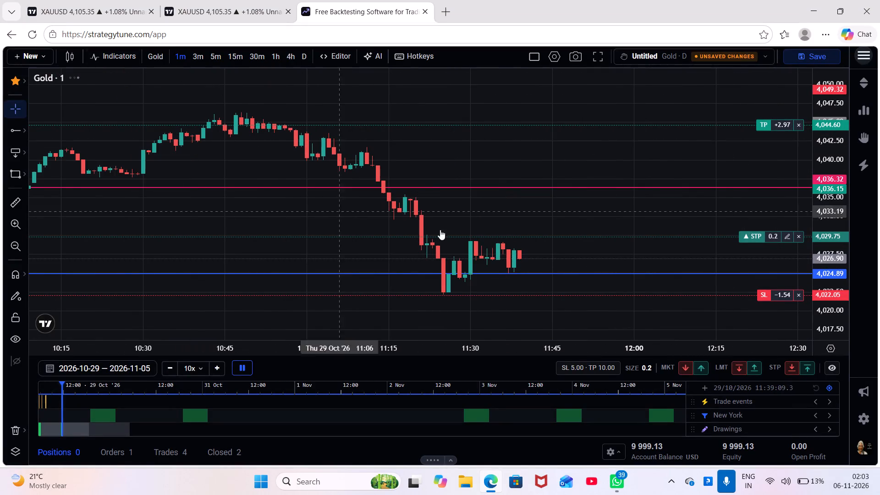
scroll(511, 240, "down", 2)
scroll(823, 305, "up", 4)
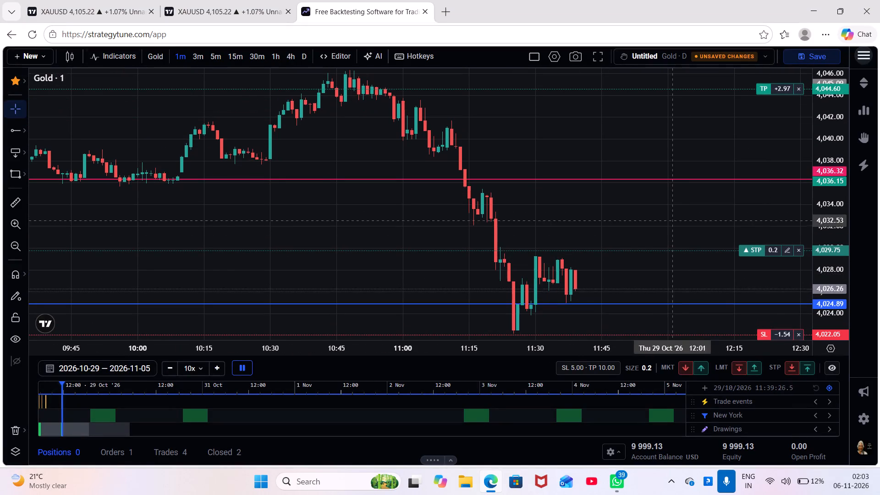
left_click_drag(654, 228, 665, 166)
scroll(700, 213, "up", 1)
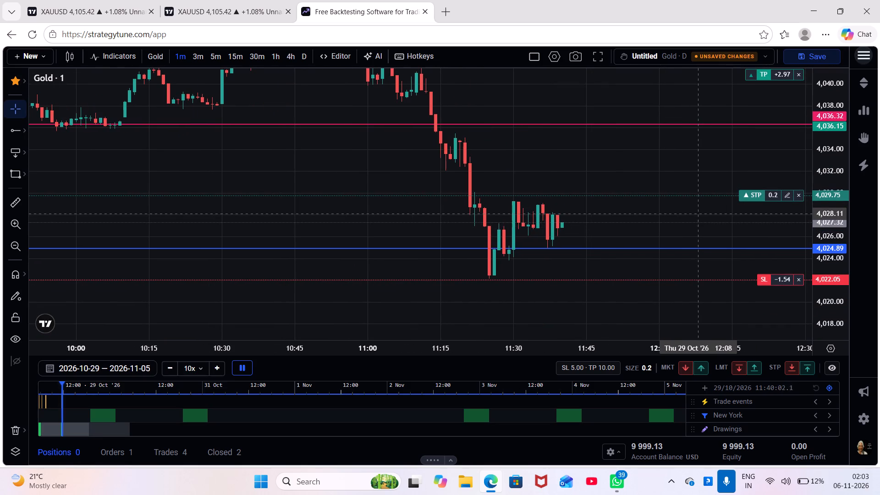
scroll(700, 213, "down", 1)
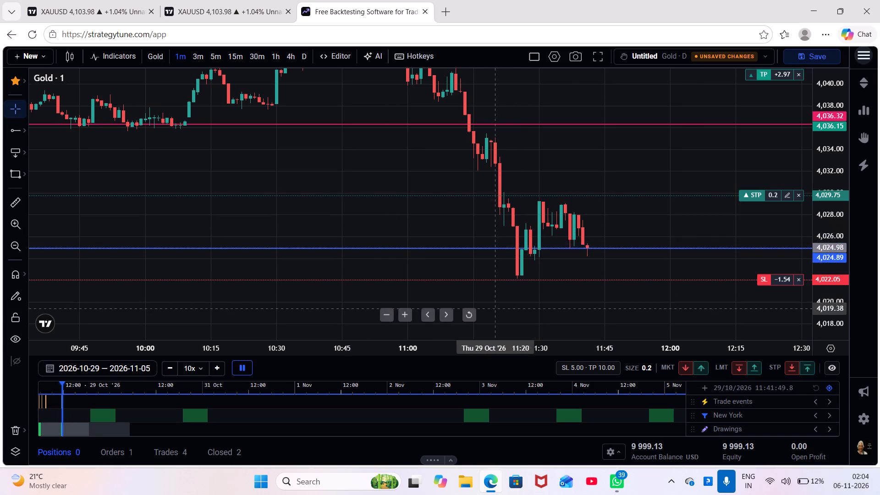
left_click(211, 370)
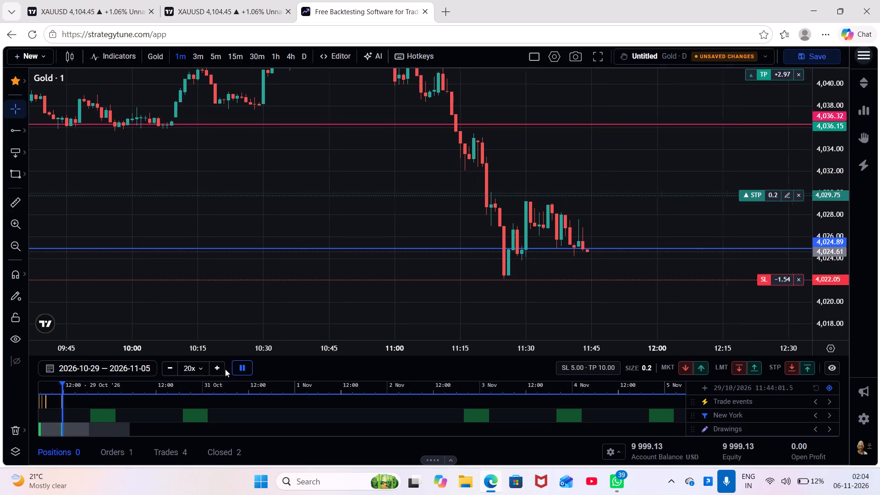
left_click(214, 363)
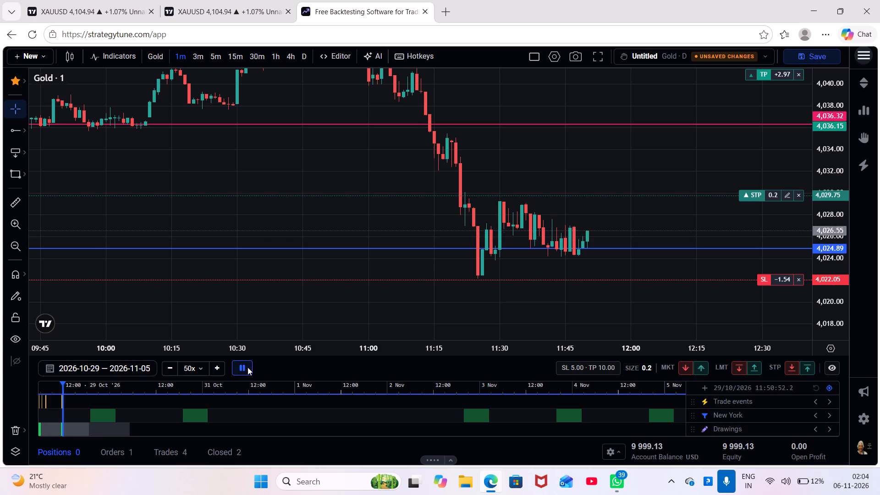
Buy 0.2 Gold at market with the preset 5.00 stop loss and 10.00 take profit.
left_click(704, 368)
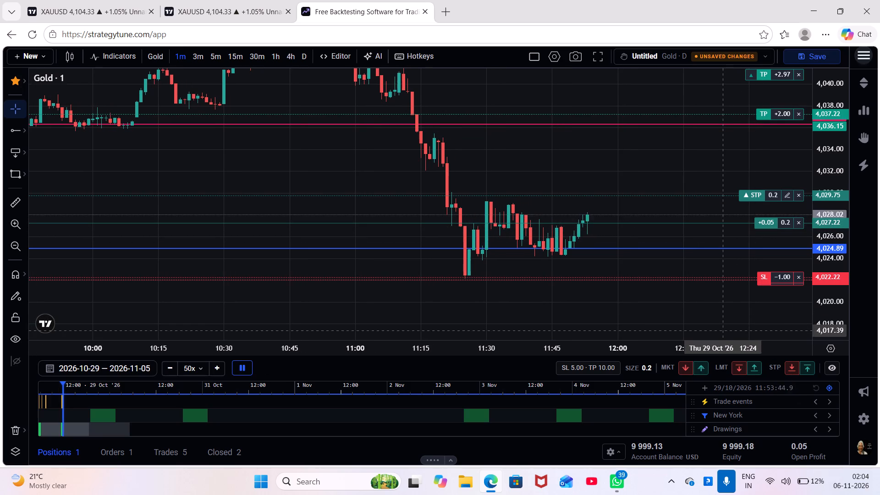
Return to the full-screen chart and follow the 1-minute candles between the 4,029.75 buy stop and the 4,022.22 stop loss.
left_click_drag(720, 330, 689, 338)
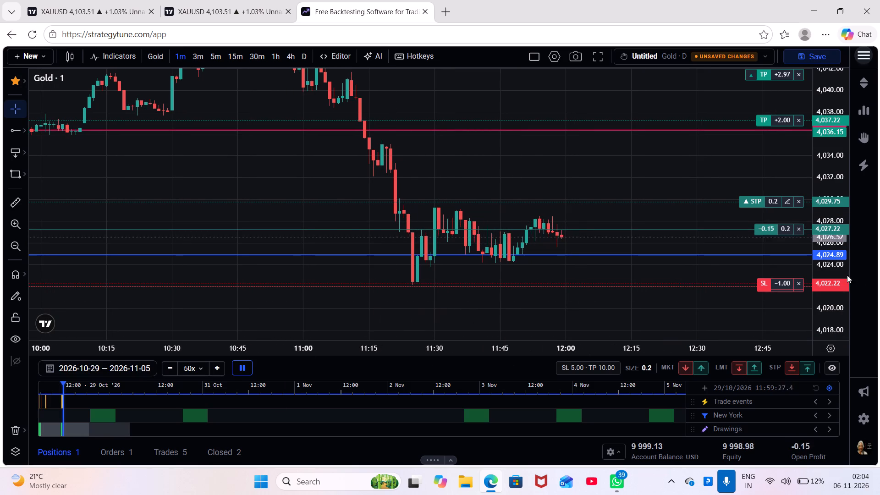
scroll(841, 275, "up", 9)
left_click_drag(684, 269, 689, 180)
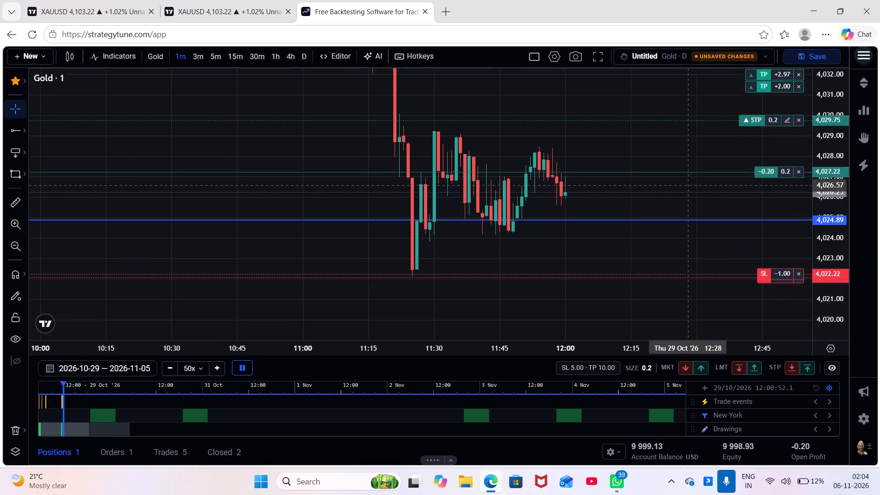
left_click_drag(689, 180, 689, 177)
left_click(596, 50)
scroll(638, 181, "up", 3)
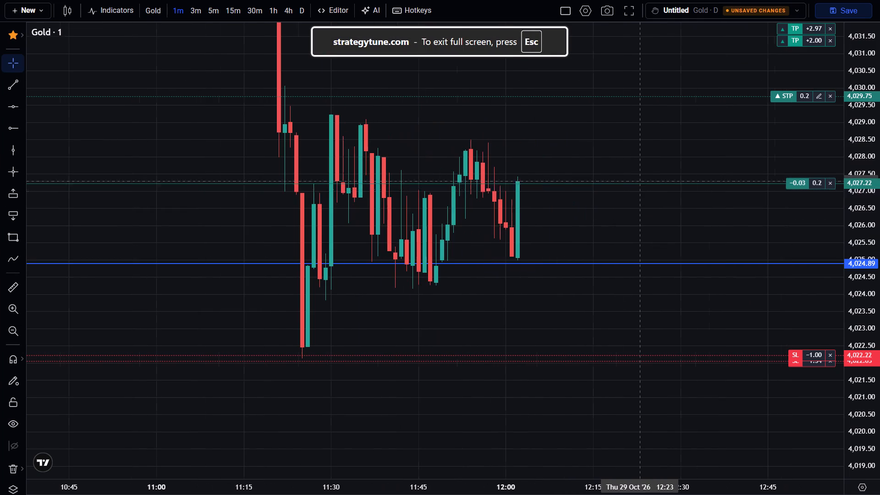
left_click_drag(642, 159, 642, 277)
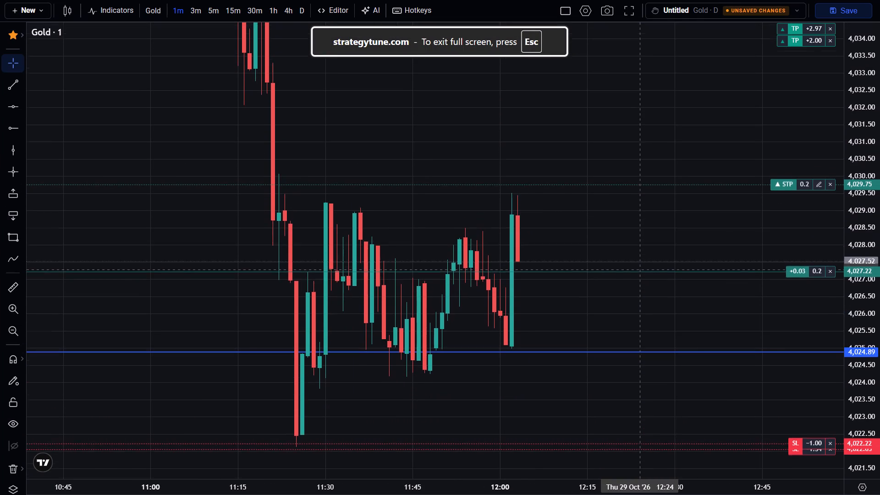
Follow the 1-minute Gold candles from the 4,024.89 level toward the 4,037.22 take profit as the replay runs.
left_click_drag(642, 277, 643, 292)
left_click_drag(867, 180, 874, 299)
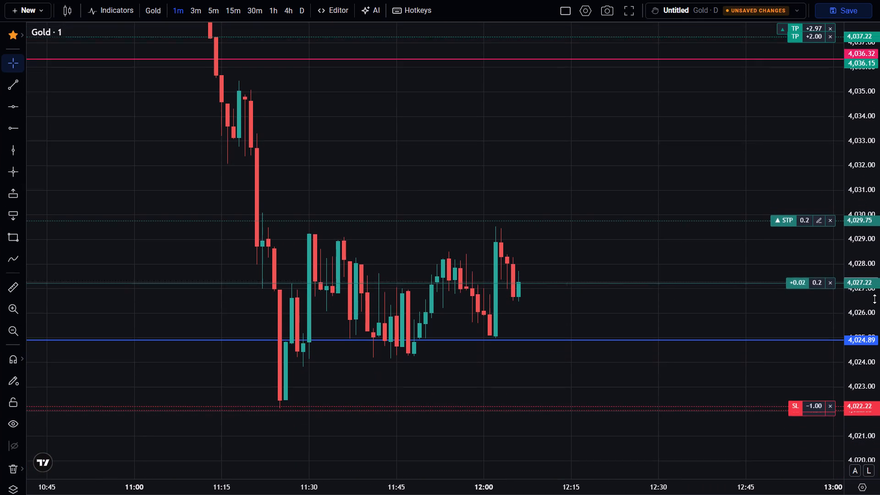
left_click_drag(874, 299, 874, 300)
scroll(756, 289, "down", 2)
left_click_drag(717, 311, 671, 304)
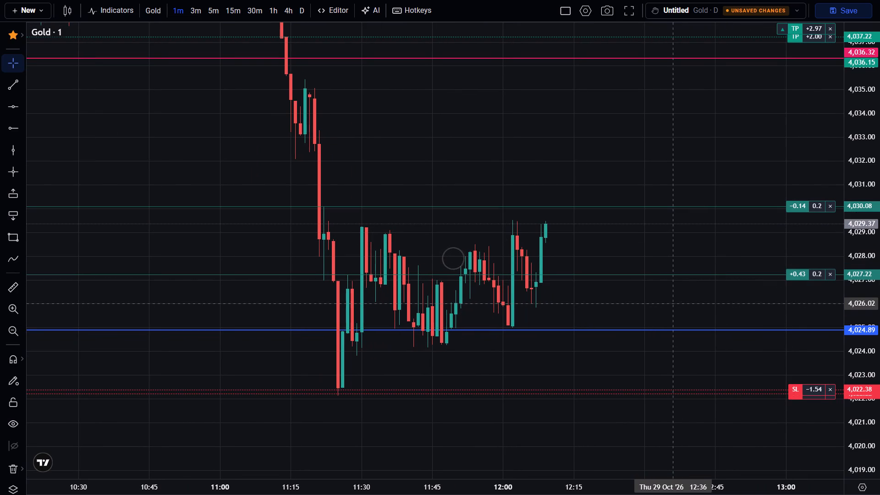
left_click_drag(621, 104, 622, 191)
scroll(623, 191, "down", 1)
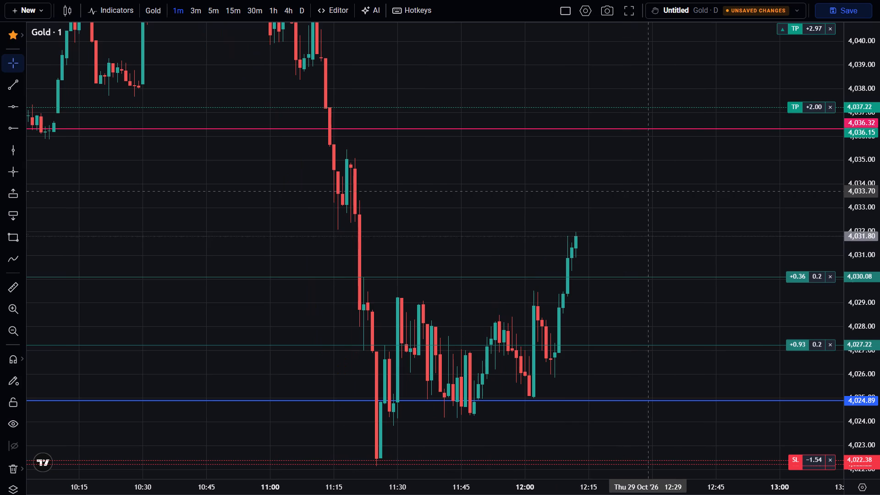
left_click_drag(879, 193, 879, 317)
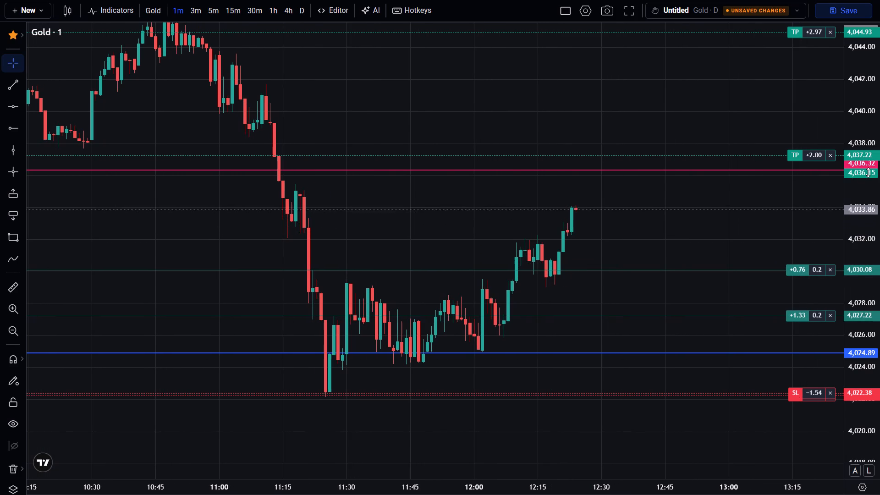
scroll(868, 172, "down", 1)
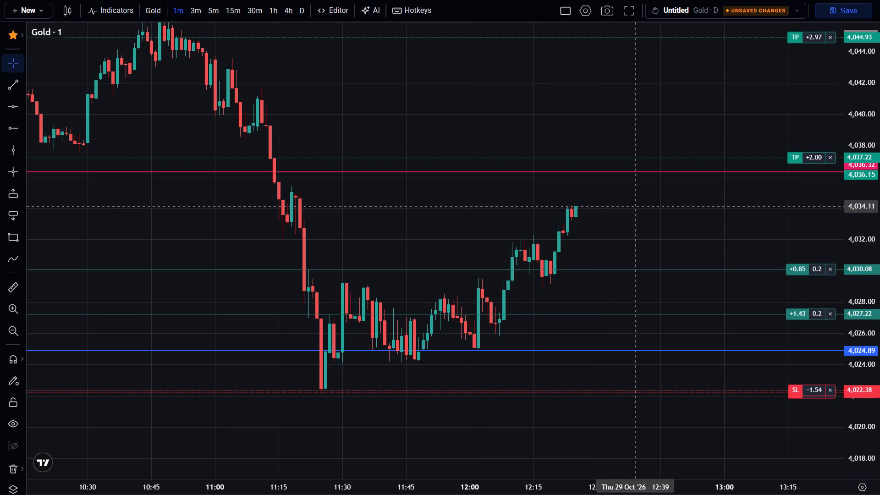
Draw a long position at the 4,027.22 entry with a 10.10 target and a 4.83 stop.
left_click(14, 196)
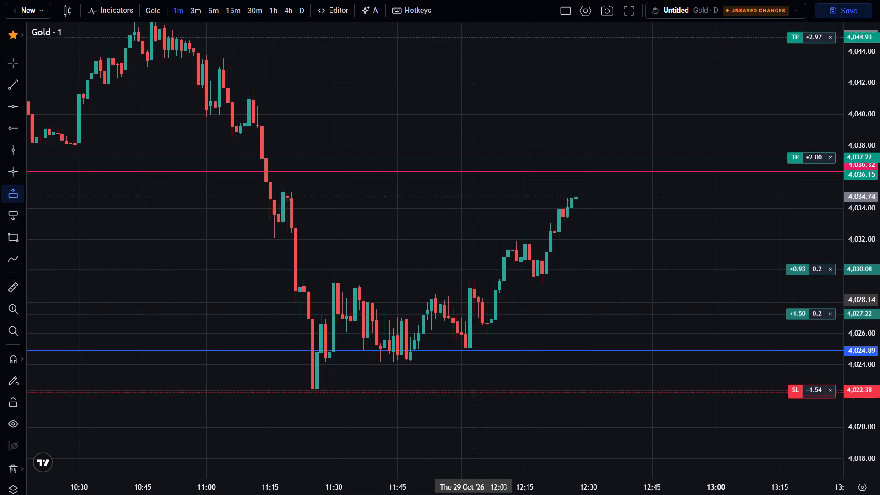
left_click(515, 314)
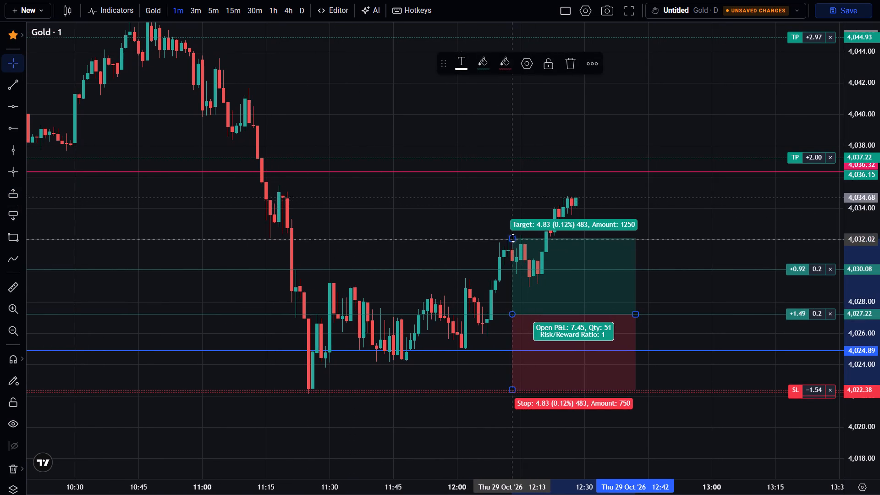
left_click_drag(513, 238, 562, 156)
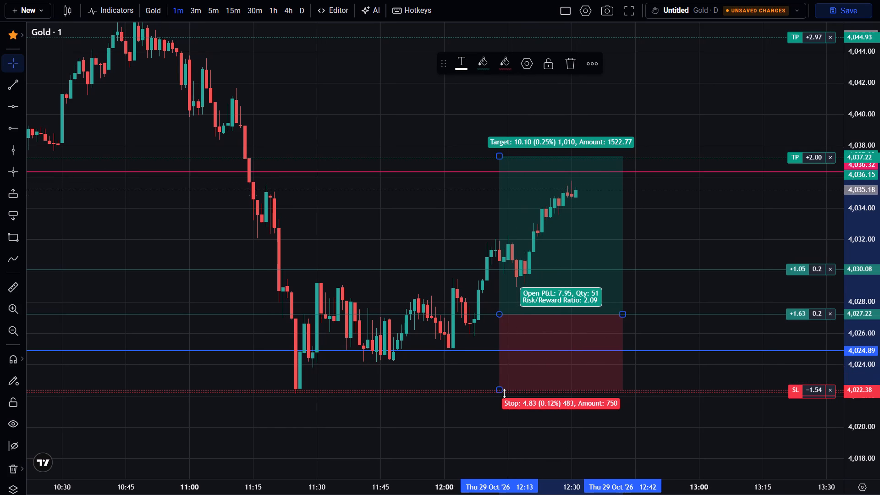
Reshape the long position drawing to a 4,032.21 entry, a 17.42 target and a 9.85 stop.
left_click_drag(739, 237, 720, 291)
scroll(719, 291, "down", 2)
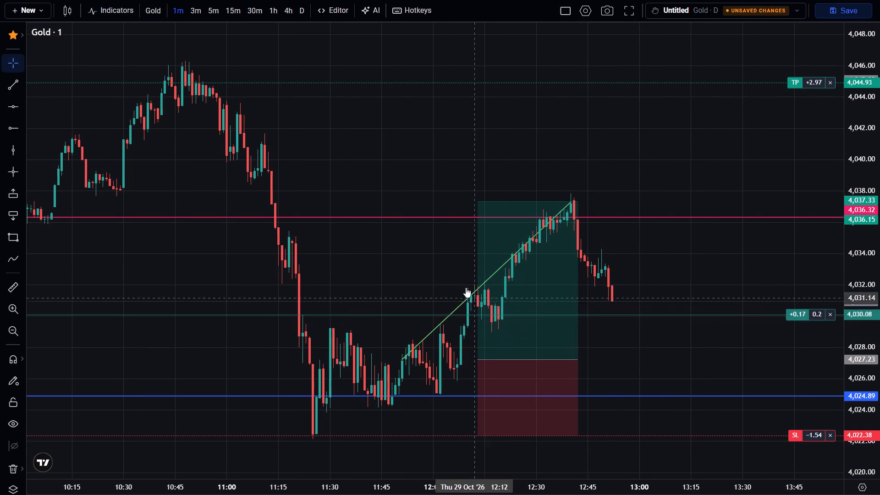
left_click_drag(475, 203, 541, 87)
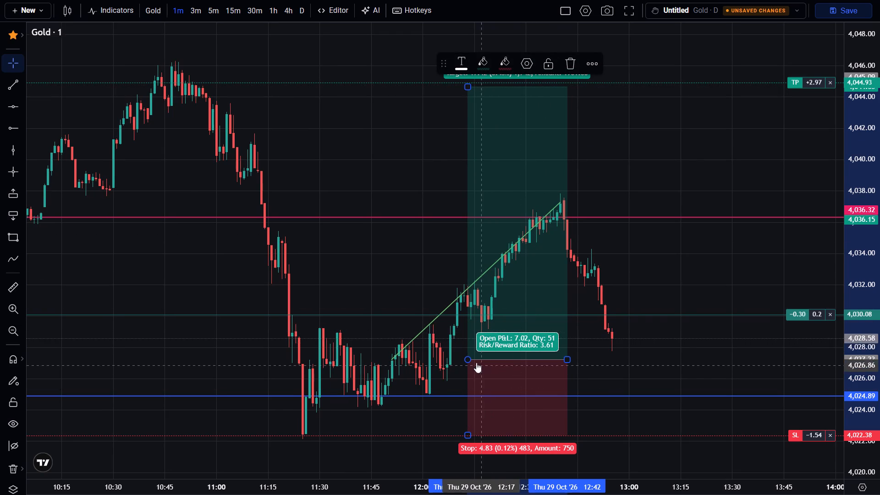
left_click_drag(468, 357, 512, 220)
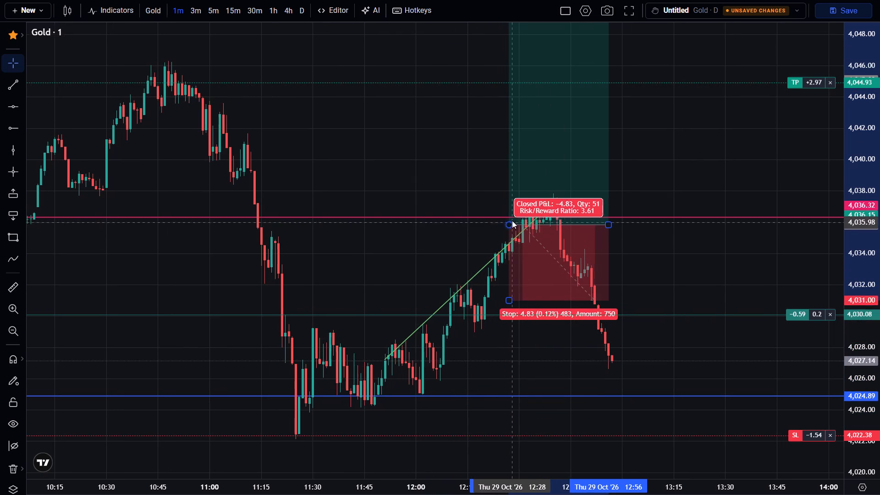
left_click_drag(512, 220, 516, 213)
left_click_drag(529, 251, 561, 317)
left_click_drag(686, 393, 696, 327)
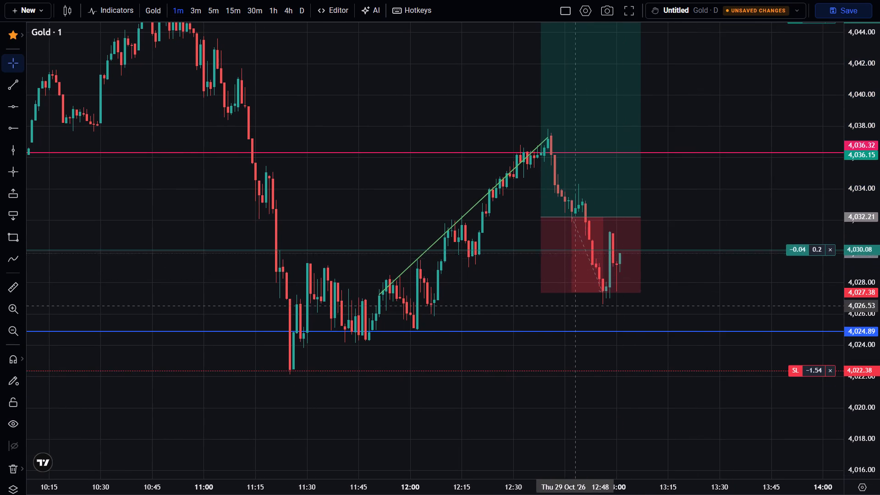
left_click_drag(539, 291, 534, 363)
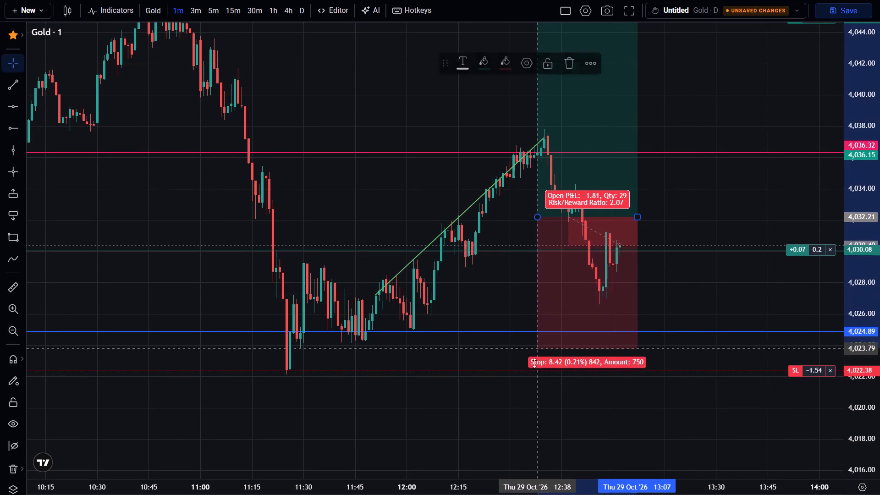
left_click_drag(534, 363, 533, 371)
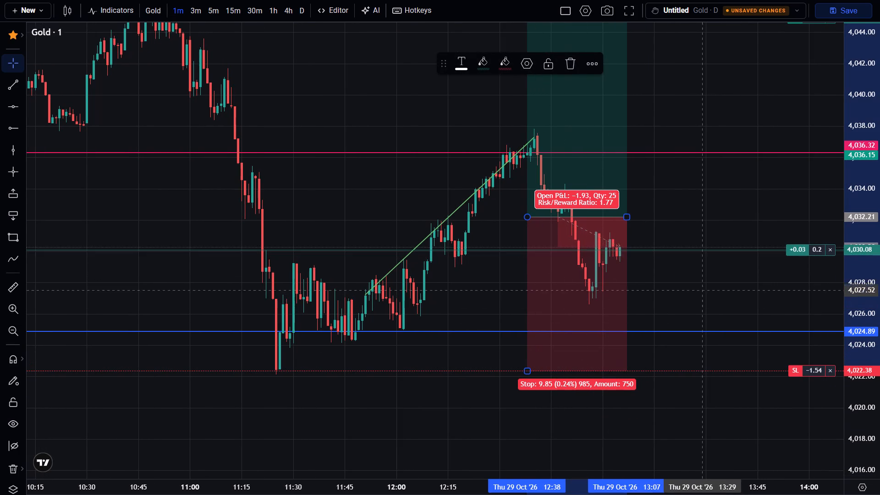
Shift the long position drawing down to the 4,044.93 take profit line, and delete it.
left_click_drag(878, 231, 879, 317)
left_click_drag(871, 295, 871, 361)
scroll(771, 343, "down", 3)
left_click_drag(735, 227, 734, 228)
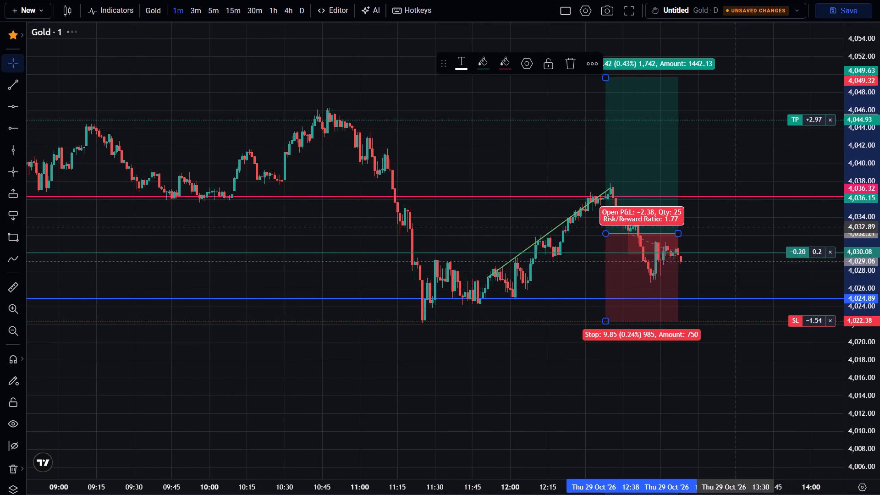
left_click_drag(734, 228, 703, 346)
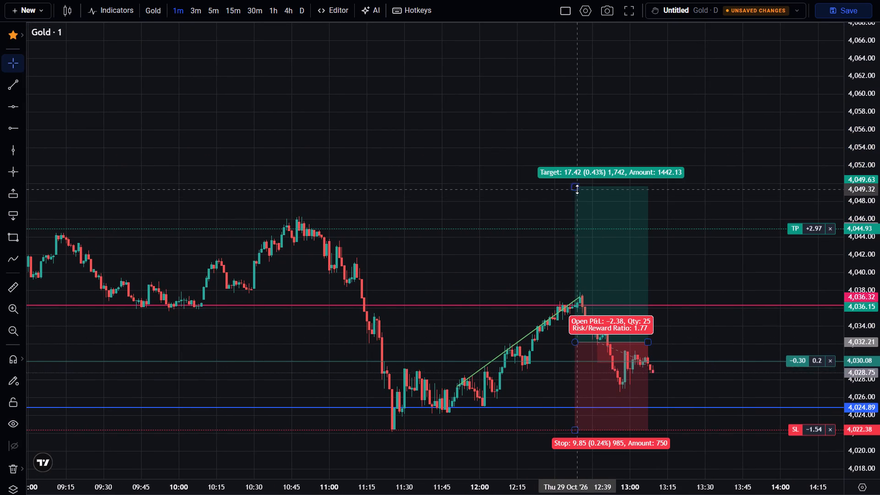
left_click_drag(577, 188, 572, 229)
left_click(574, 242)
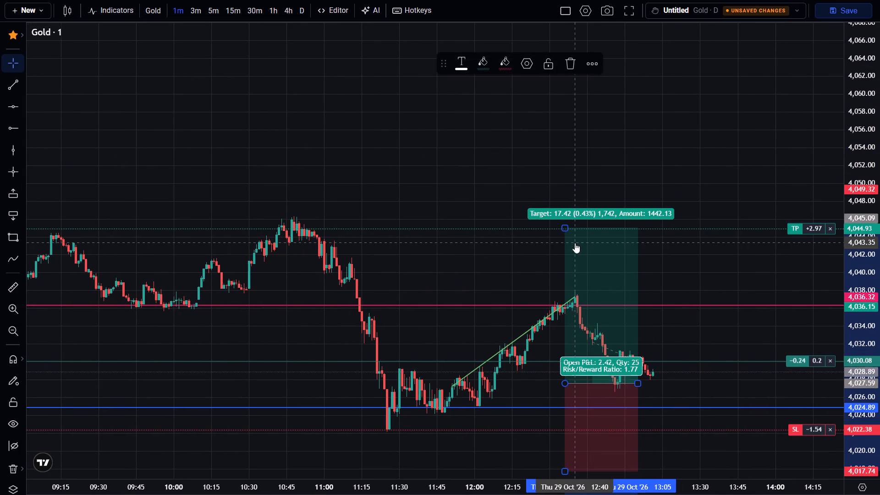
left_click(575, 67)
Follow the 1-minute candles against the remaining 4,030.08 buy position, the 4,024.89 level and the 4,022.38 stop loss.
left_click_drag(733, 337, 733, 331)
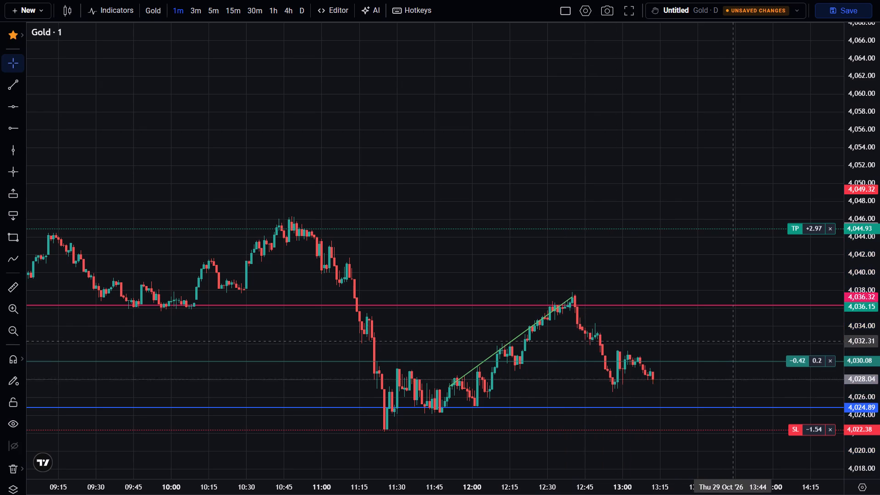
left_click_drag(733, 331, 734, 227)
scroll(733, 225, "down", 1)
scroll(879, 344, "up", 5)
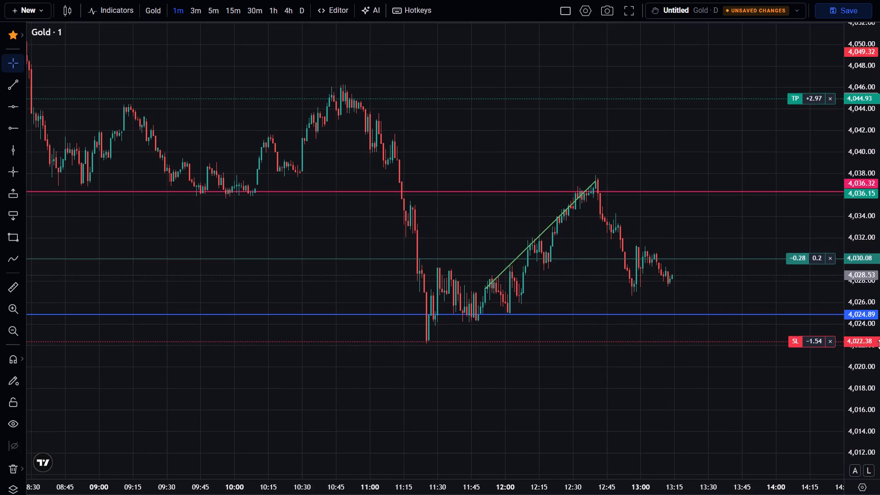
scroll(879, 344, "up", 8)
scroll(840, 371, "up", 2)
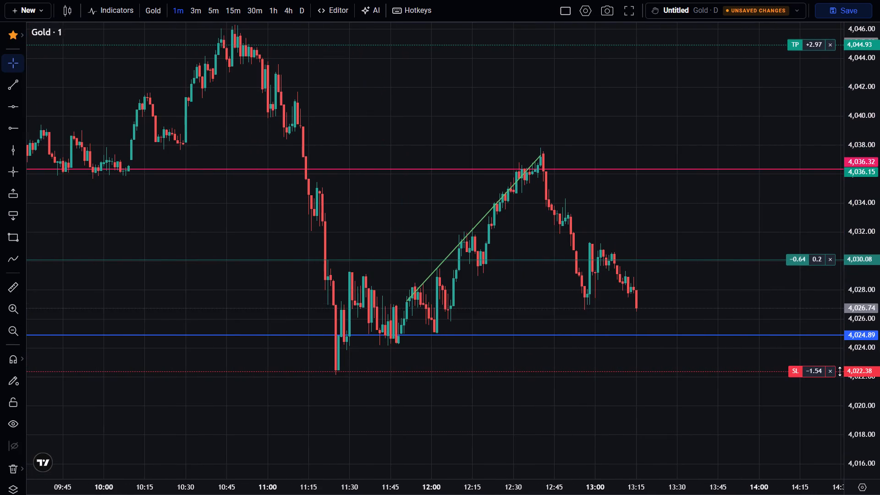
scroll(840, 371, "up", 4)
scroll(840, 371, "down", 5)
scroll(840, 371, "up", 3)
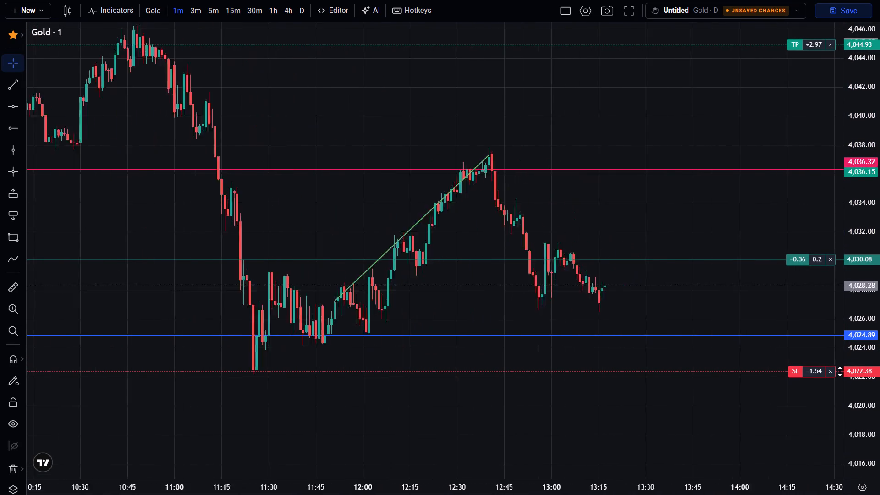
scroll(840, 371, "up", 2)
scroll(840, 371, "down", 5)
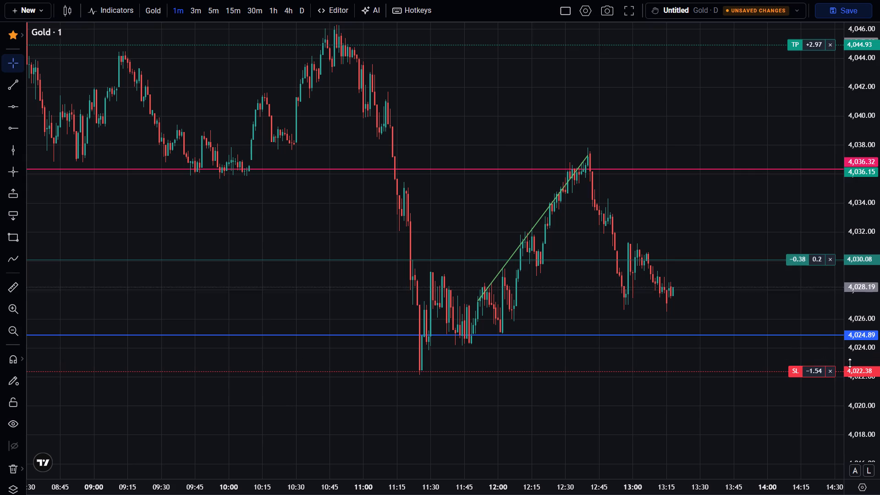
scroll(859, 371, "up", 6)
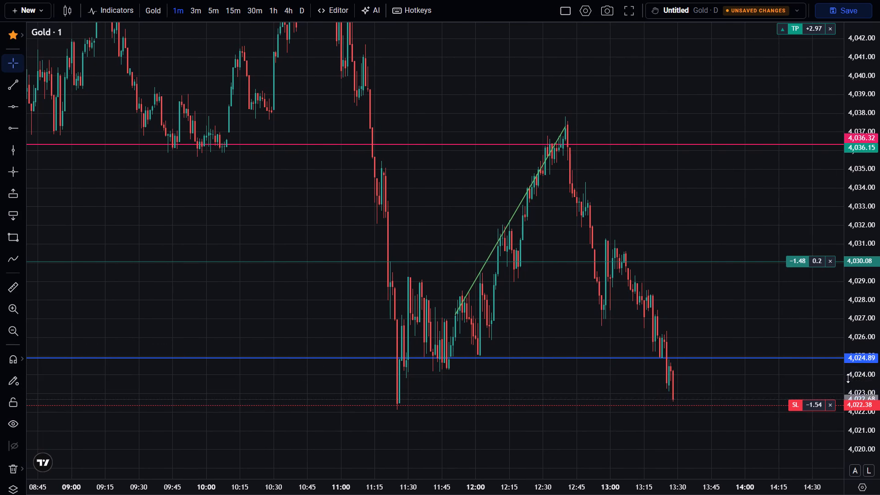
Replace the 4,022.38 stop loss of the 4,030.08 buy position with a tighter one at 4,029.00, and follow the replay.
left_click(830, 406)
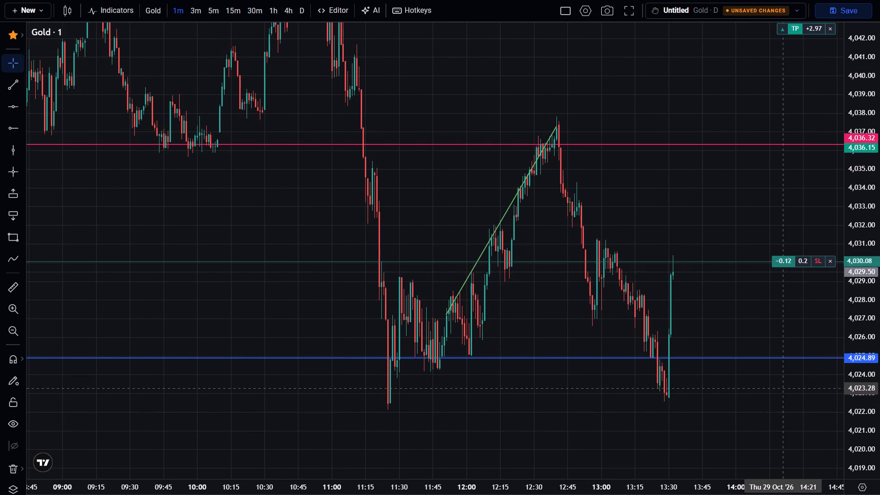
left_click_drag(819, 261, 820, 281)
left_click_drag(793, 318, 793, 346)
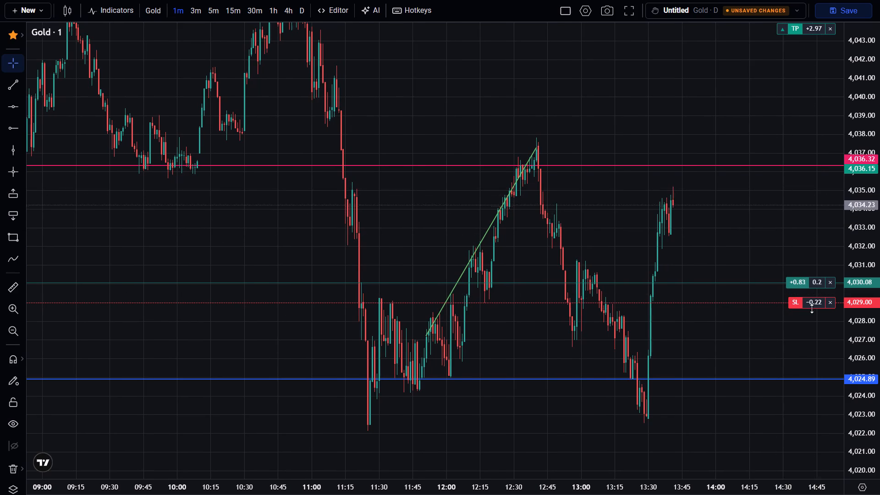
left_click(796, 303)
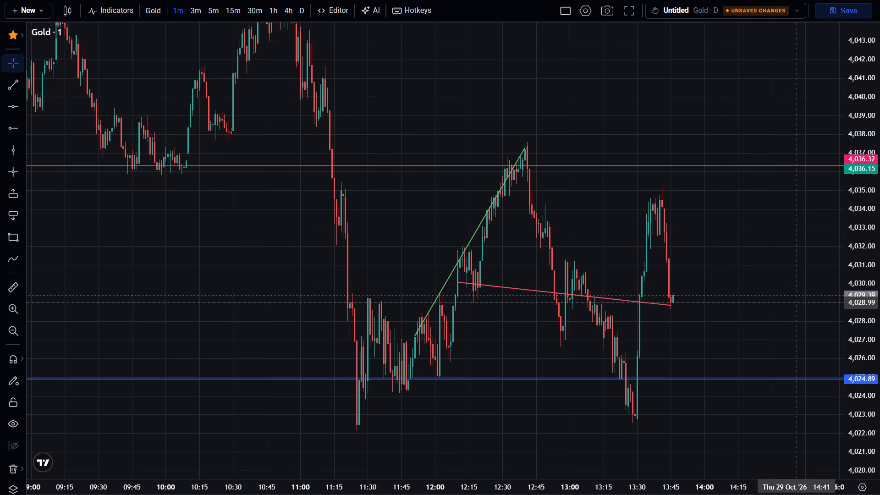
scroll(796, 303, "up", 4)
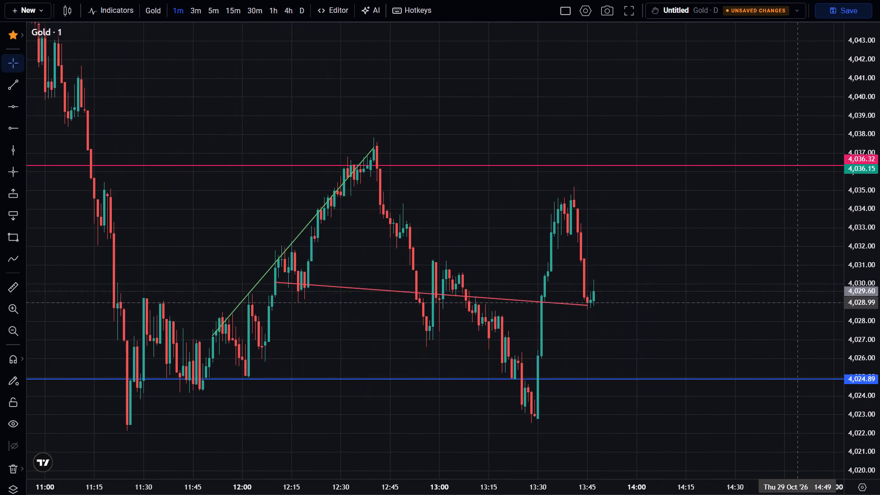
Follow the 1-minute Gold replay between the 4,036.32 and 4,024.89 levels, and leave the full-screen chart.
scroll(796, 303, "up", 2)
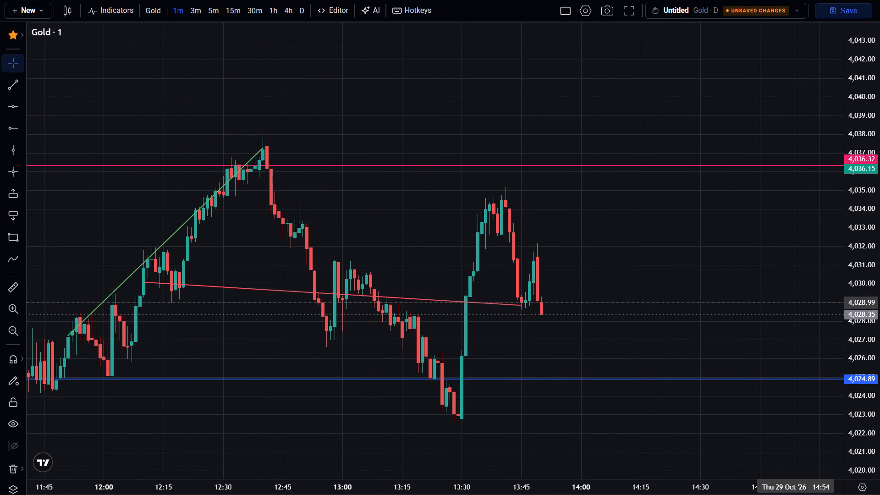
scroll(796, 303, "down", 4)
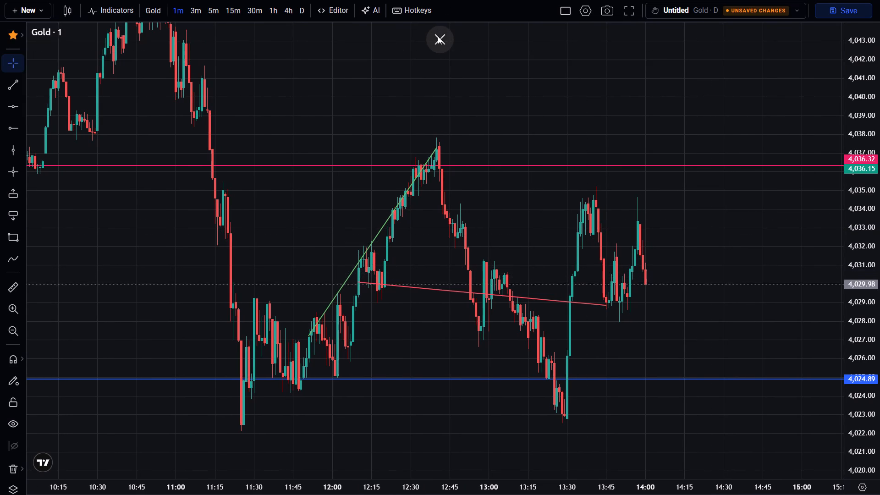
left_click(438, 36)
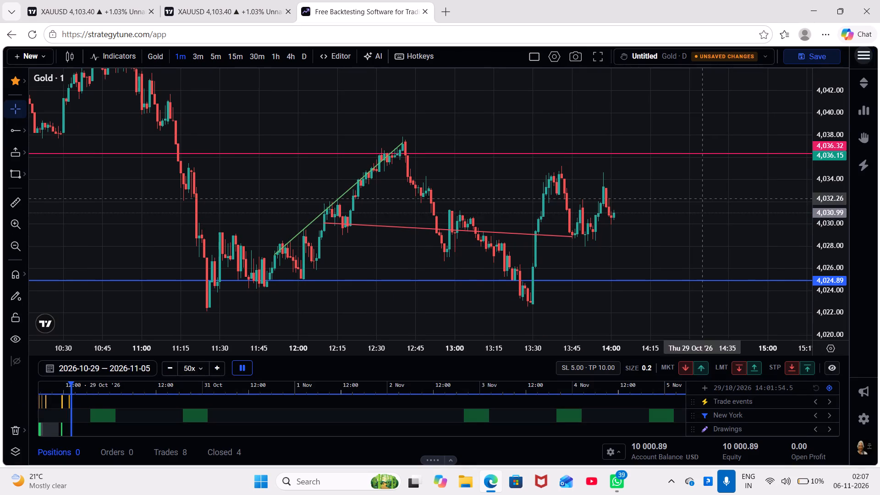
Turn off the computer's Wi-Fi connection.
left_click(768, 487)
left_click(691, 265)
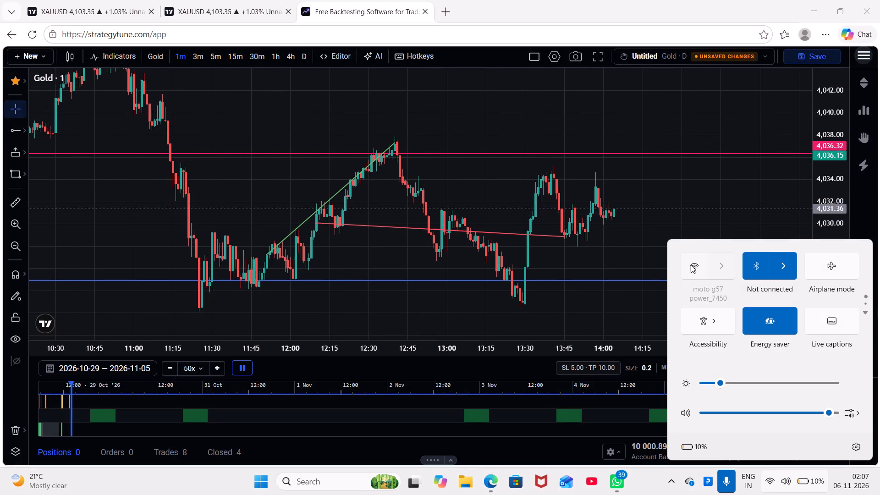
left_click(637, 239)
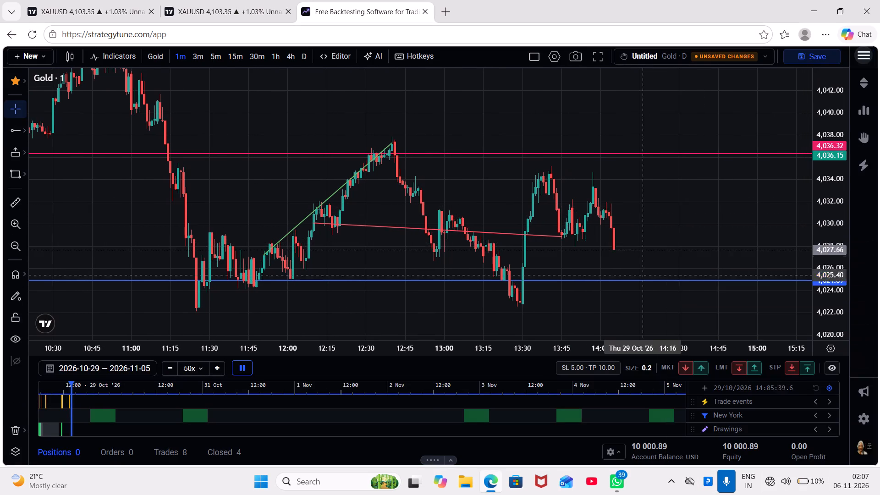
Raise the Gold replay speed to 1000x.
double_click(214, 365)
double_click(214, 365)
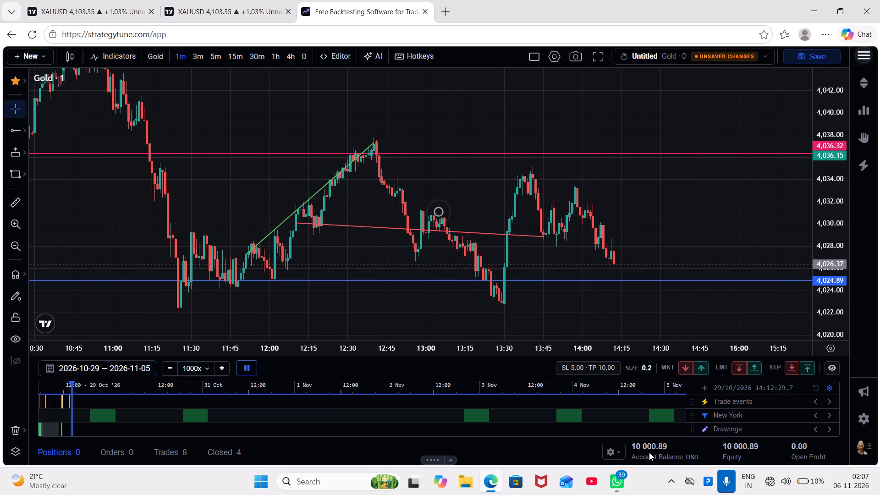
Minimise the browser window and refresh the desktop.
left_click(825, 7)
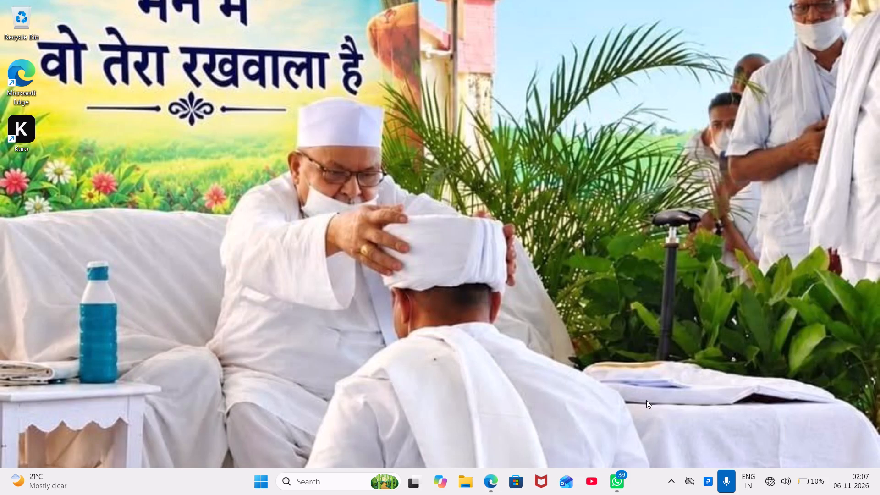
right_click(644, 401)
left_click(686, 281)
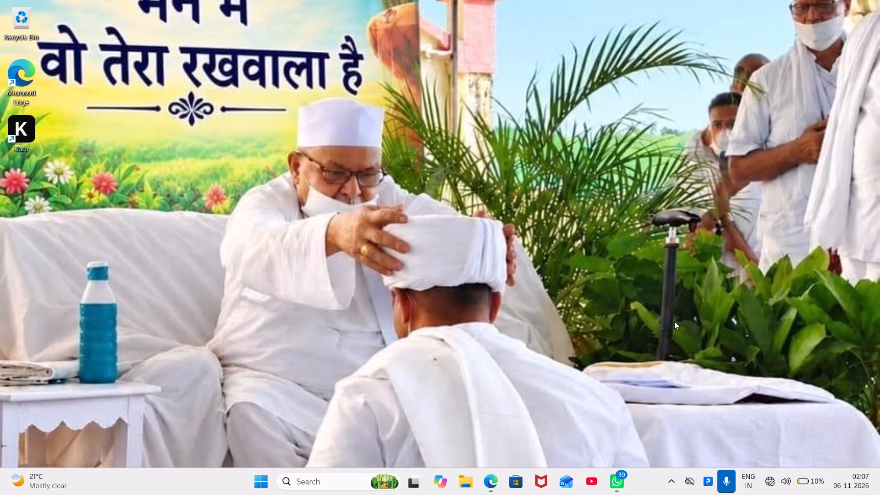